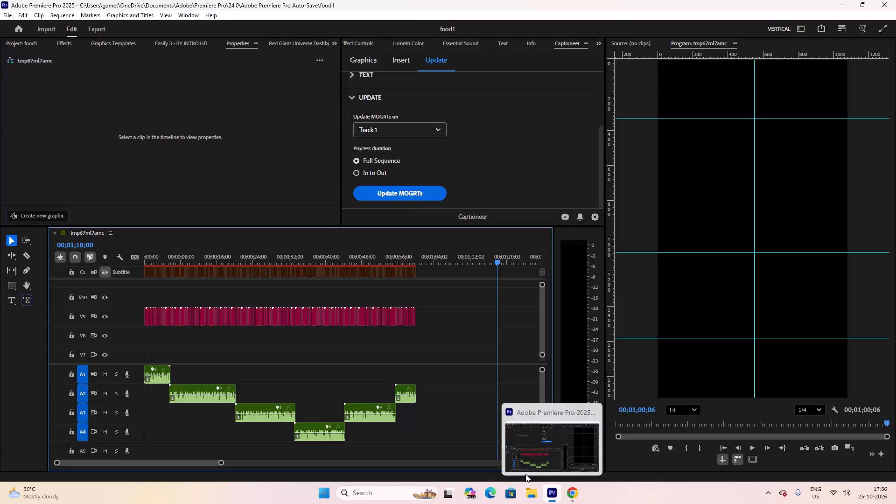
Play the sequence from the start and review the animated captions over roughly the first 15 seconds.
scroll(314, 327, "up", 11)
scroll(324, 336, "up", 8, "alt")
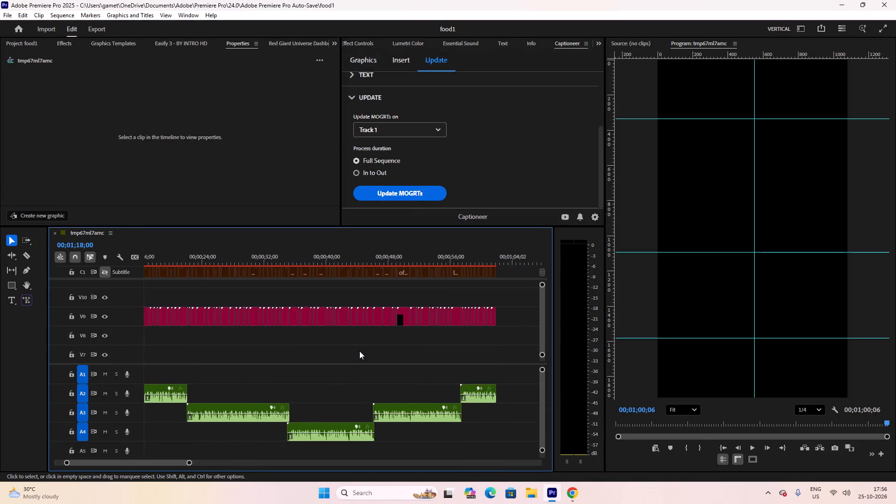
scroll(359, 351, "up", 13, "alt")
left_click_drag(248, 260, 115, 258)
key("space")
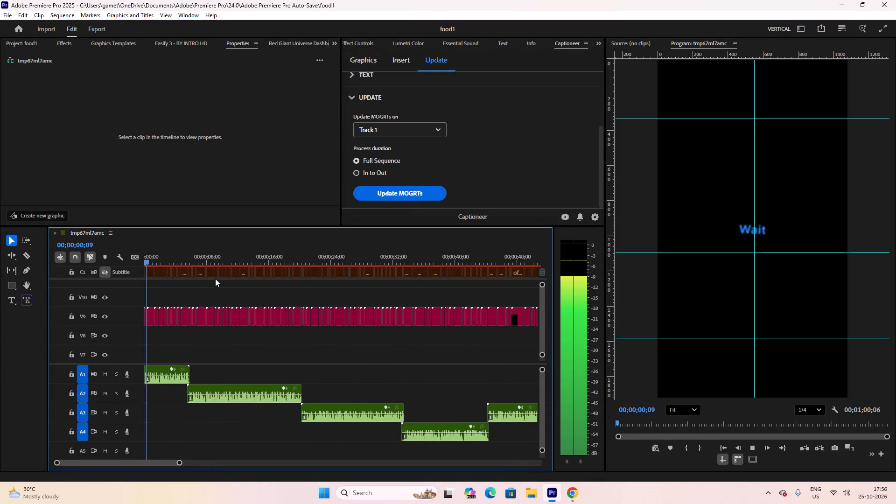
key("space")
key("space")
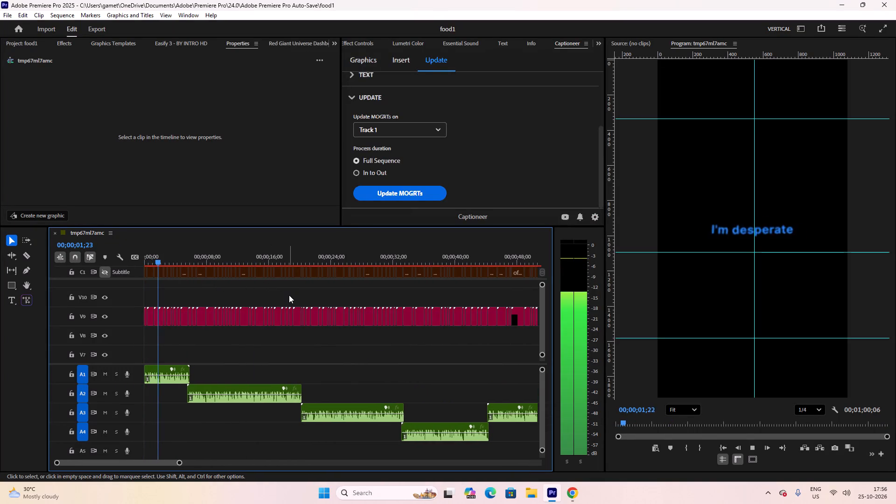
key("space")
key("space")
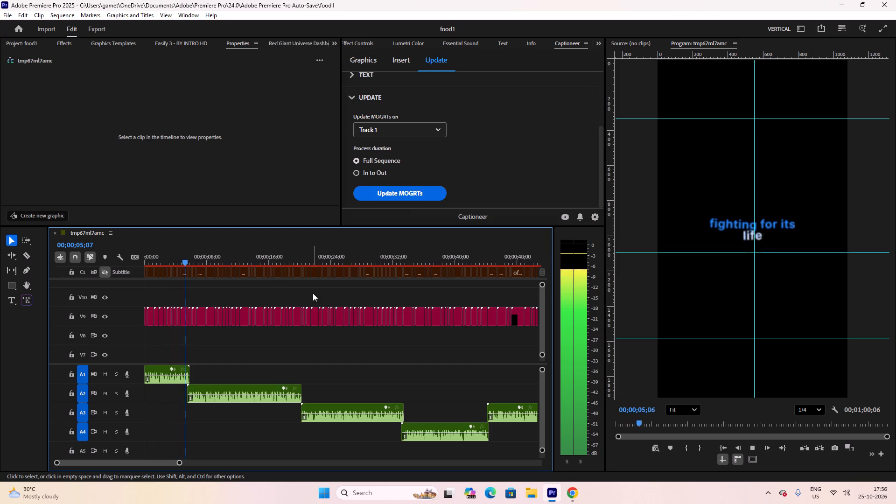
key("space")
key("space")
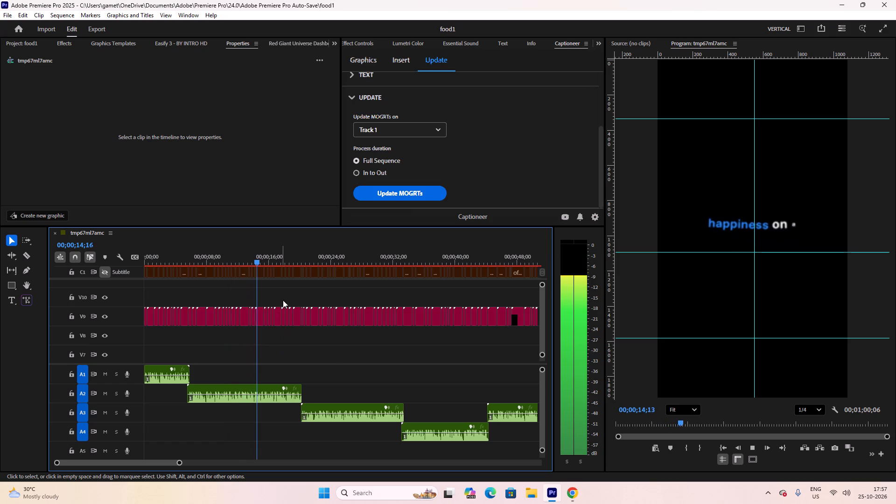
key("space")
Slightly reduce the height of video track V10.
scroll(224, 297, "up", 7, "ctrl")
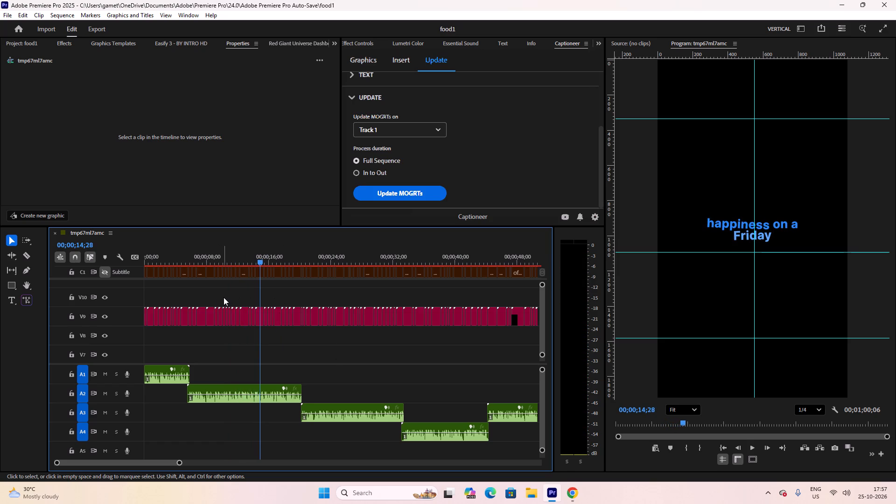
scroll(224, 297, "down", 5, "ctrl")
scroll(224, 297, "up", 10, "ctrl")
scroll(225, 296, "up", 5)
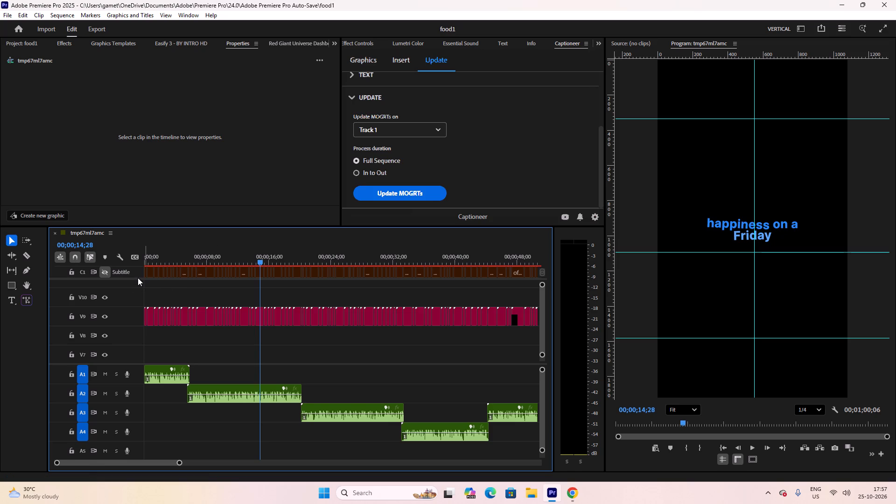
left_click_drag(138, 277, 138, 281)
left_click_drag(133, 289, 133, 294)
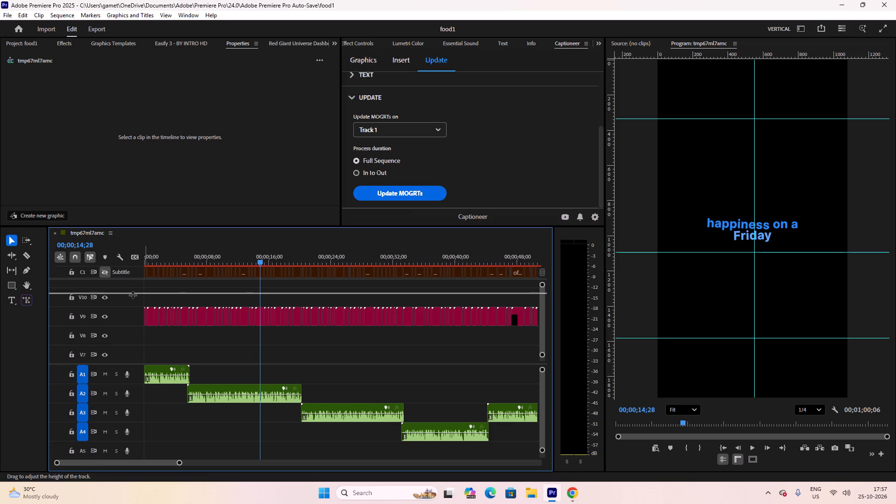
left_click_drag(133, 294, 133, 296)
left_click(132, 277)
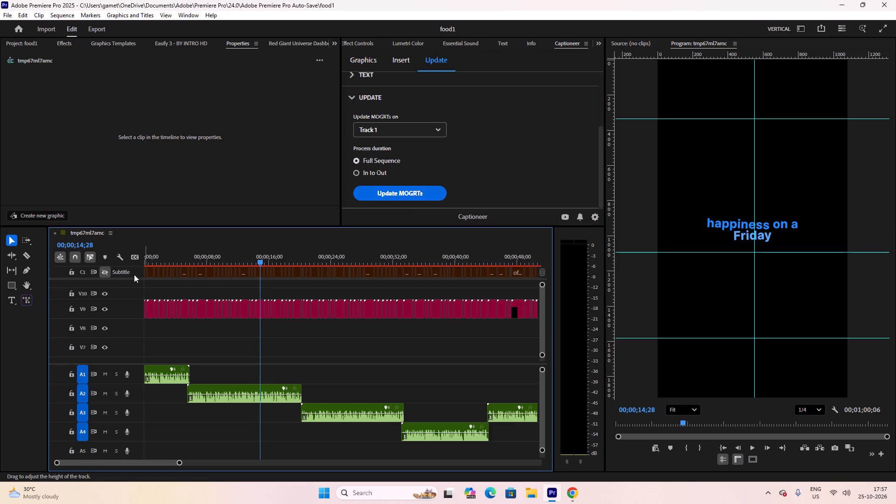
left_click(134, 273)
Shrink all the video tracks to a minimal height so more of V1 to V10 fits in the timeline.
left_click_drag(211, 266, 182, 264)
left_click_drag(196, 260, 161, 259)
scroll(320, 303, "up", 3)
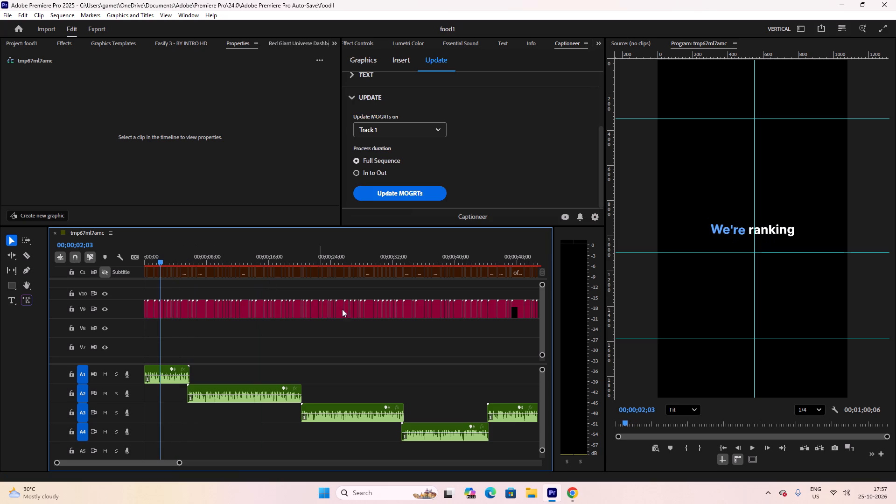
left_click_drag(543, 281, 547, 265)
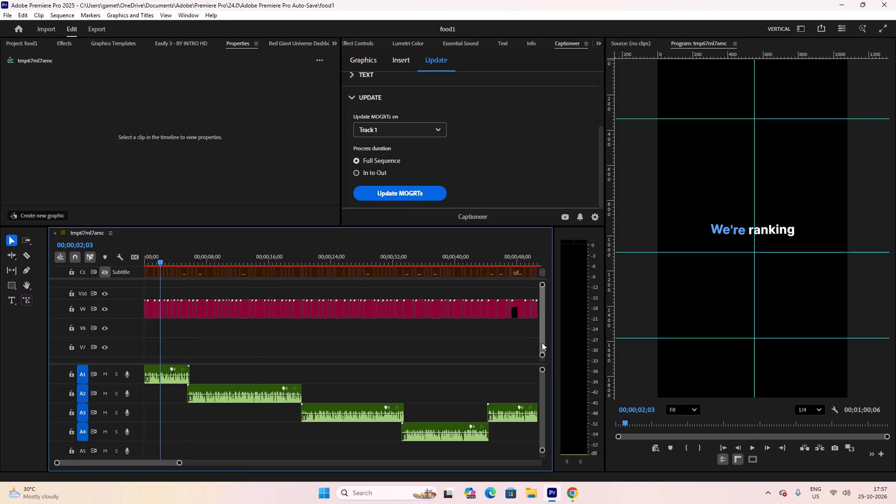
left_click(539, 355)
left_click_drag(542, 355, 543, 371)
scroll(359, 326, "up", 4)
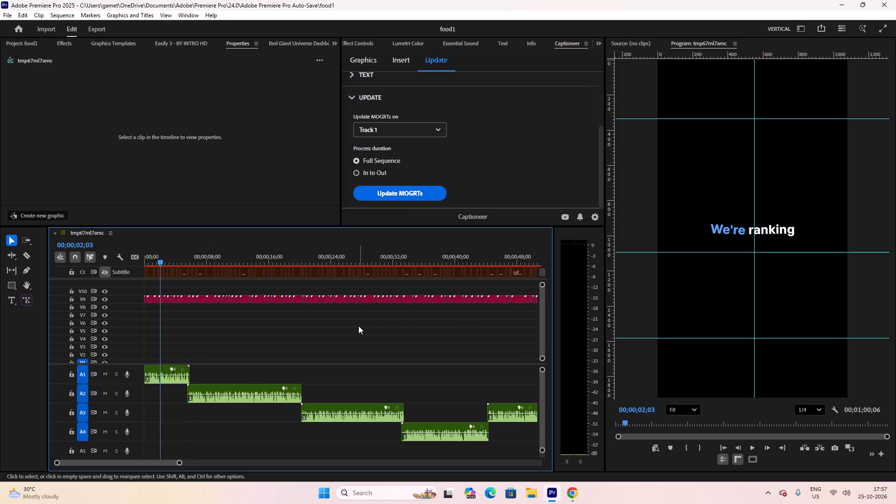
scroll(358, 326, "up", 1)
scroll(288, 330, "down", 6)
scroll(285, 331, "up", 11)
left_click_drag(540, 328, 540, 286)
left_click(381, 282)
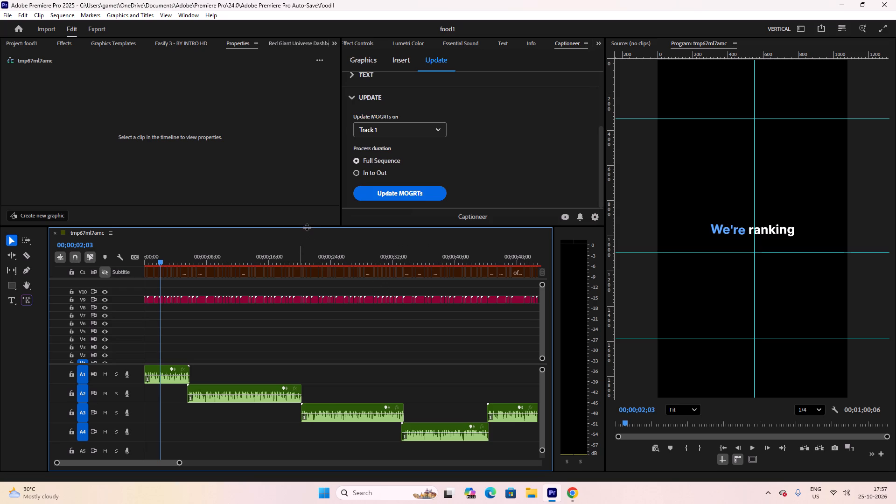
Enlarge the timeline area slightly in height so that video tracks V1 to V10 all fit.
left_click_drag(307, 227, 321, 160)
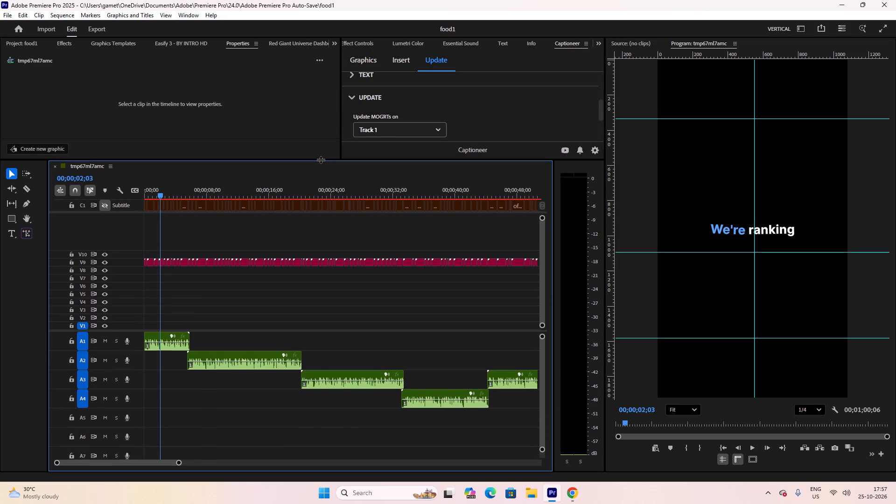
left_click_drag(321, 160, 298, 262)
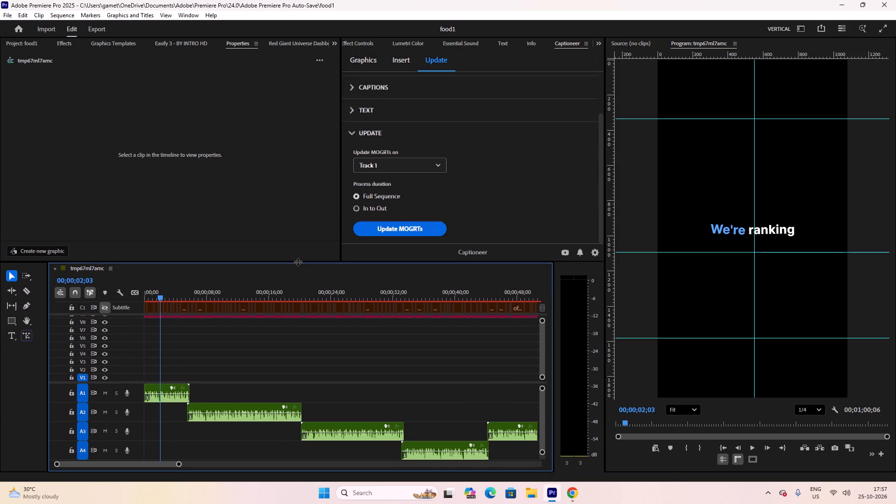
left_click_drag(298, 262, 307, 233)
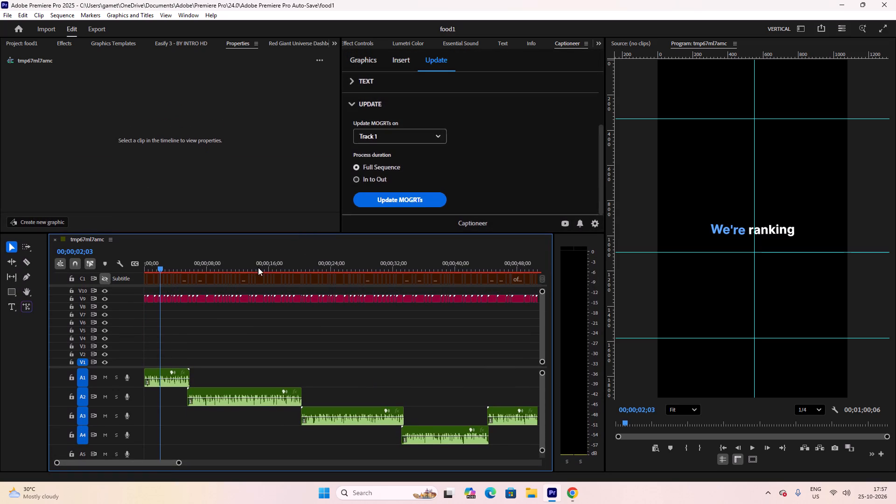
Play the sequence from the start while showing and re-hiding the C1 Subtitle track to compare the captions.
scroll(140, 343, "down", 2)
scroll(140, 342, "up", 10)
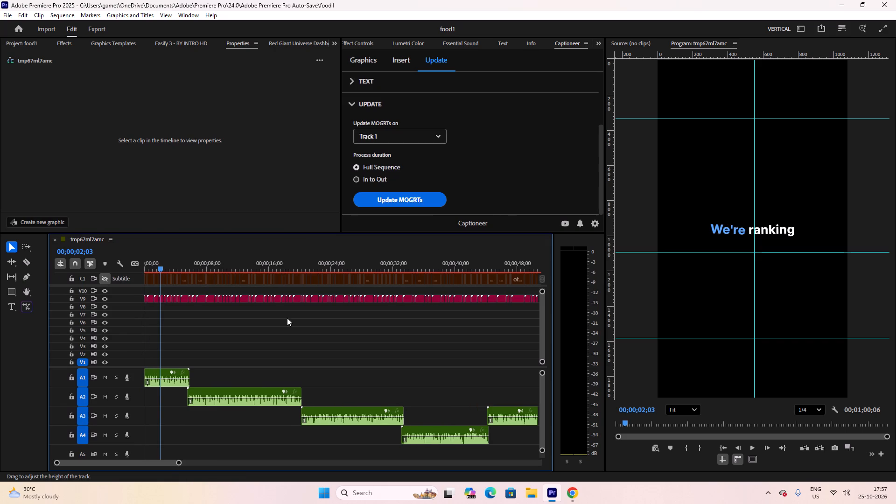
scroll(287, 318, "down", 8, "alt")
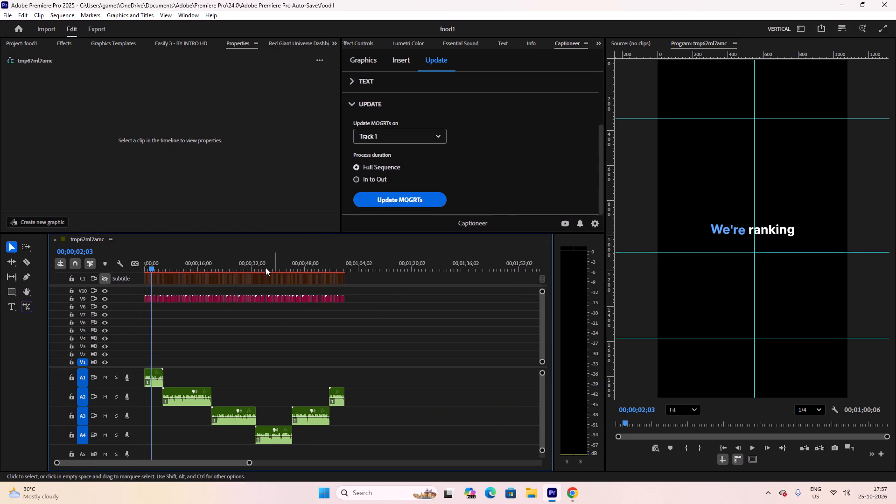
left_click_drag(161, 261, 136, 262)
key("space")
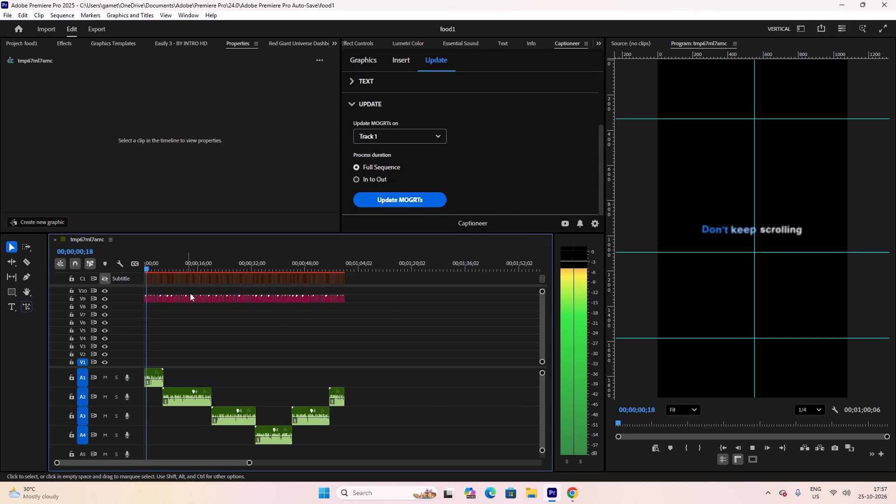
left_click(102, 278)
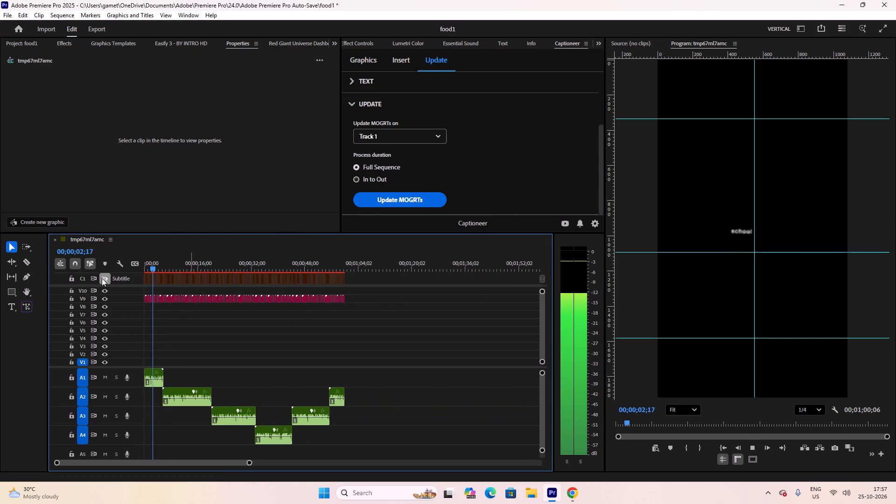
left_click(102, 278)
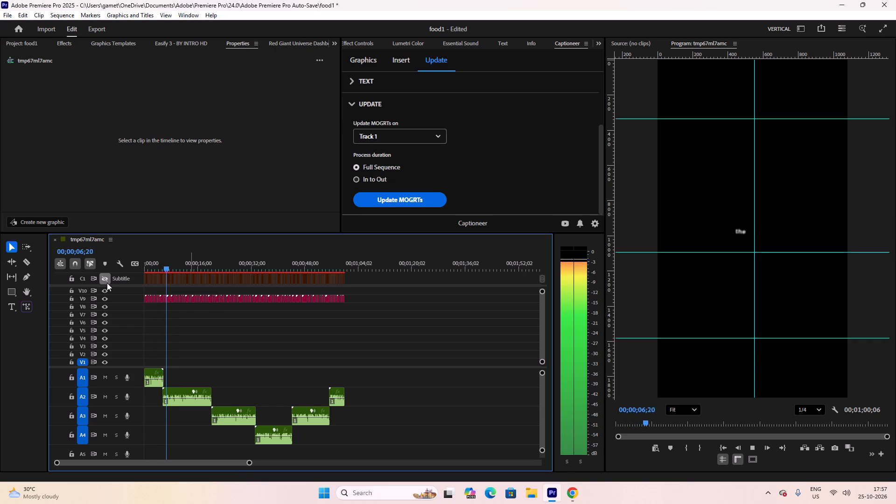
Review the animated captions against the voiceover from about 3 to 23 seconds, pausing at individual phrases.
left_click_drag(168, 263, 155, 264)
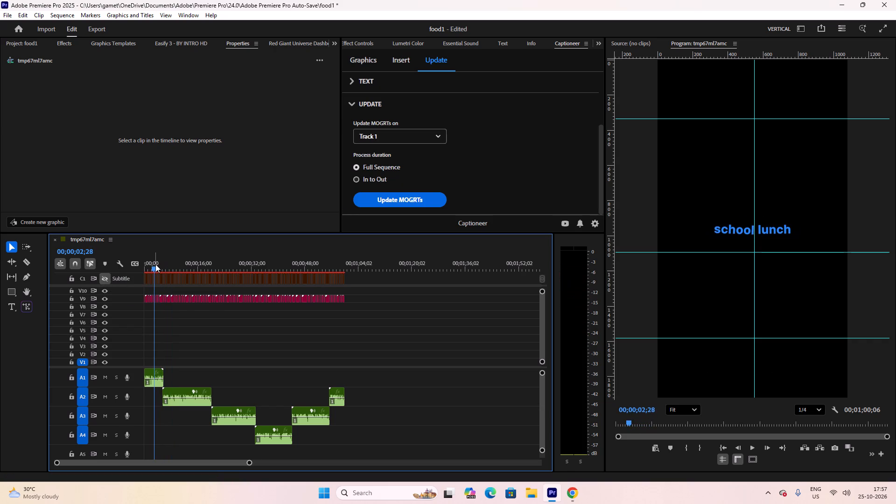
key("space")
key("space")
key("space")
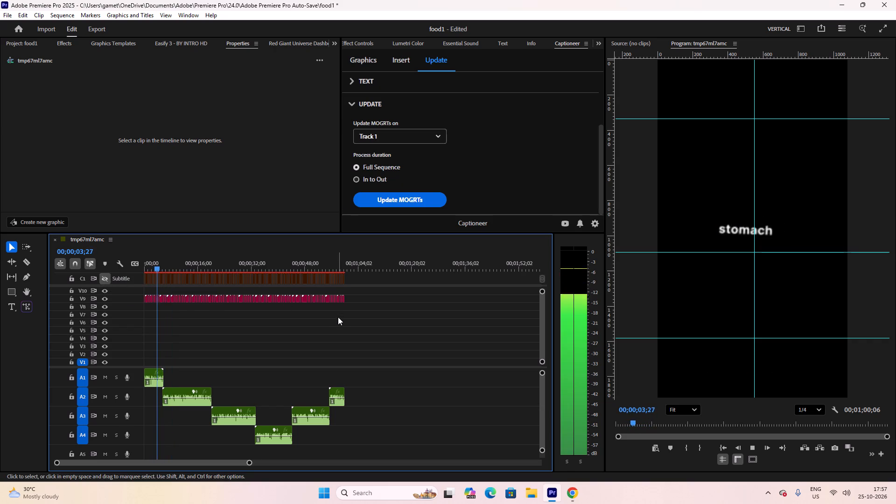
key("space")
key("space")
key("space")
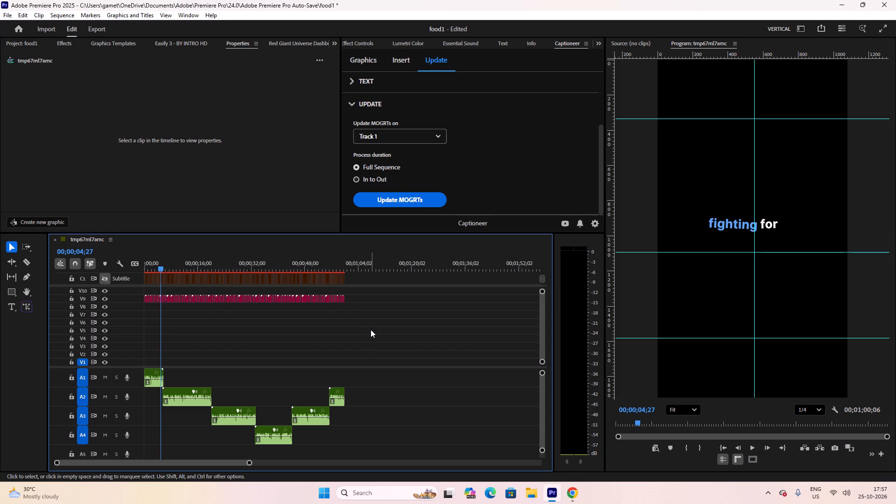
key("space")
key("space")
key("space")
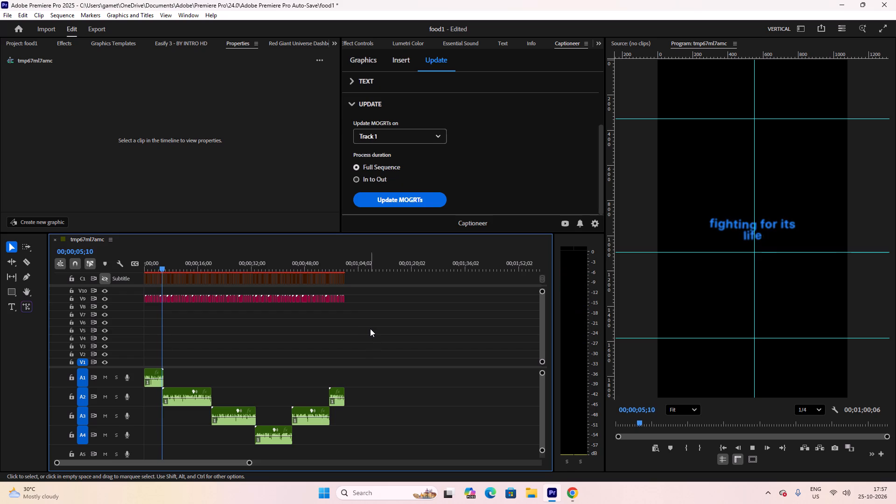
key("space")
key("space")
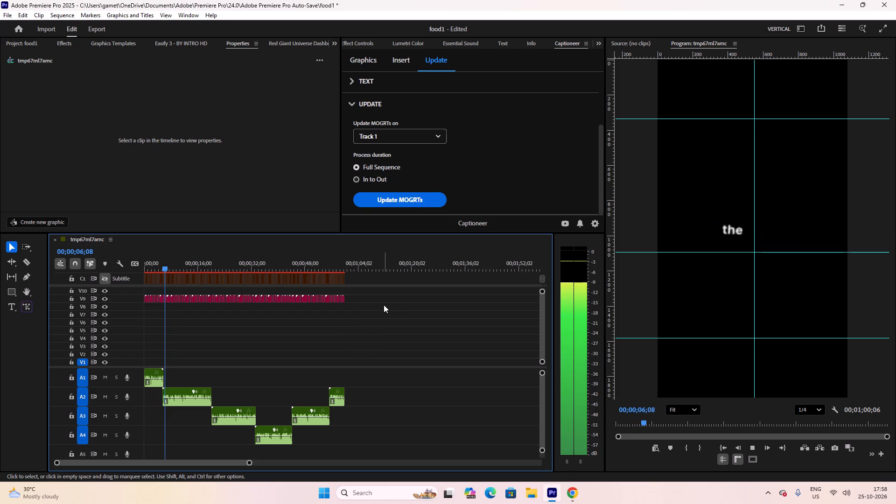
key("space")
key("space")
key("space")
key("space")
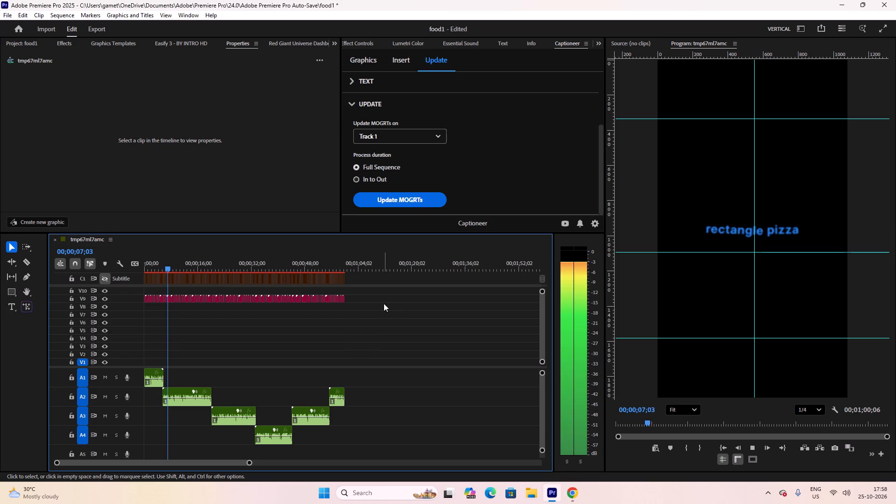
key("space")
key("space")
key("space")
key("space")
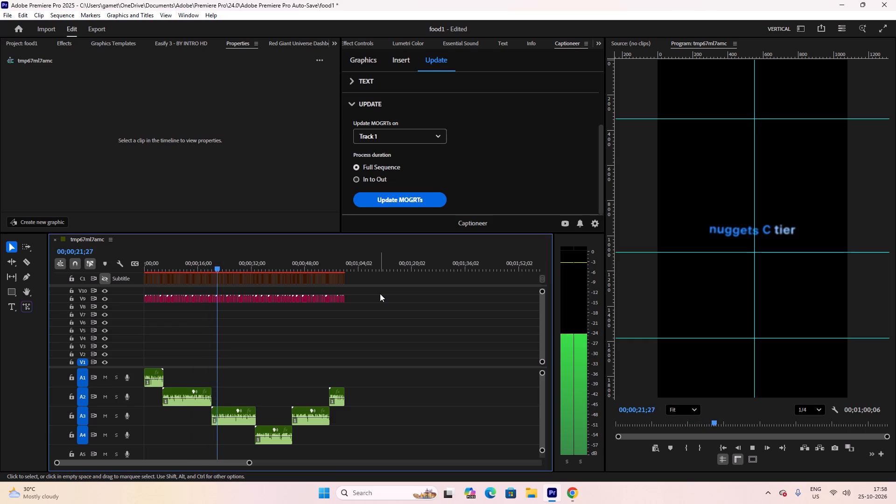
key("space")
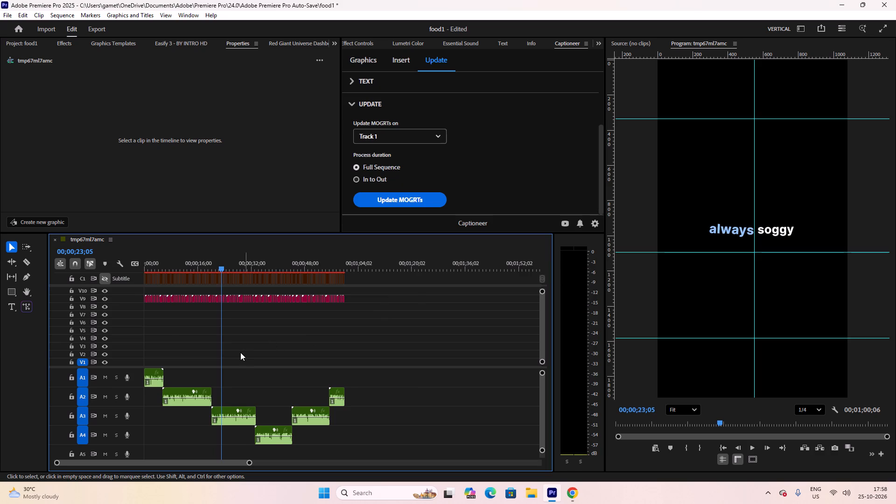
Replay the opening caption from the sequence start and examine the first caption clips in a closer timeline view.
scroll(239, 352, "up", 17, "alt")
scroll(227, 337, "up", 20, "alt")
scroll(227, 337, "up", 2, "alt")
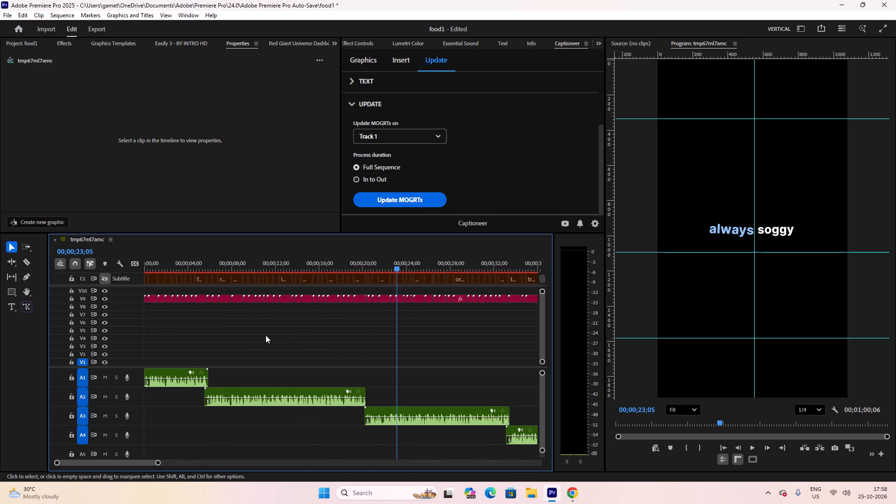
scroll(266, 335, "up", 4, "alt")
left_click_drag(191, 262, 133, 265)
key("space")
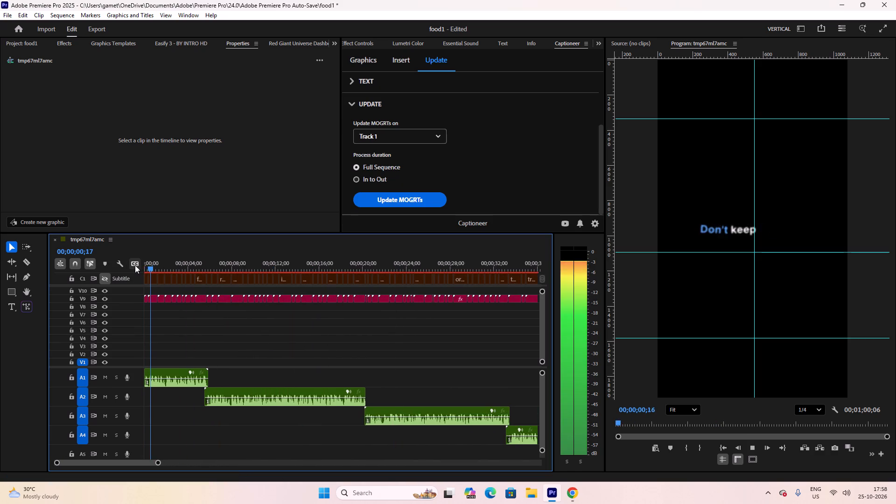
key("space")
left_click_drag(166, 266, 129, 268)
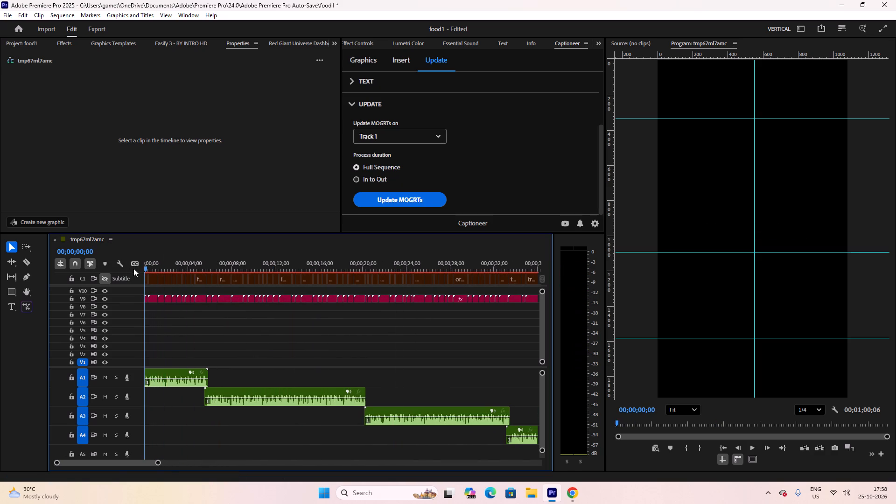
key("space")
key("space")
left_click_drag(153, 265, 137, 265)
left_click_drag(137, 265, 131, 265)
scroll(144, 304, "up", 20, "alt")
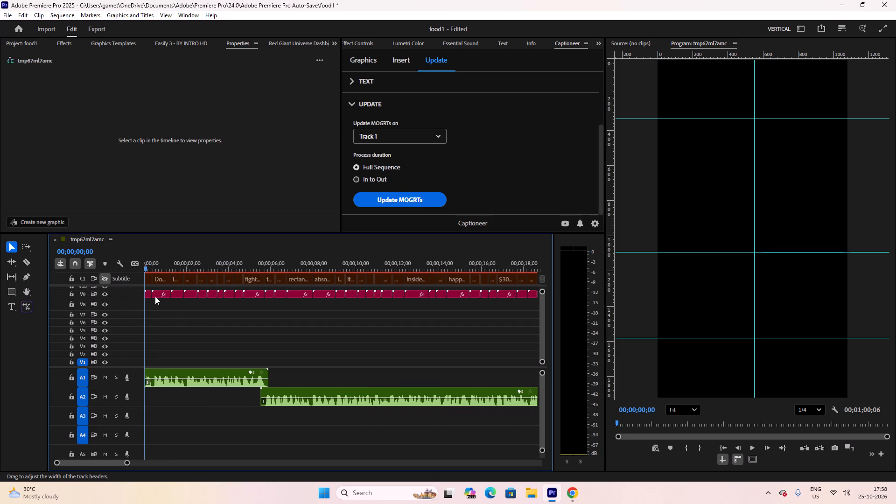
Select the opening "Wait" caption clip on V9 and place the playhead at about frame 6, where the word is displayed.
scroll(156, 297, "up", 20, "alt")
scroll(156, 297, "up", 6, "alt")
left_click(159, 290)
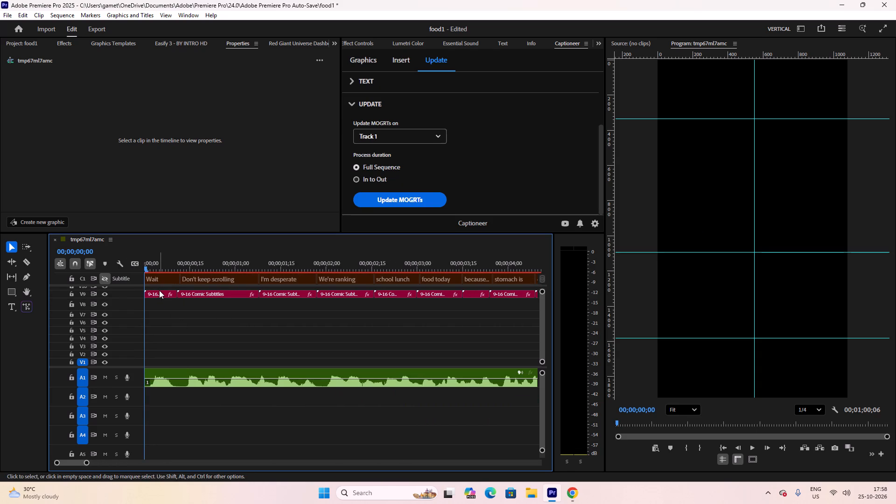
left_click(159, 294)
left_click_drag(158, 265, 144, 265)
left_click_drag(149, 266, 171, 268)
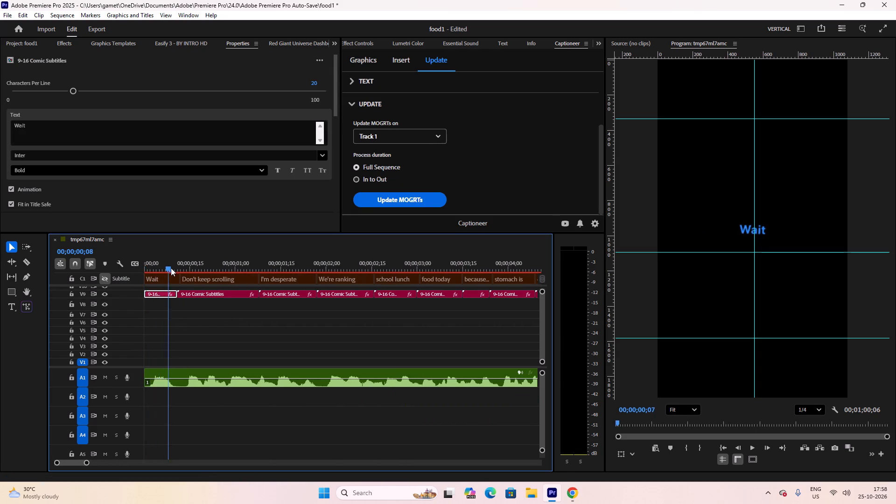
left_click_drag(171, 268, 162, 269)
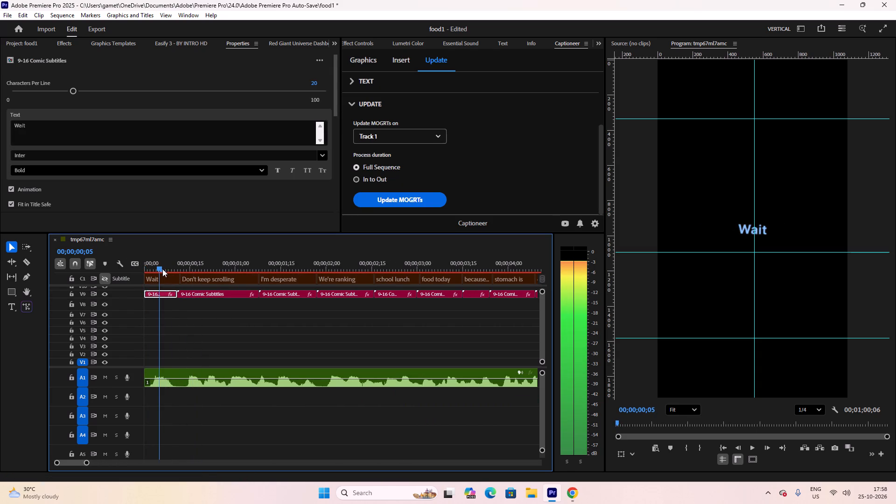
left_click_drag(162, 269, 164, 269)
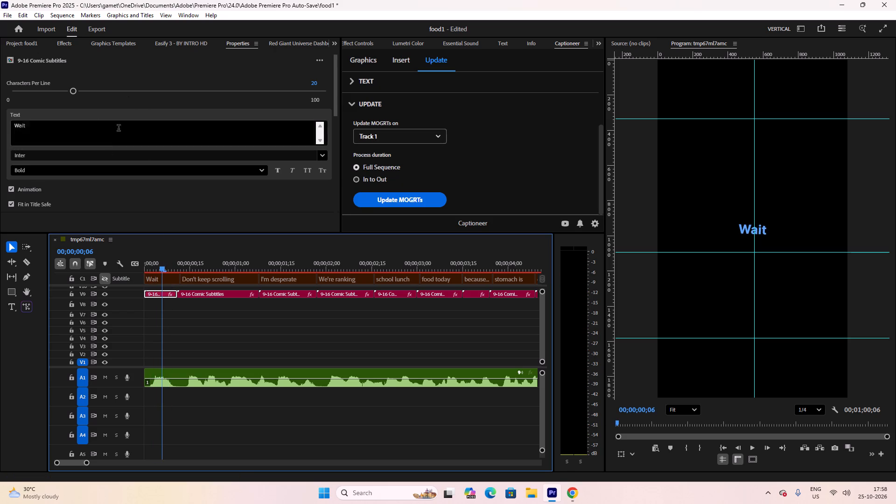
Set the Transform scale of the opening "Wait" caption clip to 150%.
scroll(108, 163, "down", 3)
scroll(133, 183, "up", 5)
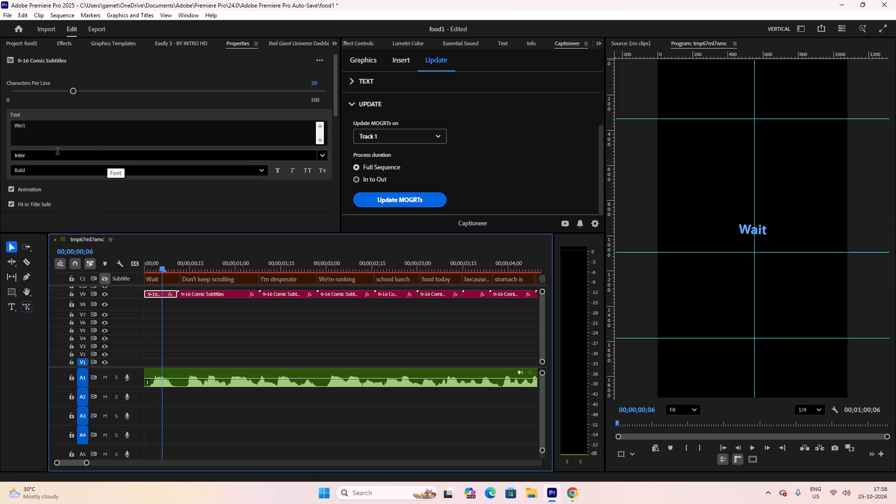
scroll(49, 162, "down", 3)
scroll(92, 182, "down", 1)
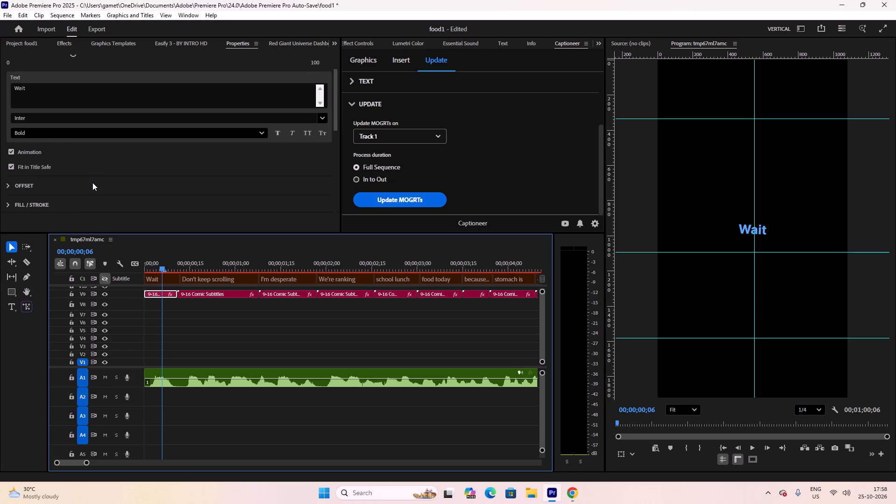
scroll(92, 182, "down", 1)
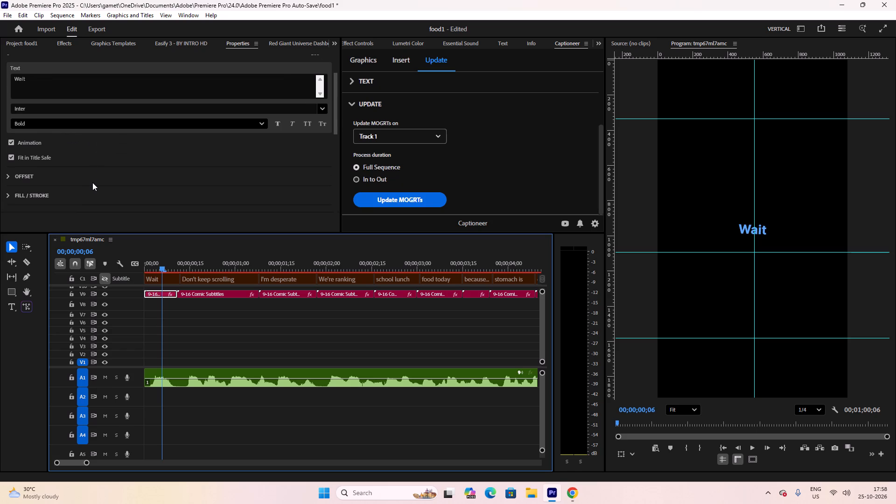
scroll(92, 182, "down", 2)
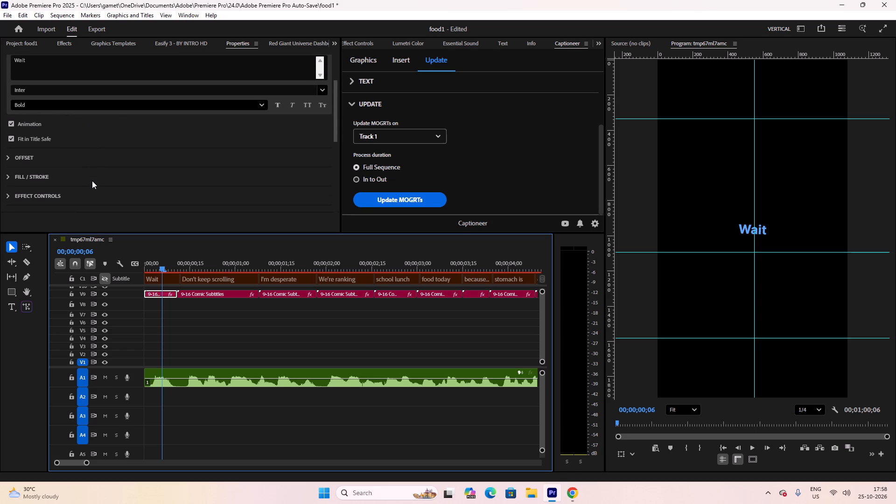
scroll(92, 181, "up", 2)
scroll(92, 181, "down", 8)
scroll(126, 177, "up", 4)
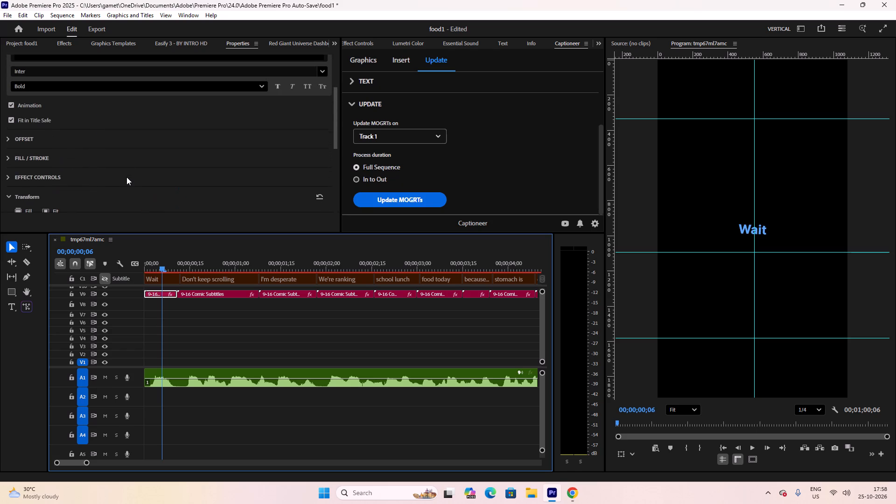
scroll(126, 177, "down", 8)
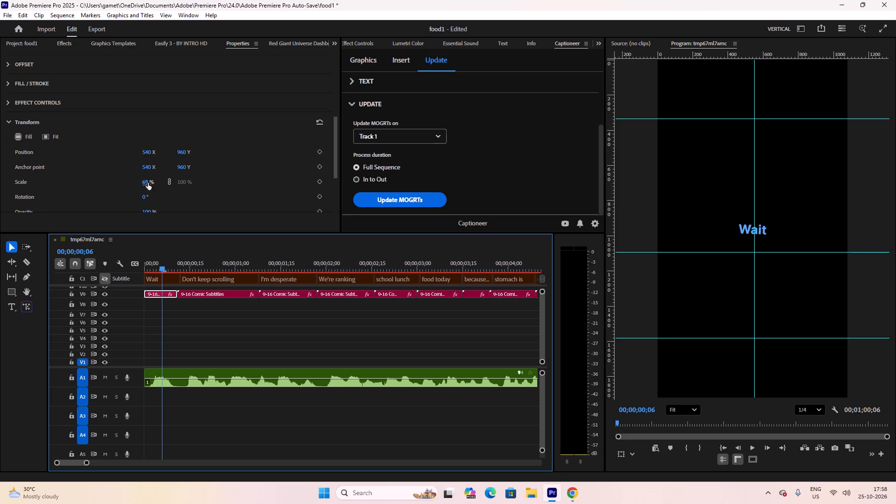
left_click_drag(145, 182, 191, 185)
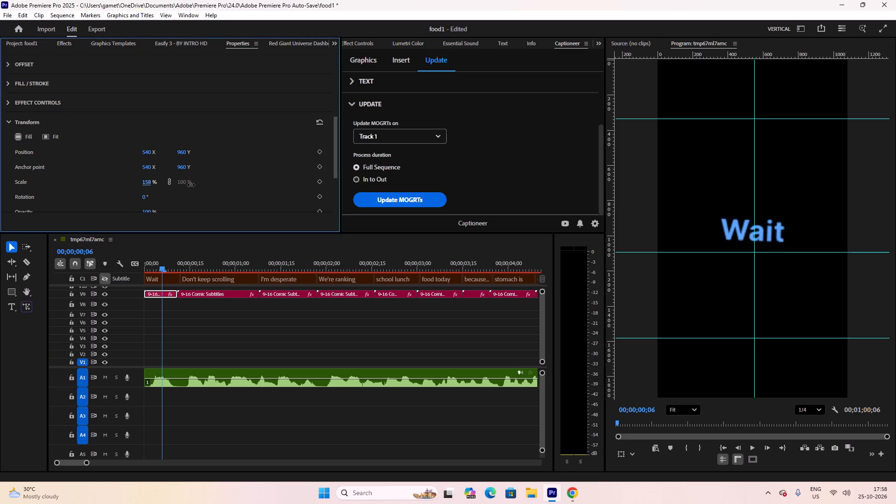
left_click_drag(191, 185, 190, 185)
left_click_drag(190, 185, 182, 185)
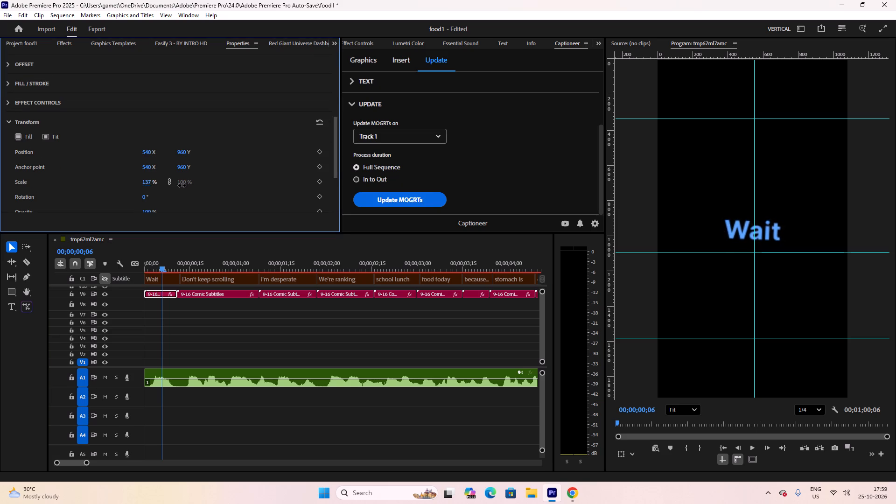
left_click_drag(182, 185, 185, 185)
double_click(147, 183)
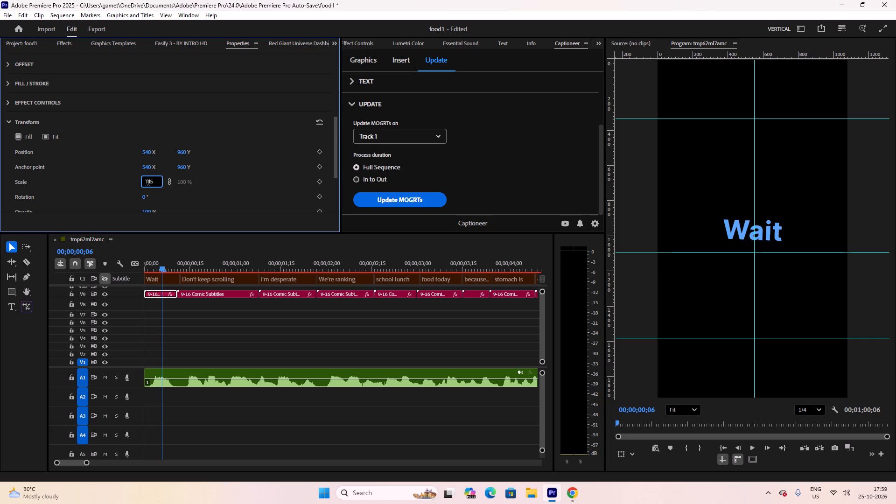
left_click_drag(154, 183, 134, 183)
type("150")
key("Return")
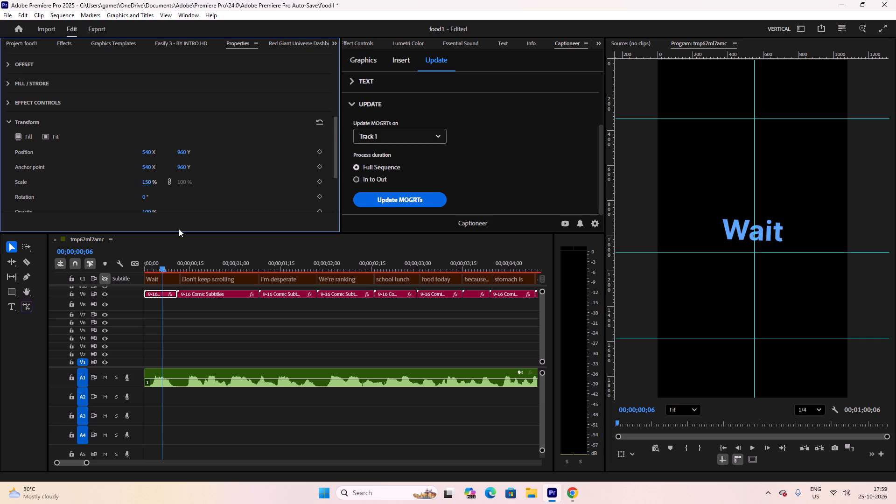
Play the sequence from the start to about 5:24, pausing at individual phrases to compare the enlarged opening caption with the following ones.
left_click_drag(159, 263, 114, 267)
key("space")
key("space")
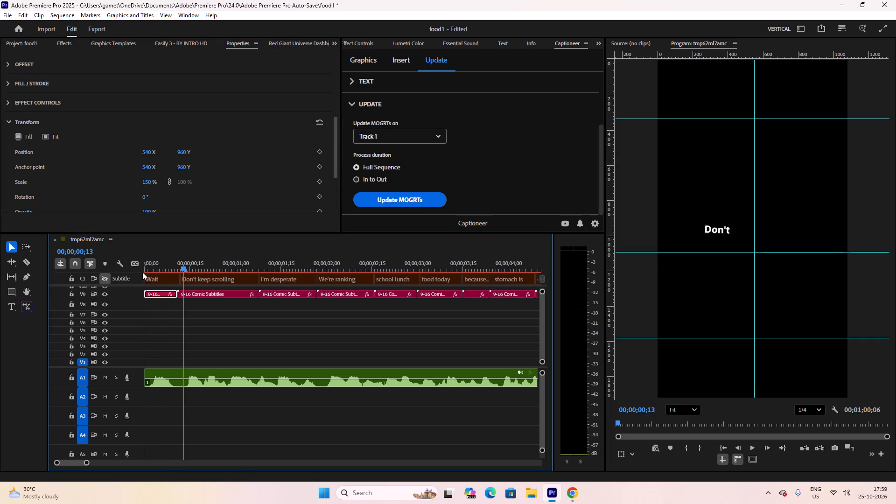
key("space")
key("space")
key("space")
key("space")
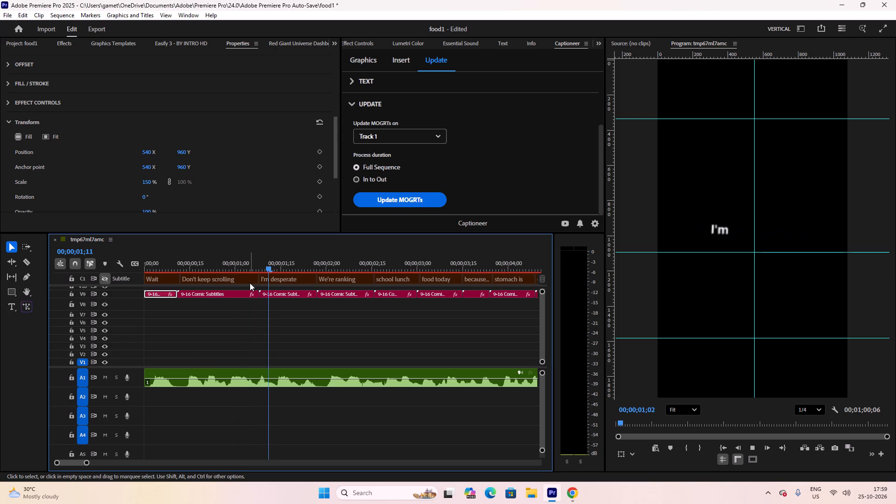
key("space")
key("space")
key("space")
key("space")
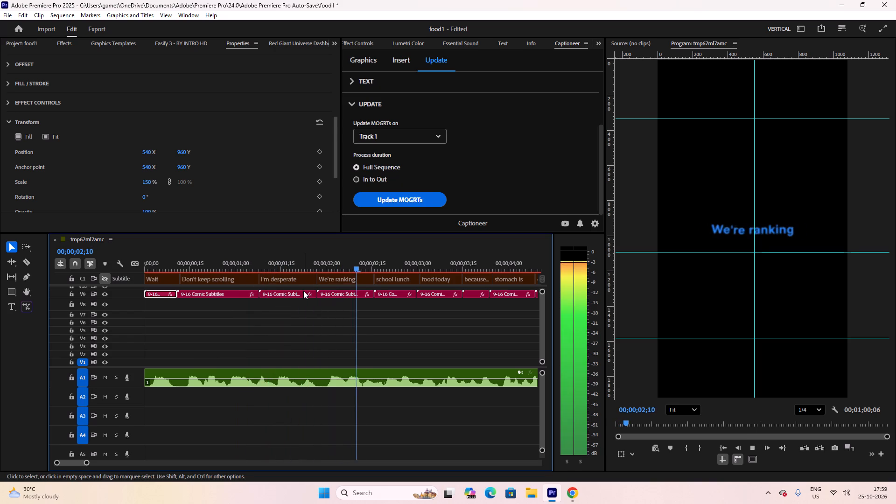
key("space")
key("space")
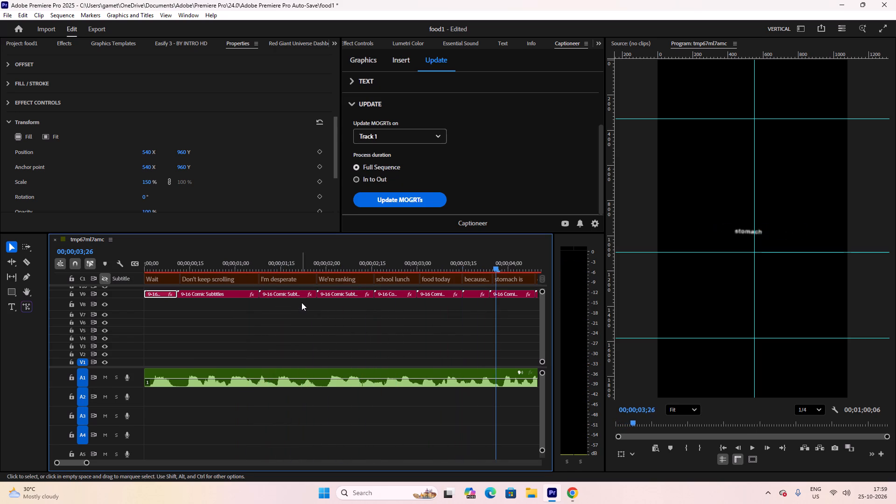
key("space")
key("space")
key("space")
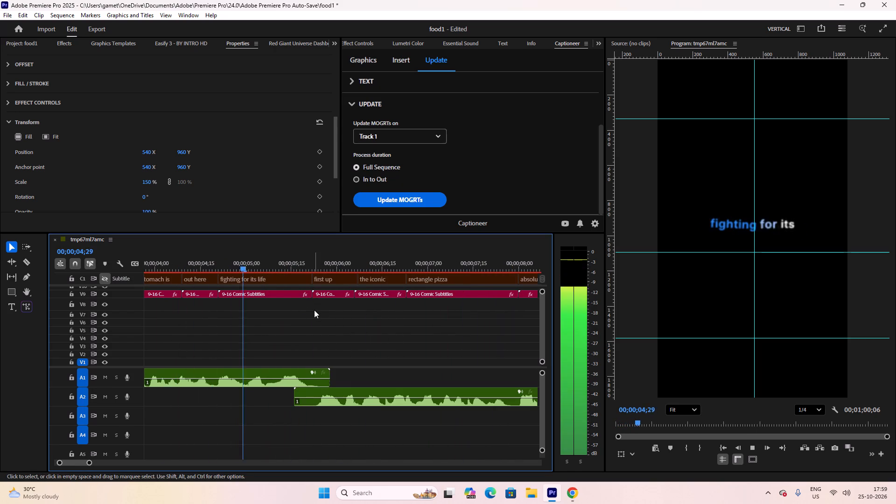
key("space")
key("space")
key("space")
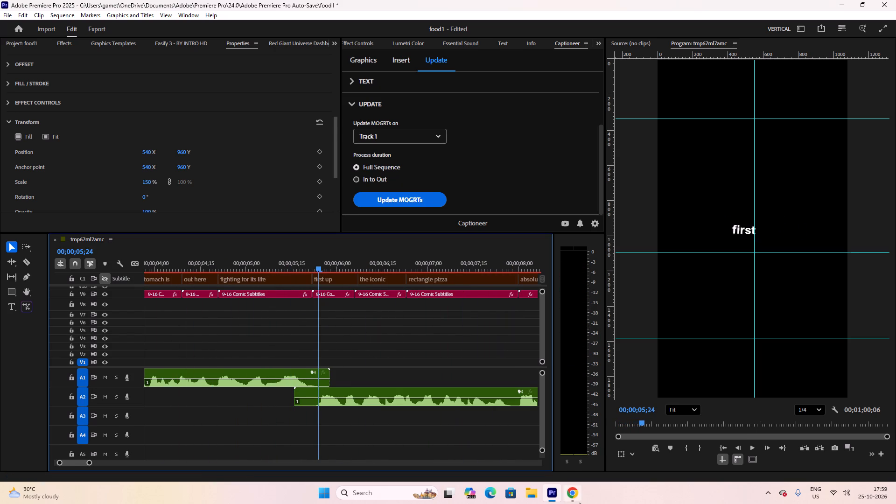
Switch to Chrome and examine the stickman with the blue cap in the Muse chat at full size.
left_click(575, 499)
scroll(342, 323, "down", 5)
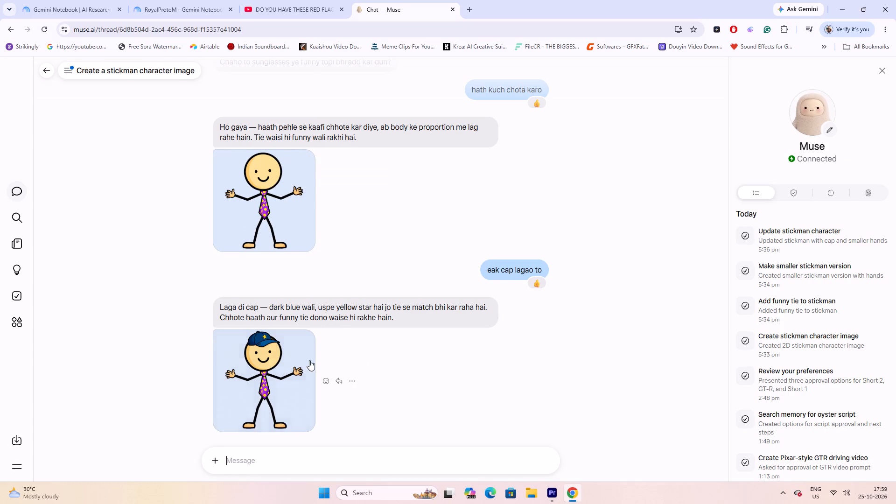
scroll(175, 350, "down", 1)
left_click(259, 353)
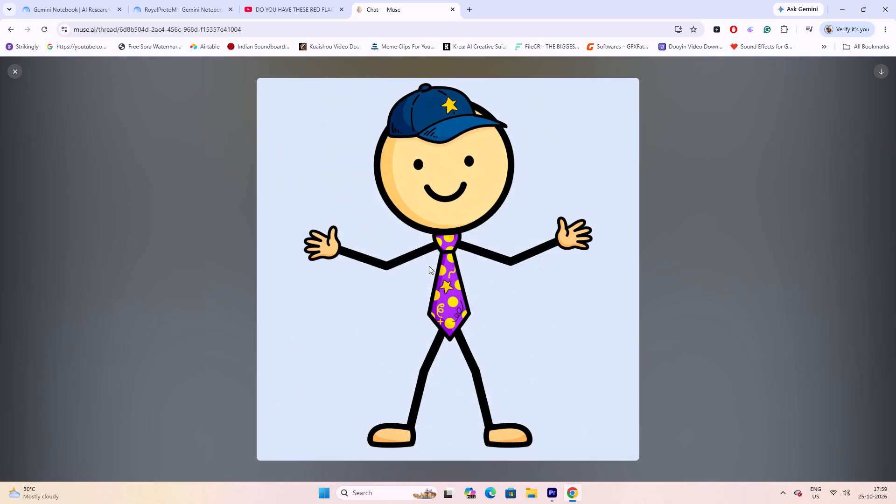
left_click(199, 246)
scroll(349, 350, "down", 6)
left_click(263, 370)
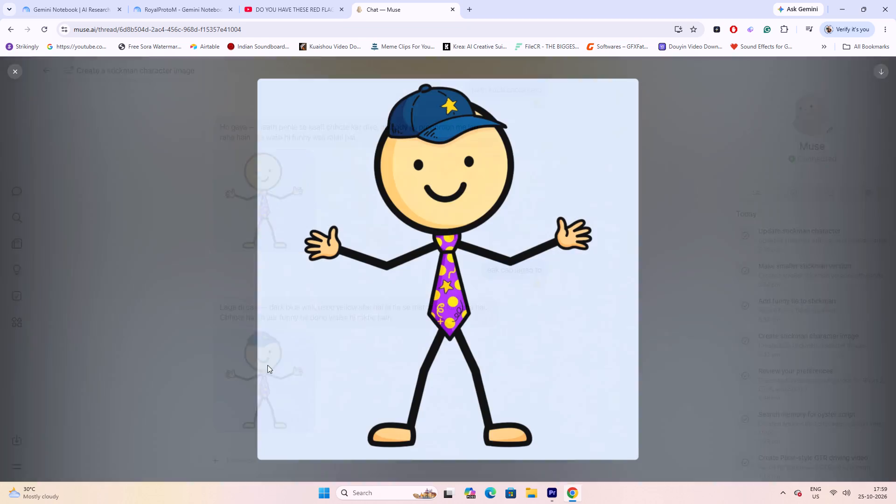
left_click(185, 299)
left_click(311, 465)
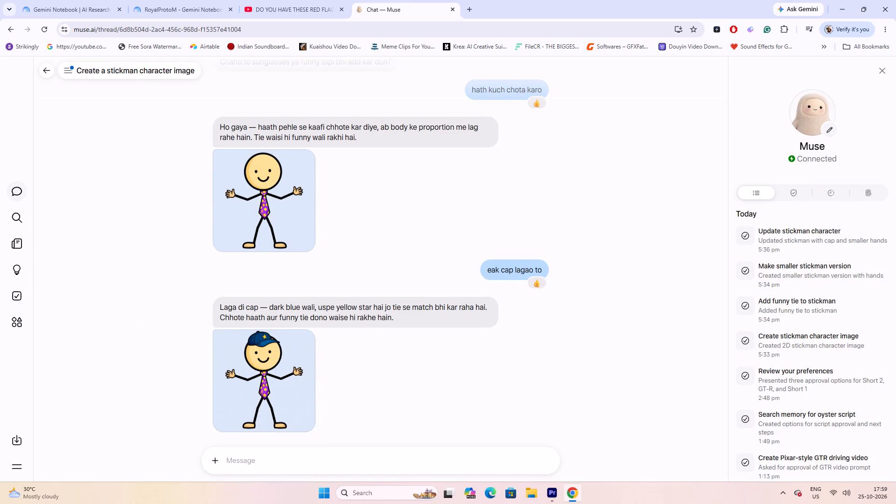
type("ok to ab is carector")
key("space")
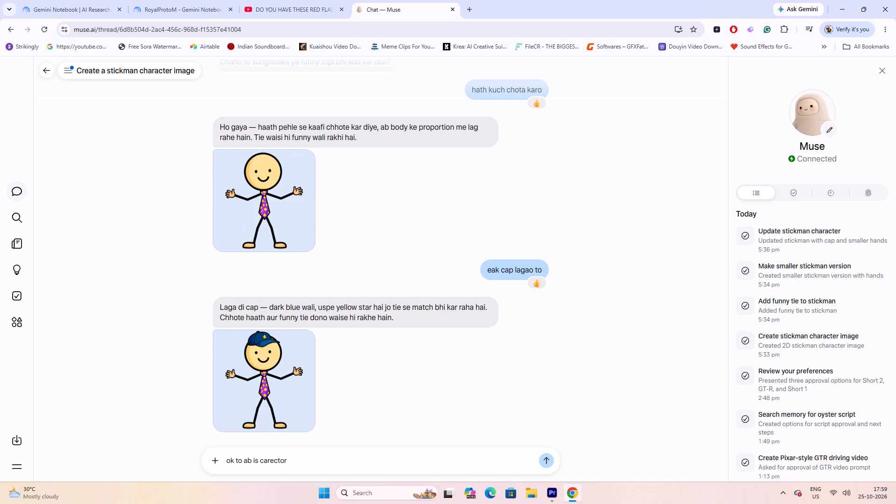
type("ke dir")
key("BackSpace")
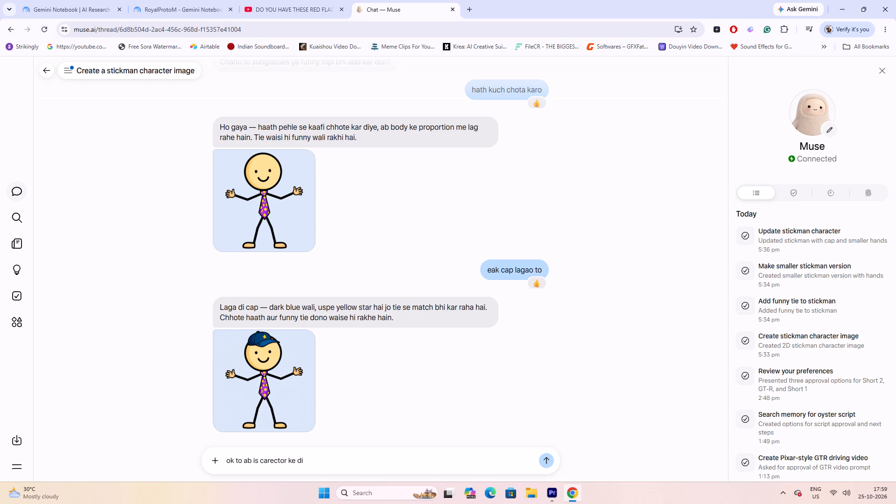
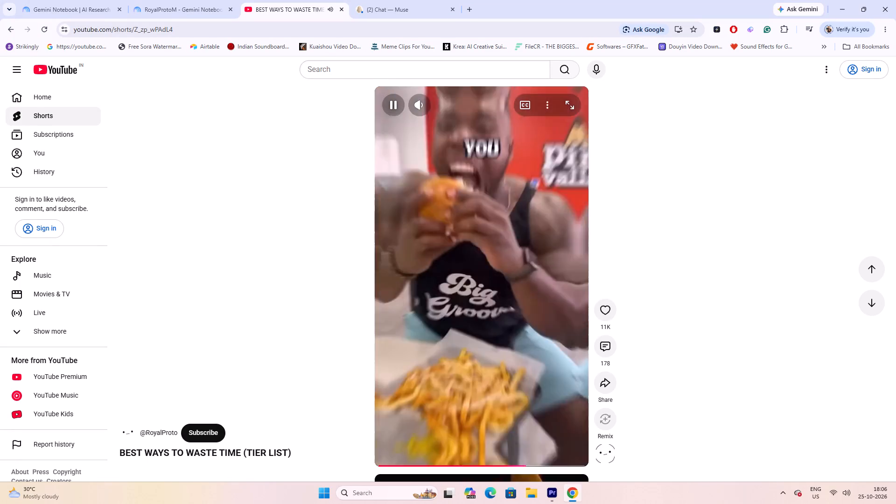
left_click(370, 301)
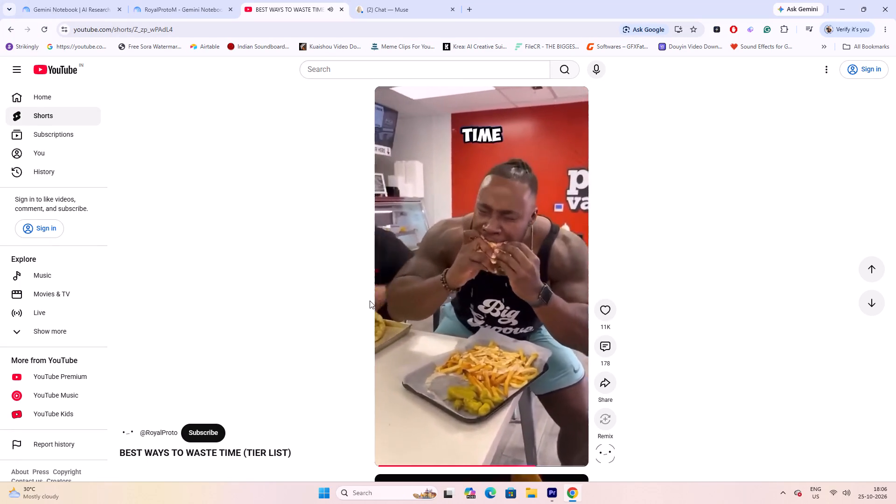
left_click(465, 286)
left_click(460, 284)
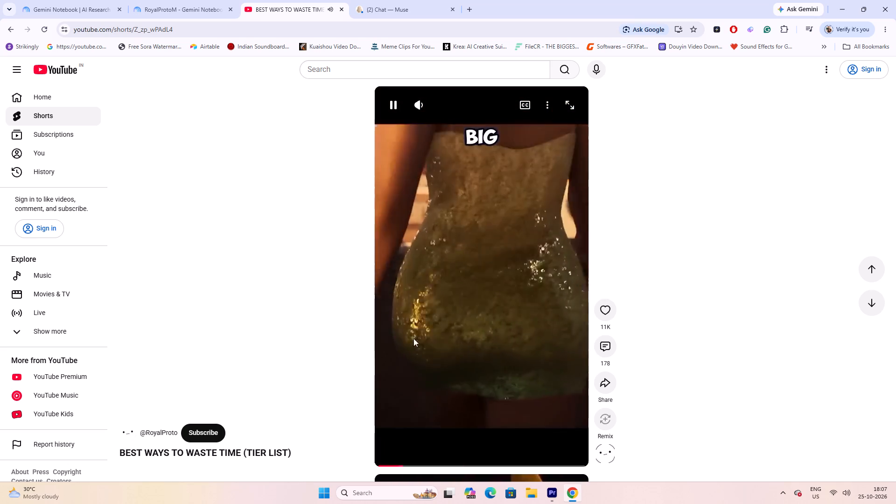
scroll(403, 344, "down", 1)
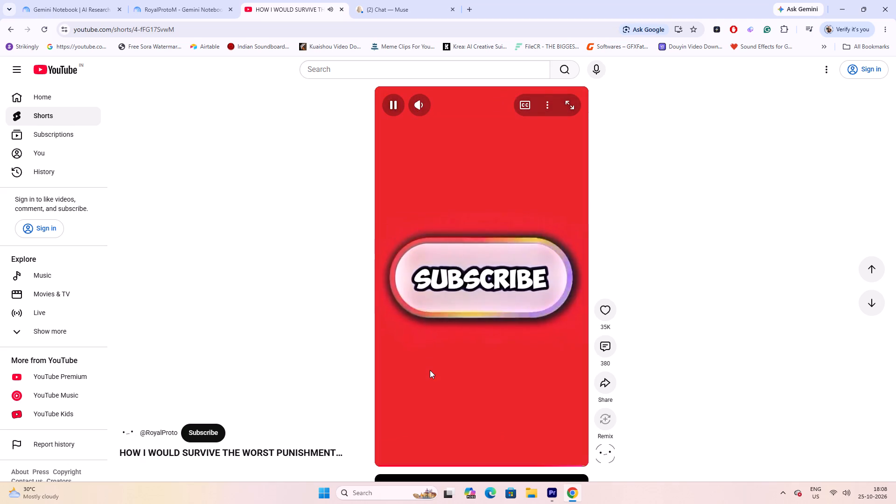
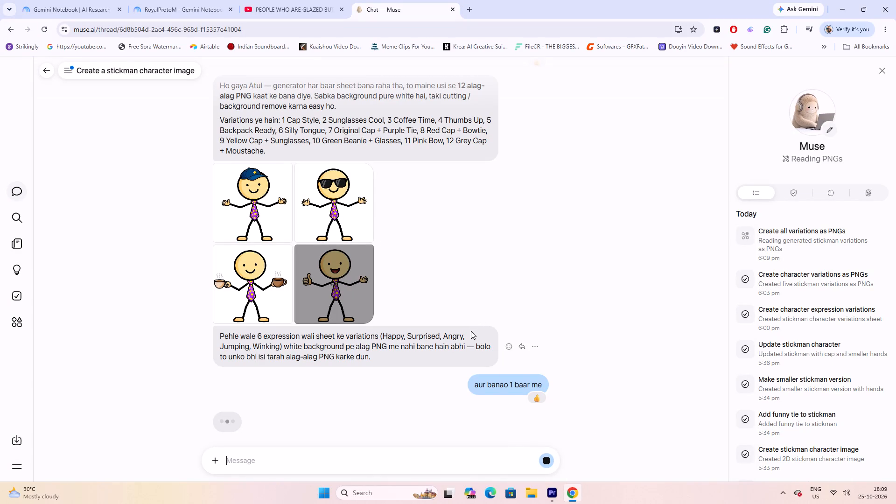
Switch to Premiere Pro and replay the opening "Wait" and "Don't keep scrolling" captions, pausing to examine their animation and changeover.
left_click(547, 497)
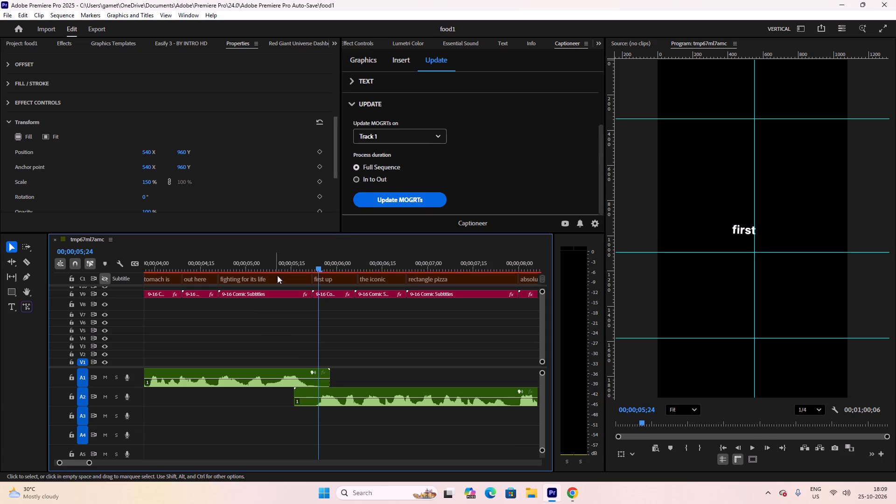
left_click_drag(275, 268, 94, 269)
scroll(128, 272, "down", 3, "alt")
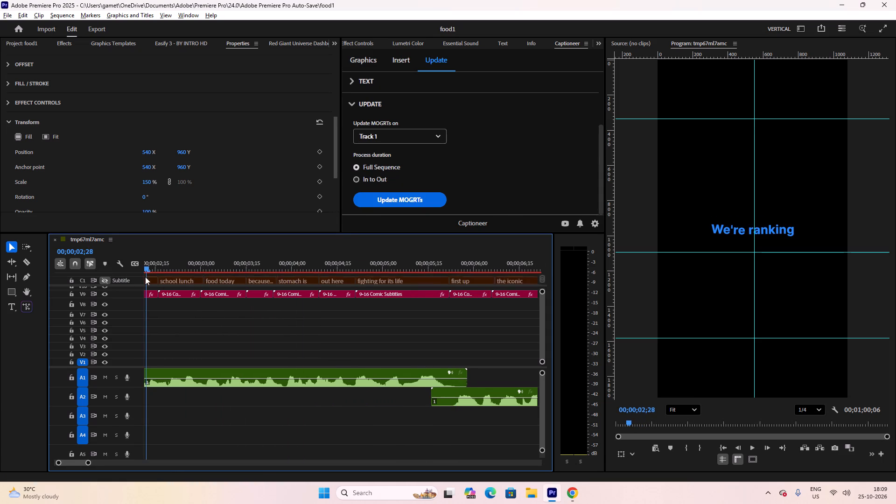
scroll(145, 277, "down", 9, "alt")
scroll(227, 335, "up", 18)
left_click_drag(160, 261, 136, 261)
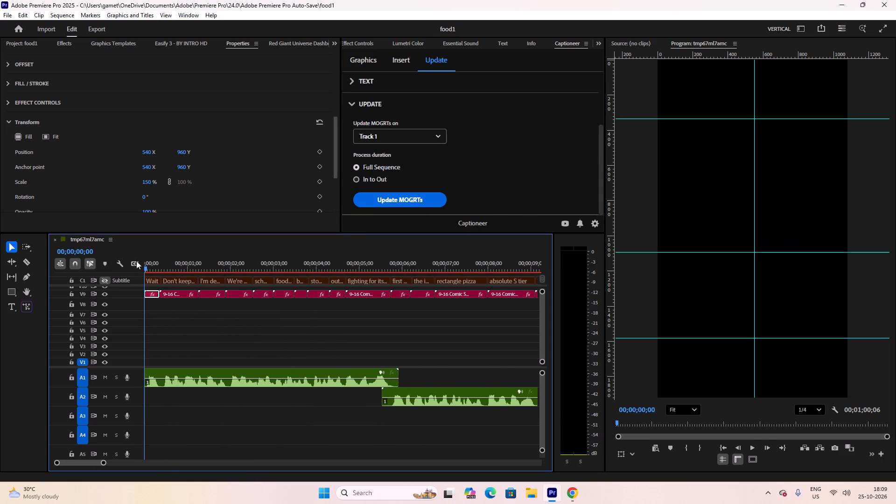
left_click_drag(136, 261, 133, 261)
key("space")
key("space")
key("space")
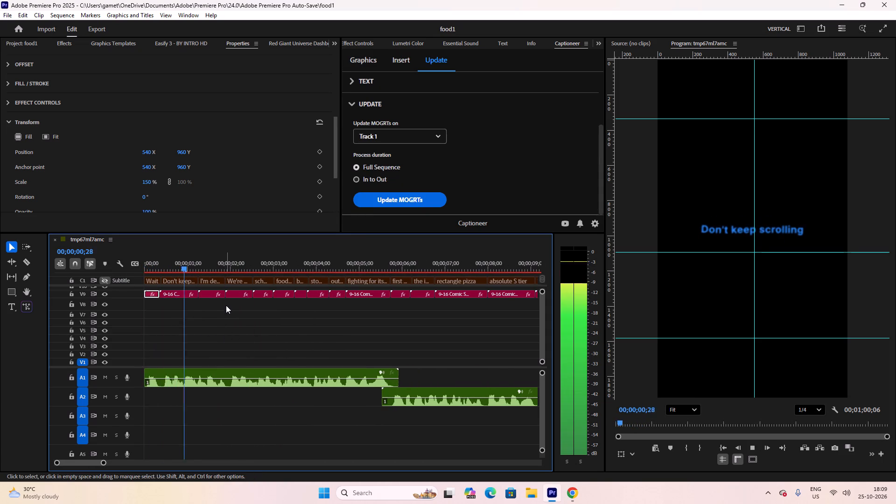
key("space")
left_click_drag(182, 268, 143, 267)
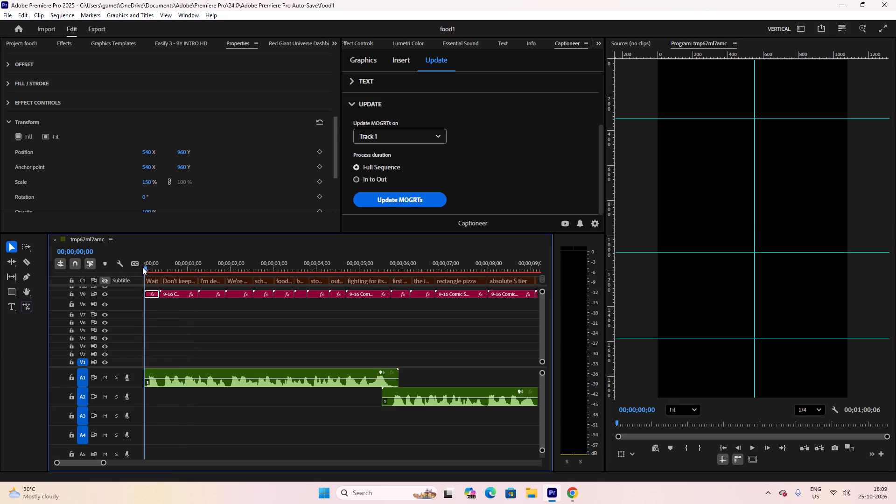
key("space")
key("space")
key("space")
key("space")
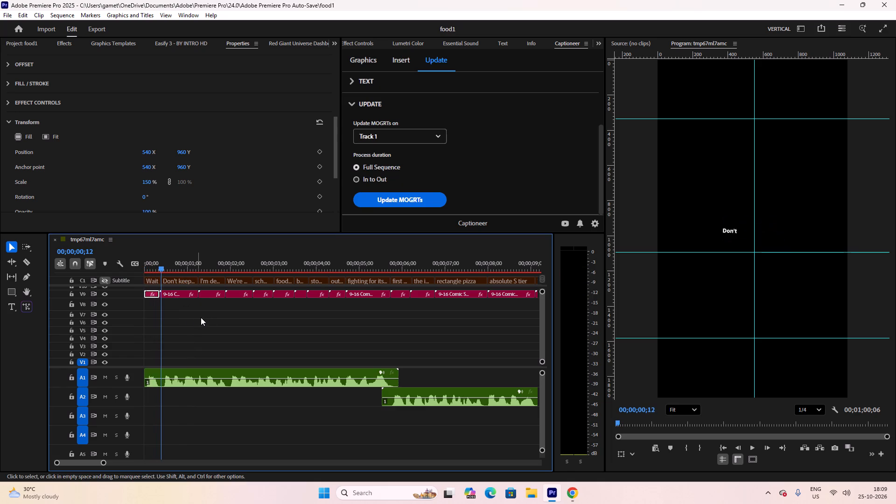
key("space")
key("space")
key("space")
key("space")
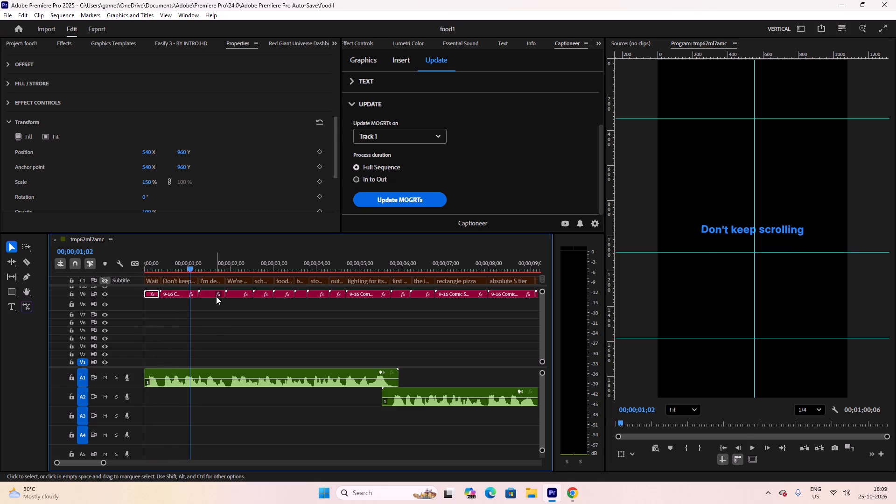
key("space")
key("space")
left_click_drag(186, 266, 116, 263)
key("space")
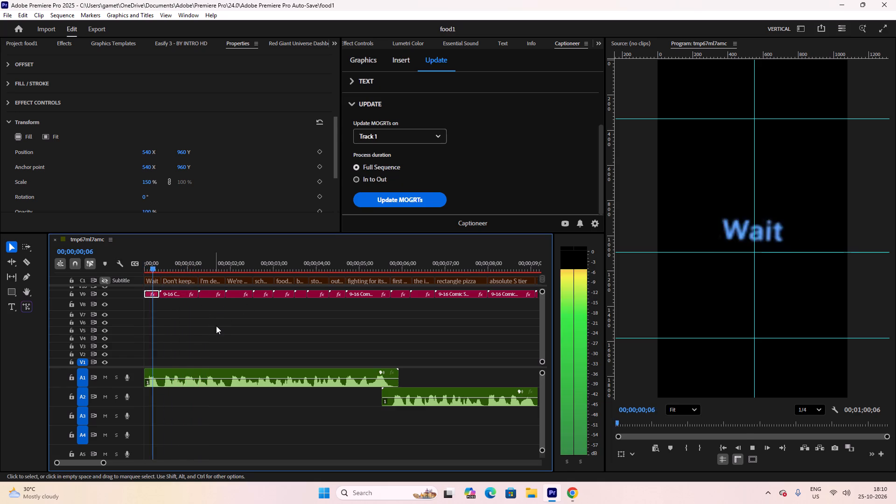
key("space")
key("space")
key("space")
key("space")
key("space")
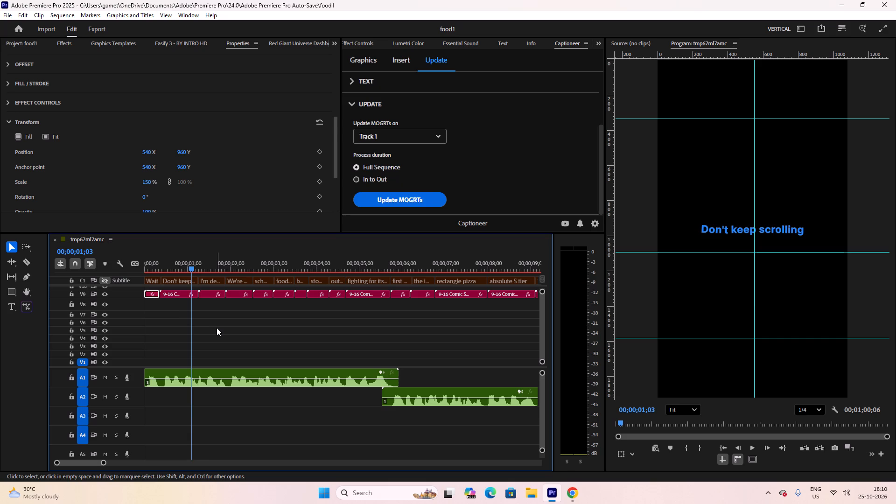
key("space")
key("space")
left_click_drag(165, 264, 161, 264)
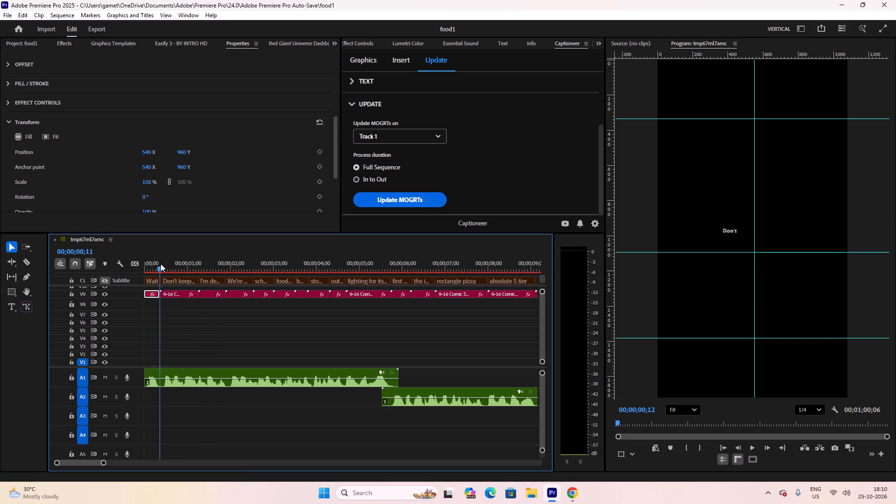
left_click_drag(161, 264, 160, 264)
left_click(178, 318)
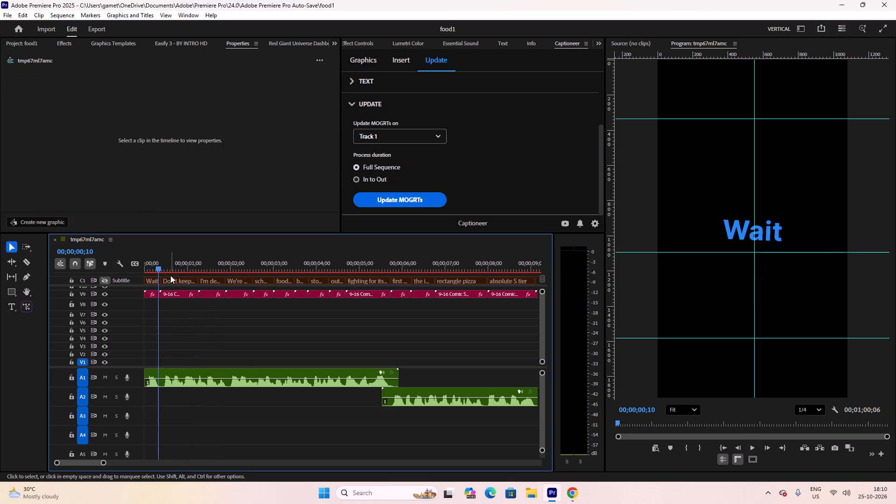
scroll(167, 284, "up", 15, "alt")
left_click(164, 265)
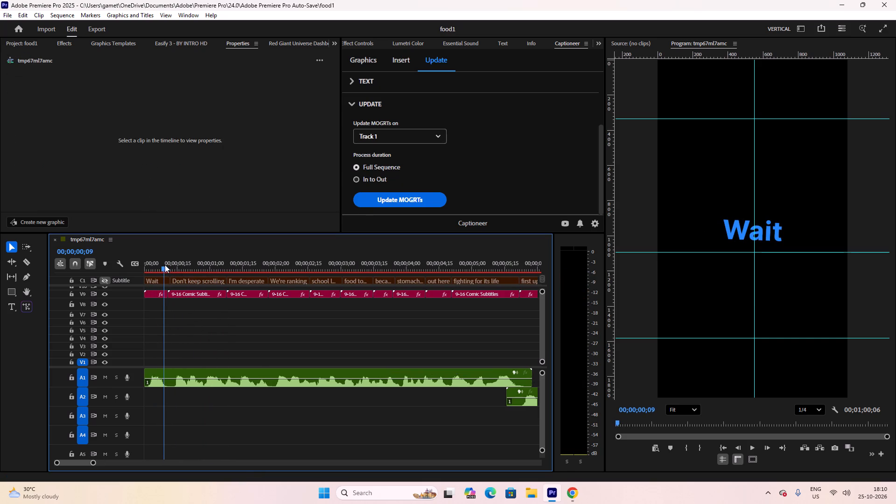
left_click(180, 318)
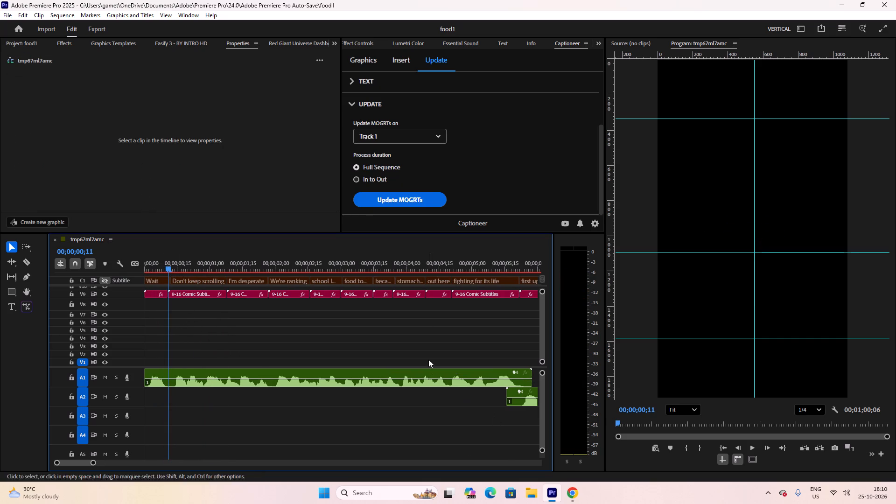
Play the sequence from its start in short bursts, examining each caption's word animation through "fighting for its life".
left_click_drag(171, 268, 154, 268)
key("space")
key("space")
left_click_drag(166, 268, 147, 268)
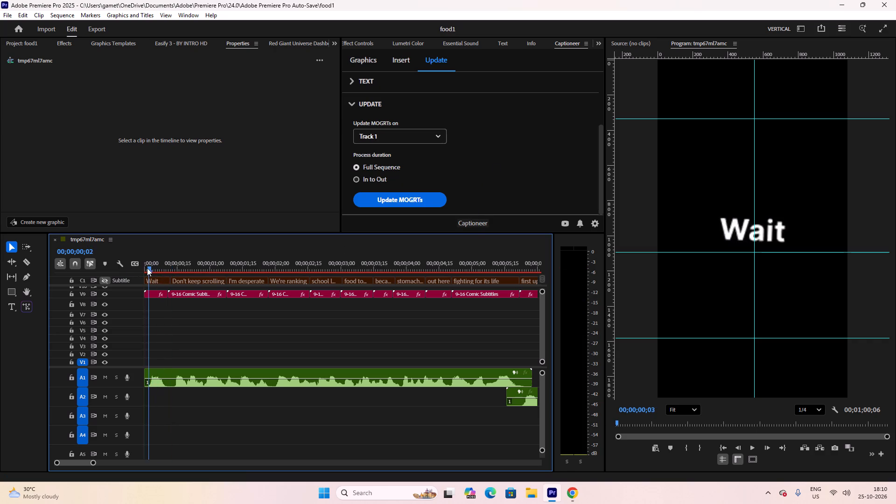
left_click_drag(147, 268, 130, 267)
key("space")
key("space")
key("space")
key("space")
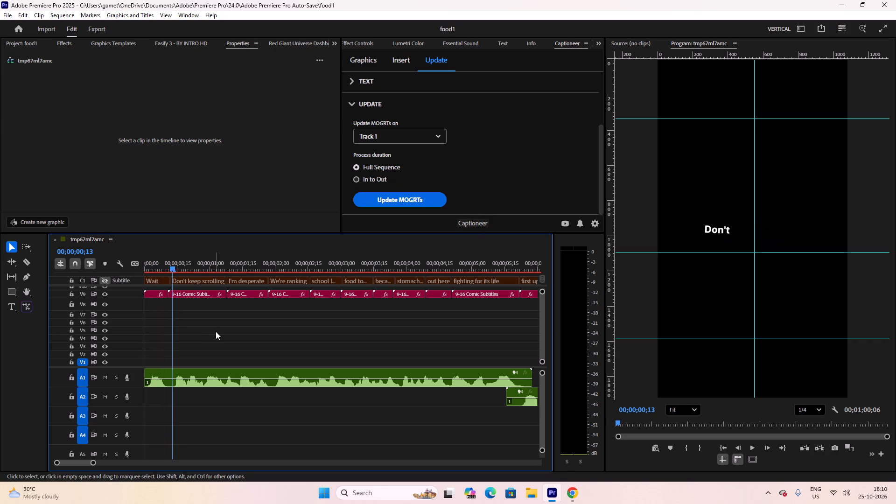
key("space")
key("space")
key("space")
key("space")
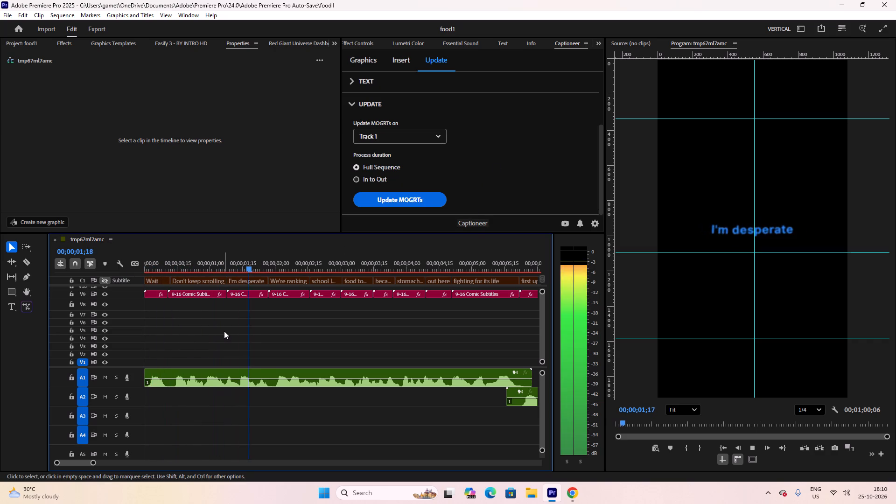
key("space")
key("space")
key("space")
key("space")
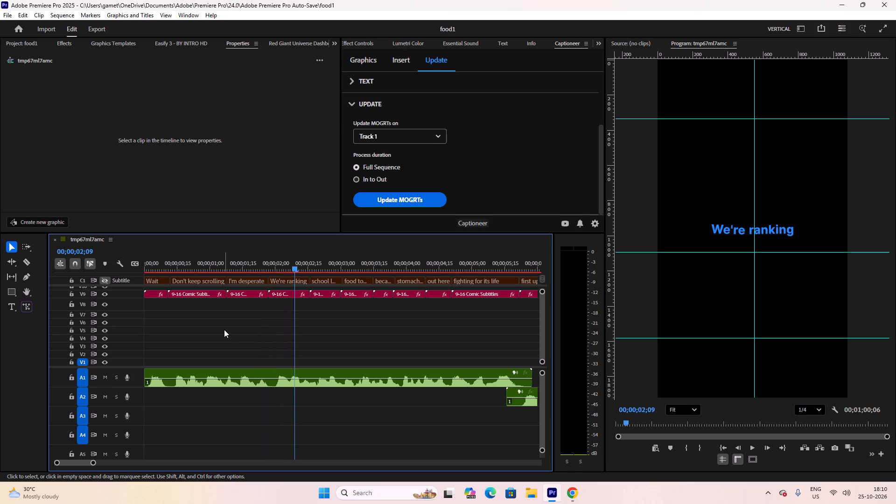
key("space")
key("space")
key("space")
key("space")
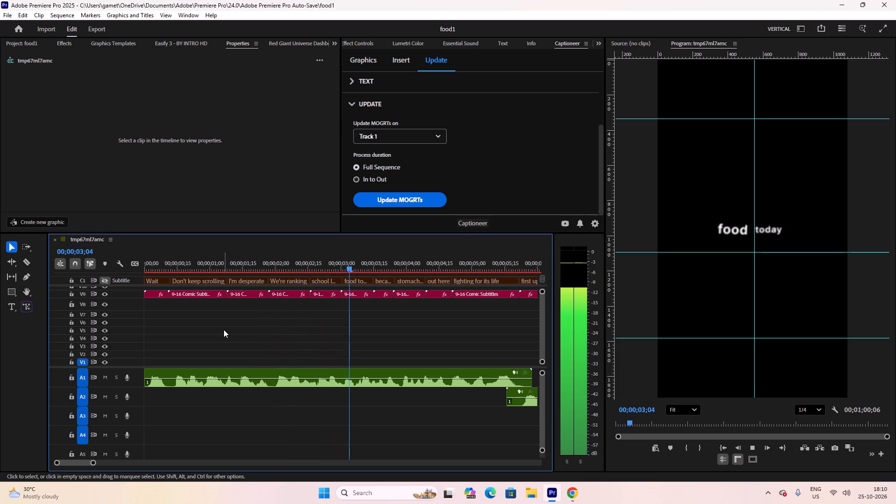
key("space")
key("space")
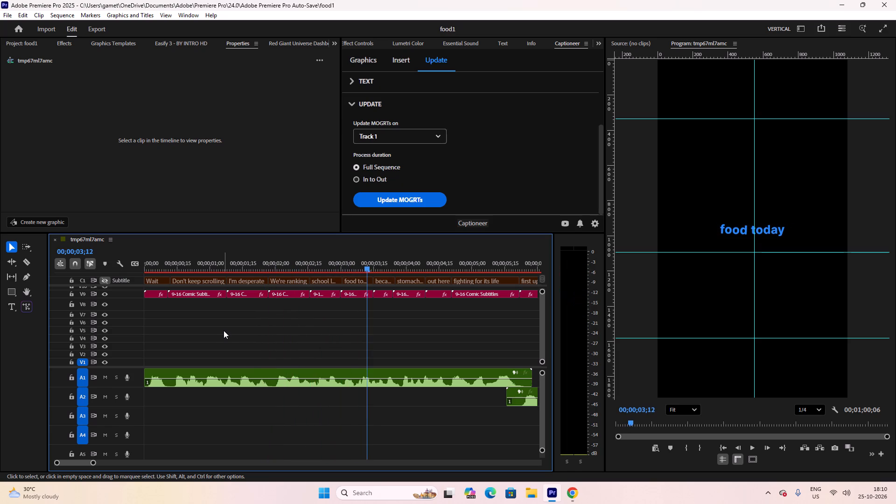
key("space")
key("space")
key("space")
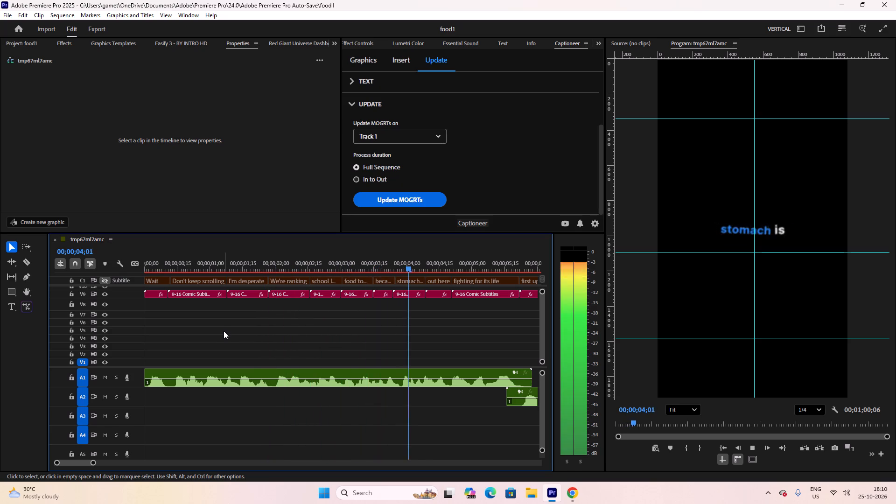
key("space")
key("space")
key("space")
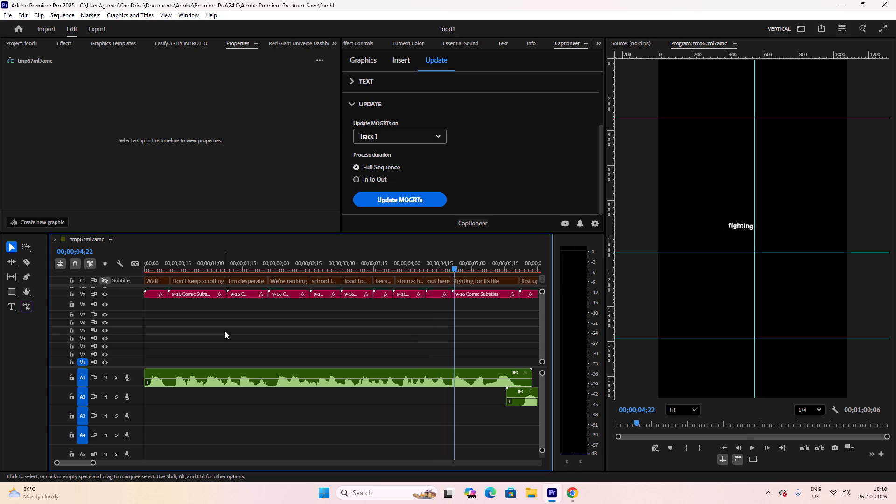
key("space")
key("space")
key("space")
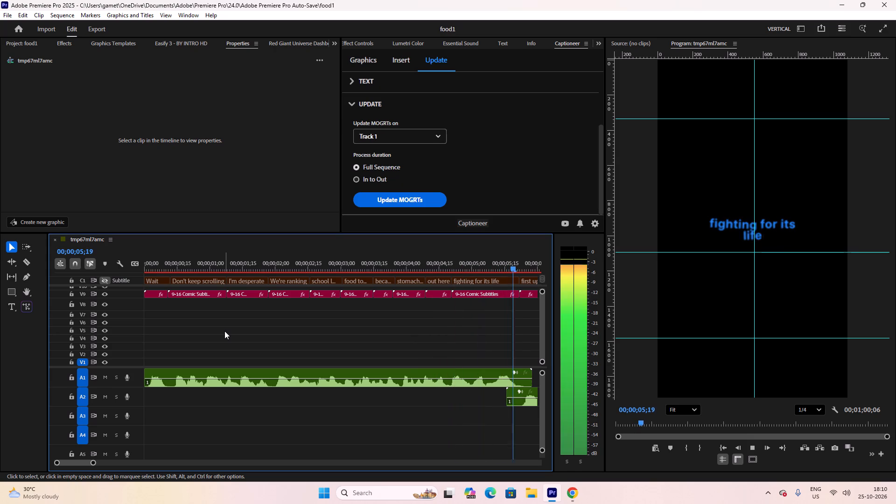
key("space")
Continue the stop-and-go playback from "first up" through "tastes like", checking how the caption words appear.
key("space")
key("space")
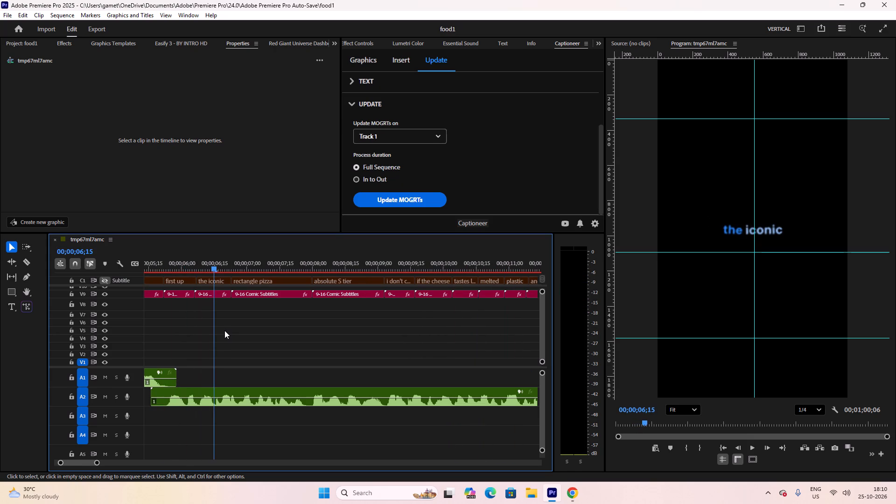
key("space")
key("space")
key("space")
key("space")
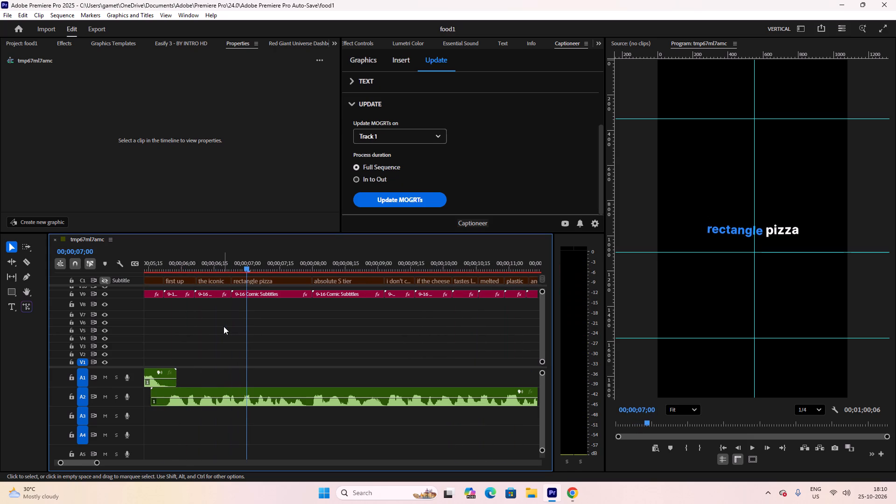
key("space")
key("space")
key("space")
key("space")
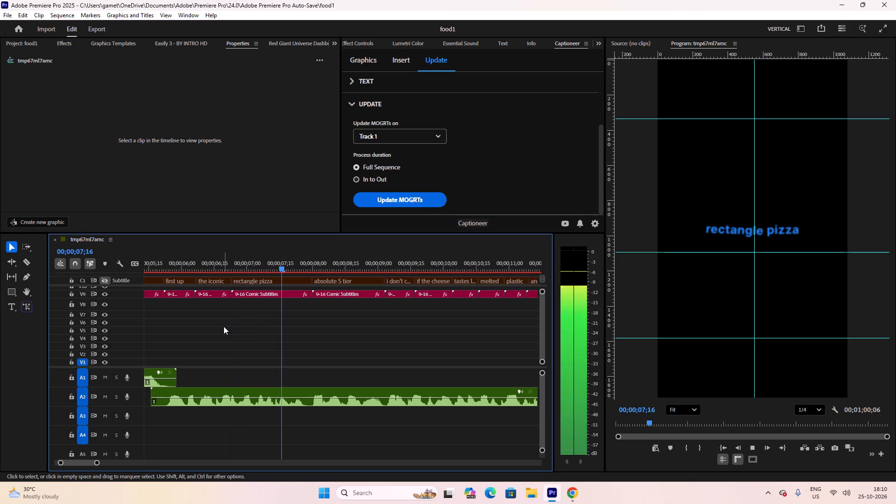
key("space")
key("space")
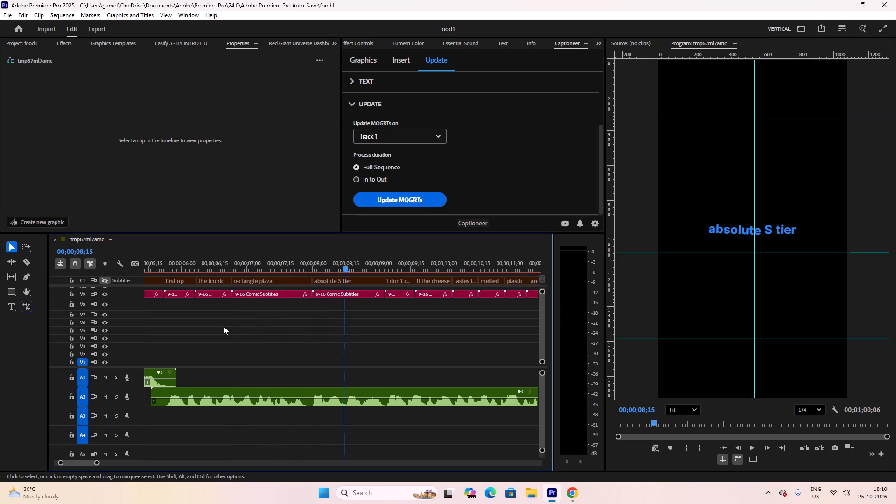
key("space")
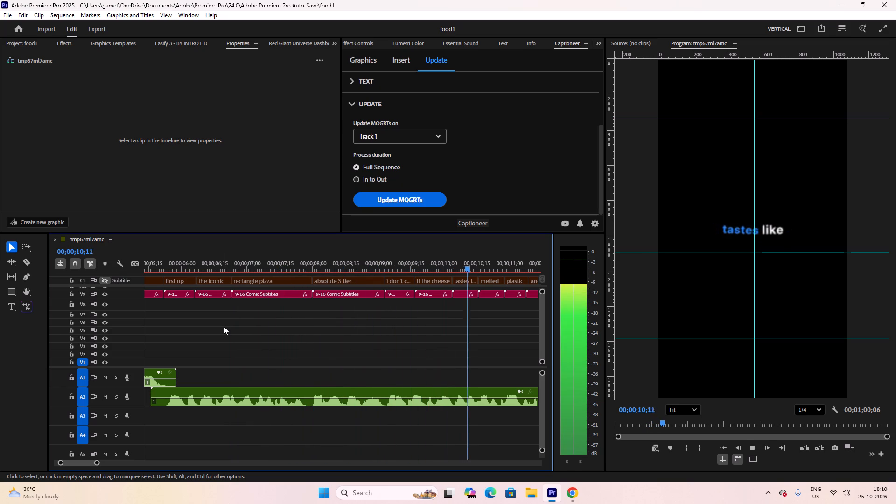
key("space")
Review the following captions through "inside a Roblox server" up to "this right", pausing on individual words.
scroll(291, 364, "down", 6, "alt")
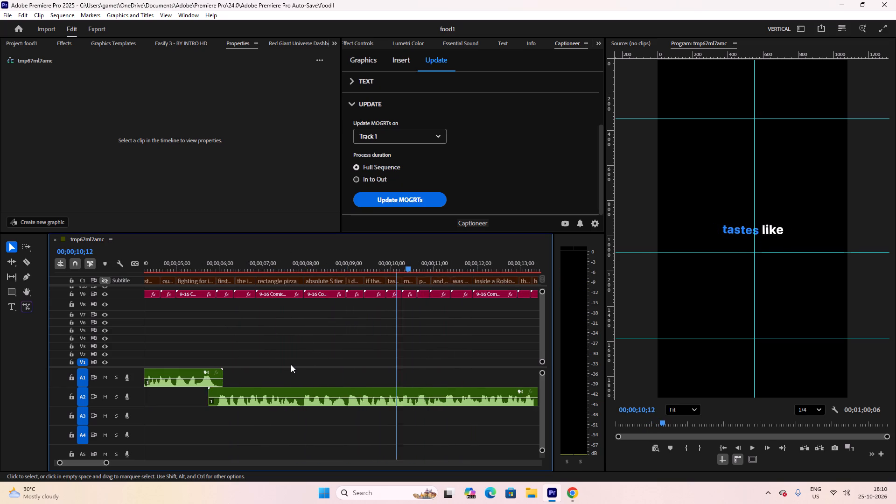
scroll(283, 363, "down", 5, "alt")
scroll(378, 370, "down", 2, "alt")
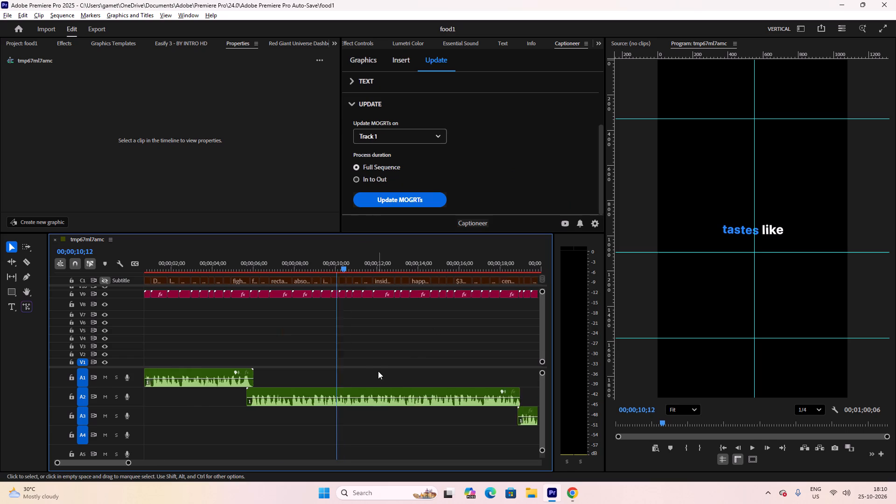
scroll(378, 371, "down", 6, "alt")
key("space")
key("space")
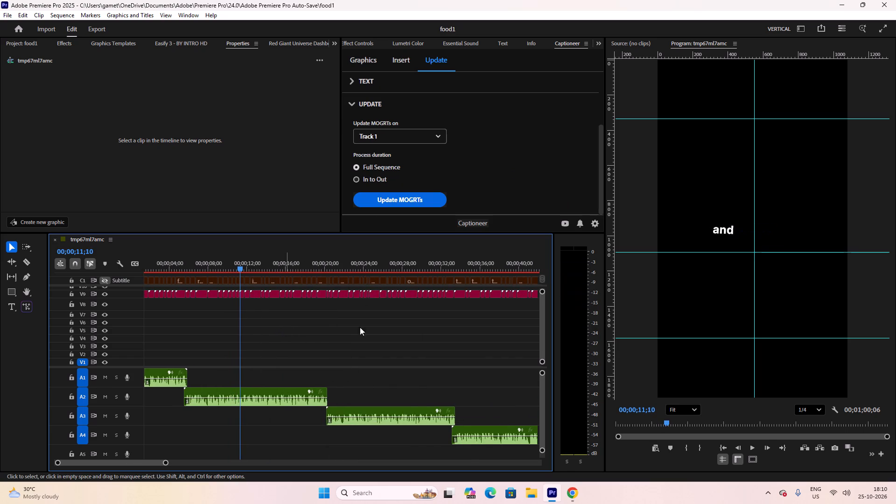
key("space")
key("space")
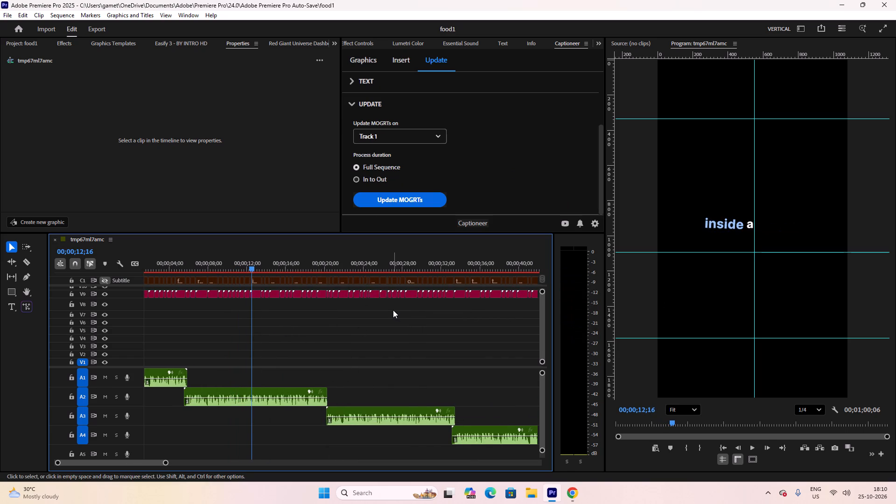
key("space")
key("space")
key("space")
key("space")
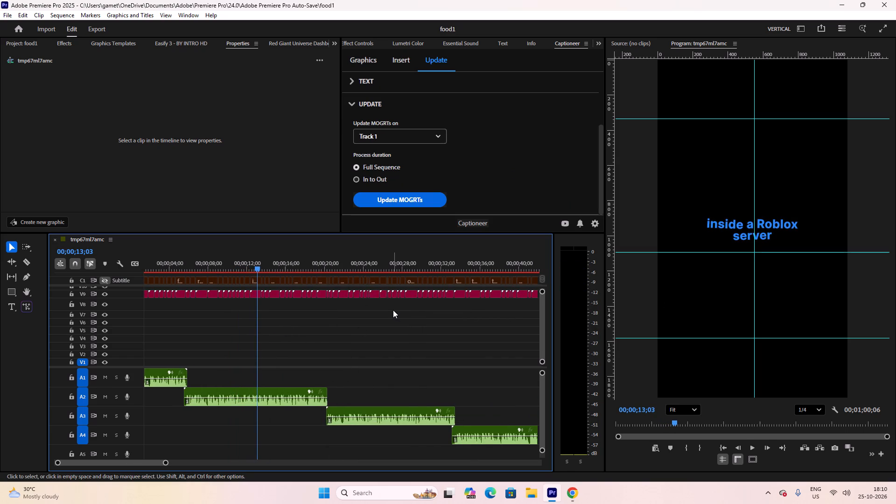
key("space")
key("space")
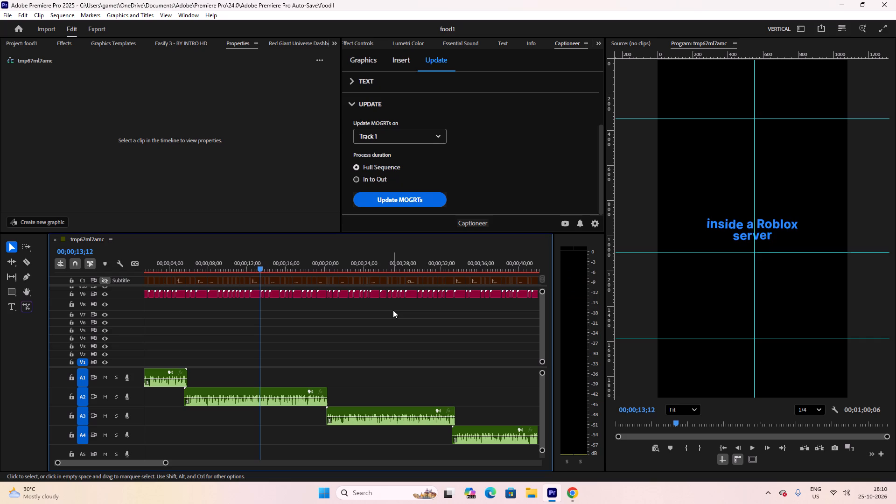
key("space")
key("space")
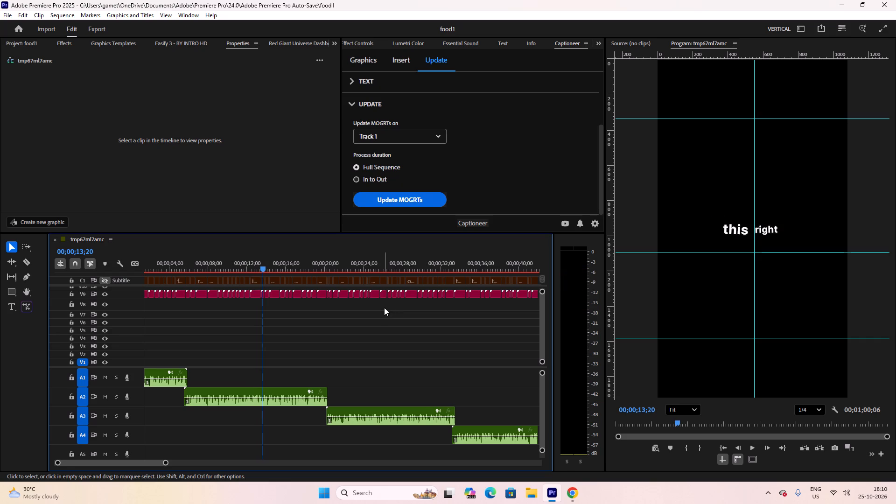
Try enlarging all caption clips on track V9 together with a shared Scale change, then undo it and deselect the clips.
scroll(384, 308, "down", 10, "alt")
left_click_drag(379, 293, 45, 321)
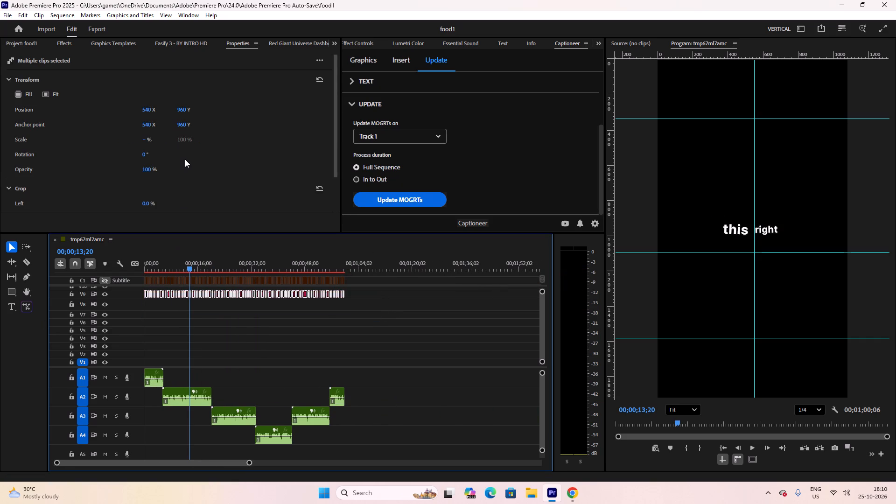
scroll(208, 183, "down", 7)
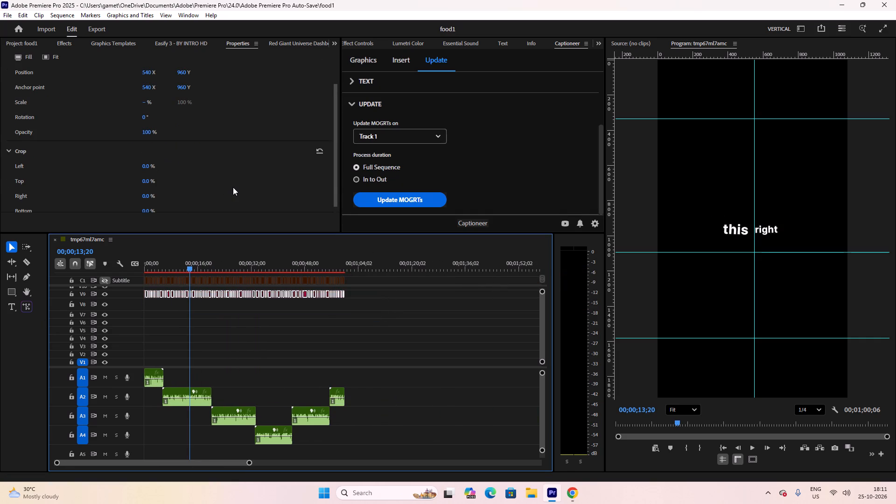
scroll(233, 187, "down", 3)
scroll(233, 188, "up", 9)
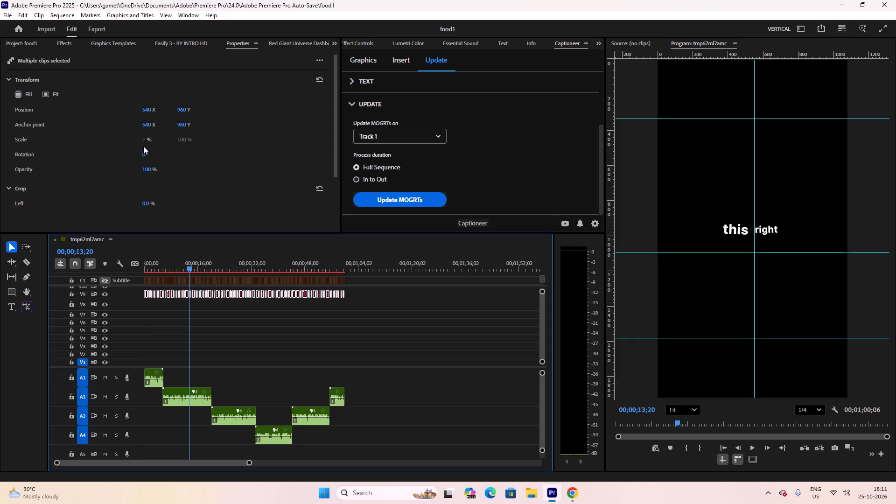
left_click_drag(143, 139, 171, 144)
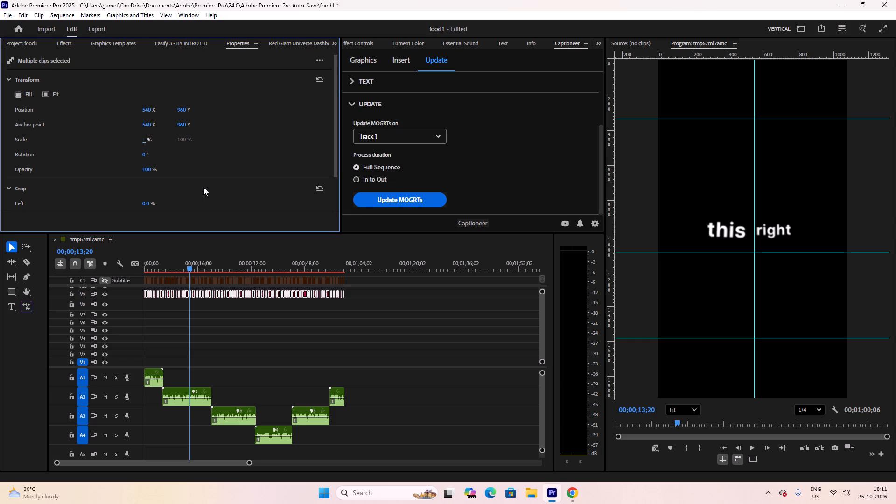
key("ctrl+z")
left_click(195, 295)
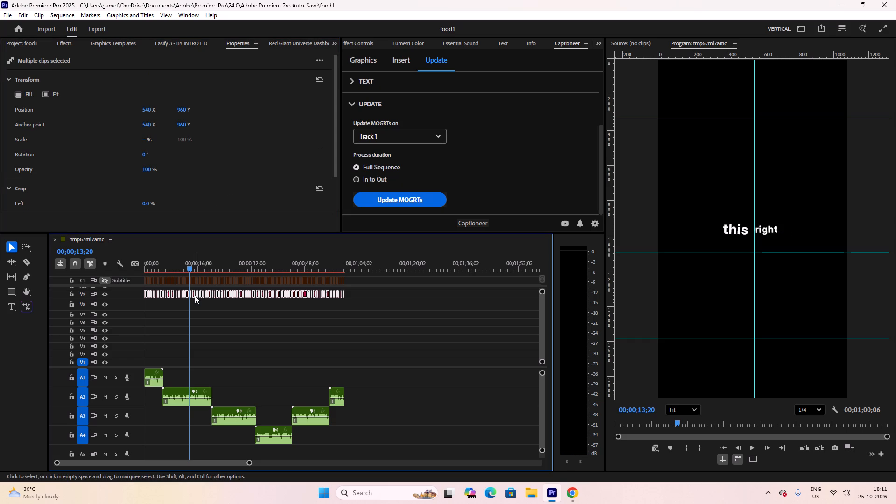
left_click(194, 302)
Replay the captions from "plastic" and the opening "Wait" and "Don't keep scrolling" in short bursts, examining how the words animate.
left_click_drag(189, 262, 182, 261)
key("space")
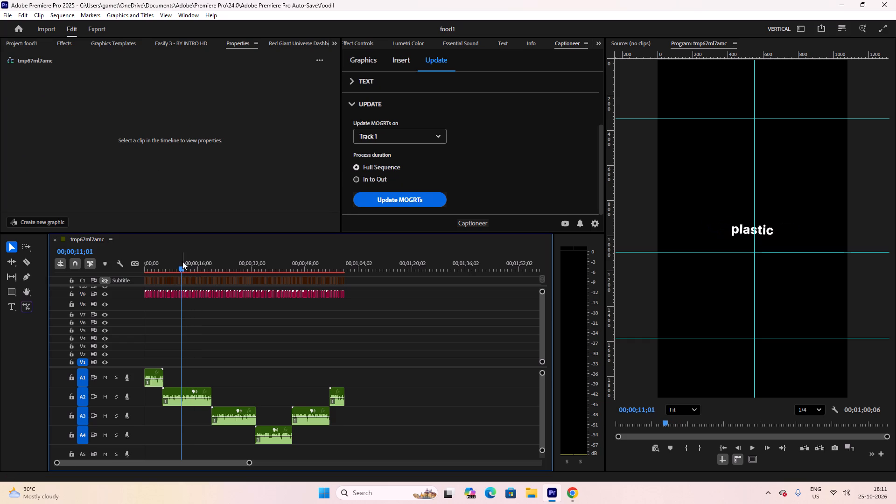
key("space")
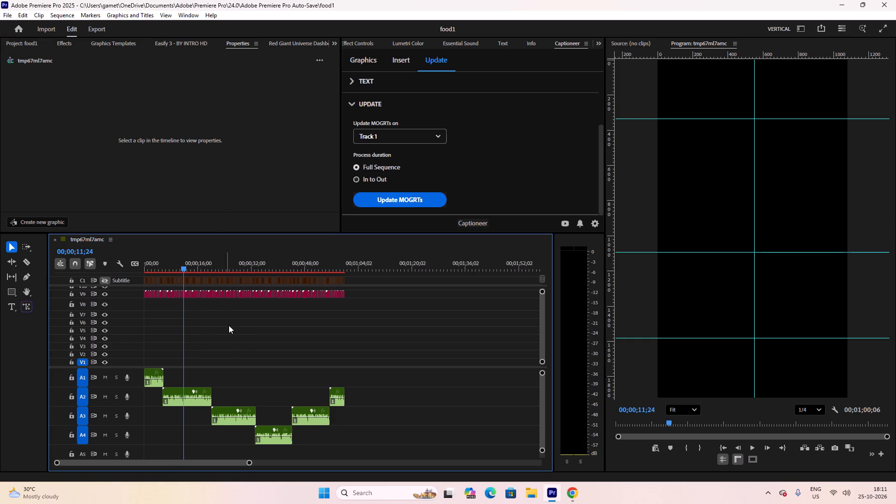
scroll(210, 318, "up", 20, "alt")
scroll(210, 318, "up", 6, "alt")
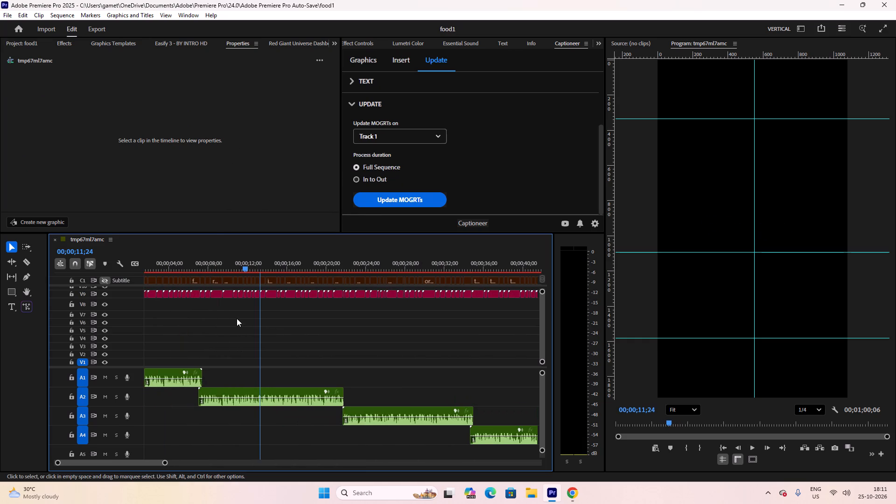
scroll(237, 318, "up", 8, "alt")
left_click_drag(184, 266, 130, 269)
key("space")
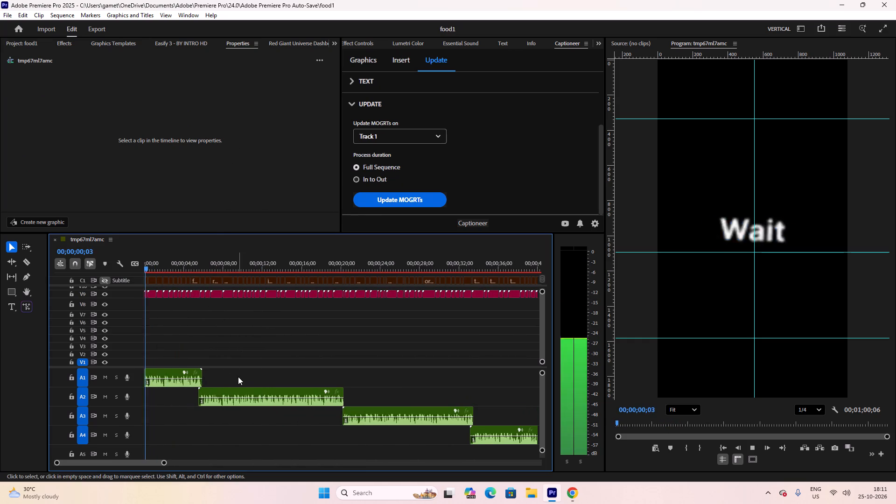
key("space")
key("space")
key("space")
key("space")
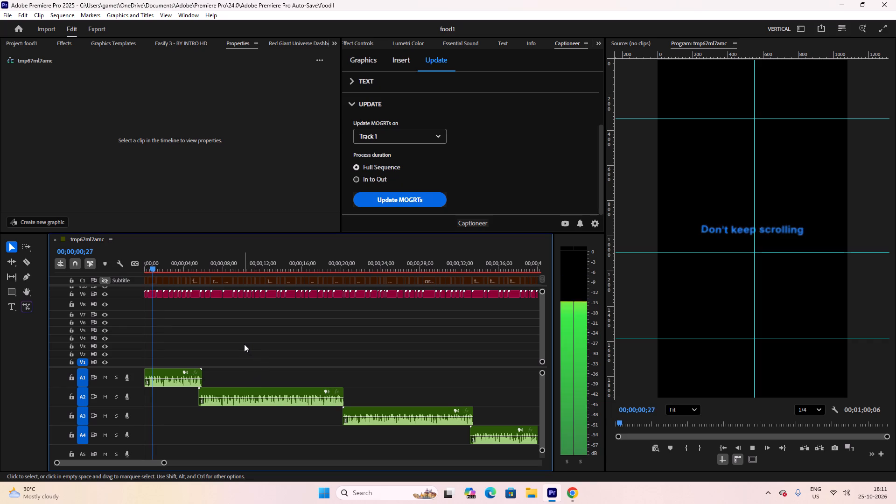
key("space")
left_click_drag(155, 264, 149, 264)
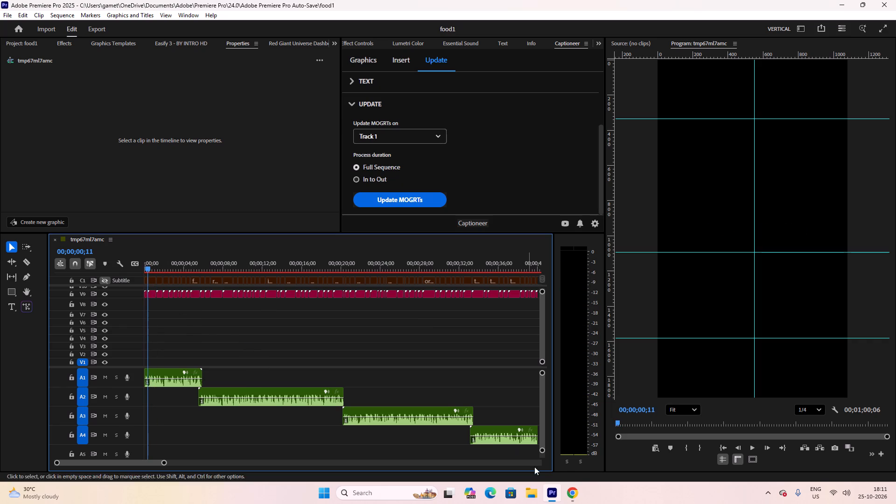
Switch to Chrome and review Muse's reply with the new stickman variations, comparing them with the earlier set.
left_click(568, 494)
scroll(414, 310, "down", 1)
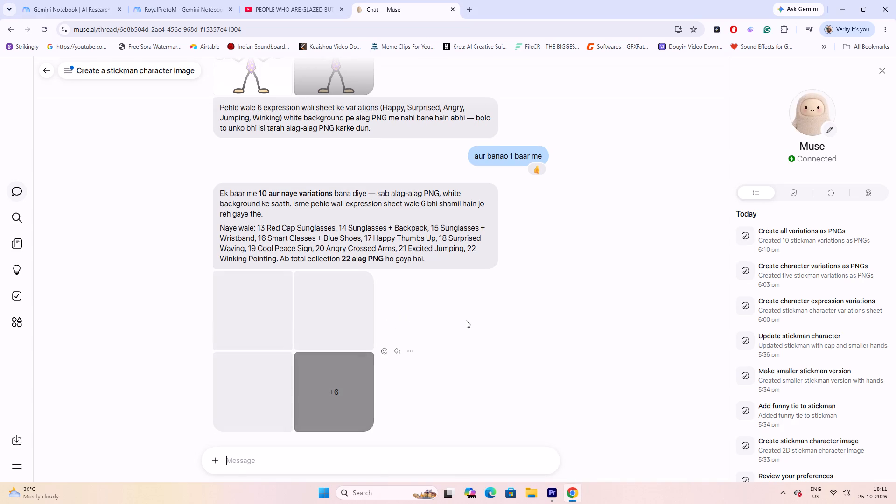
scroll(466, 321, "down", 3)
scroll(473, 324, "up", 4)
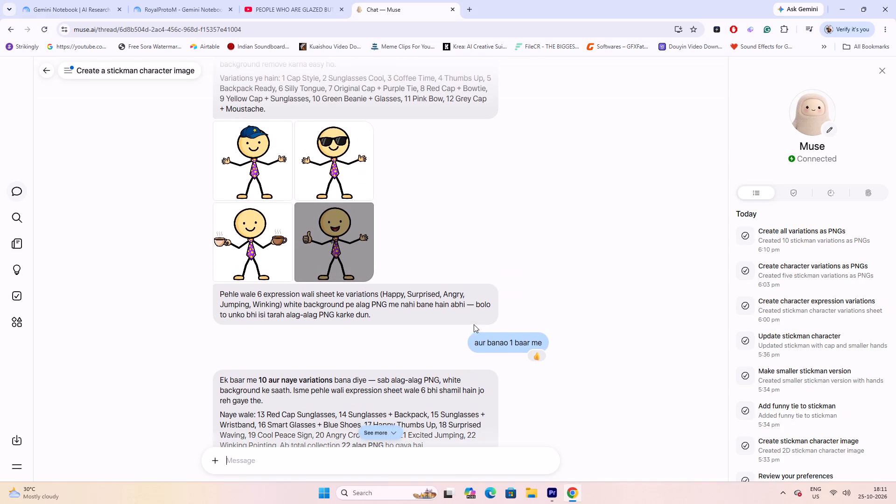
scroll(448, 233, "down", 4)
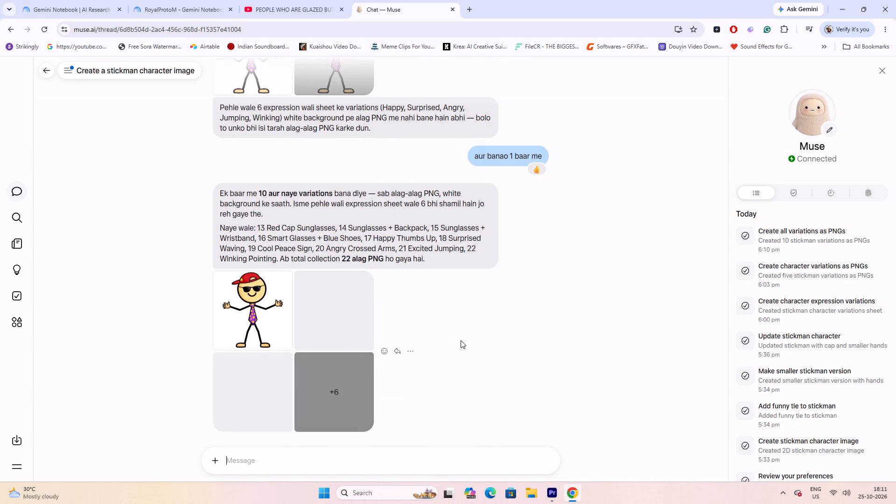
scroll(489, 350, "up", 4)
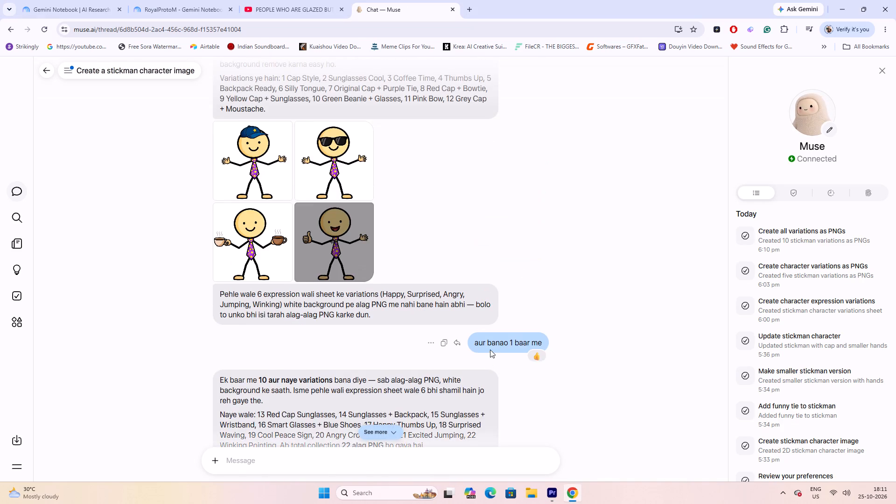
scroll(490, 350, "down", 5)
scroll(485, 343, "up", 4)
scroll(485, 343, "down", 2)
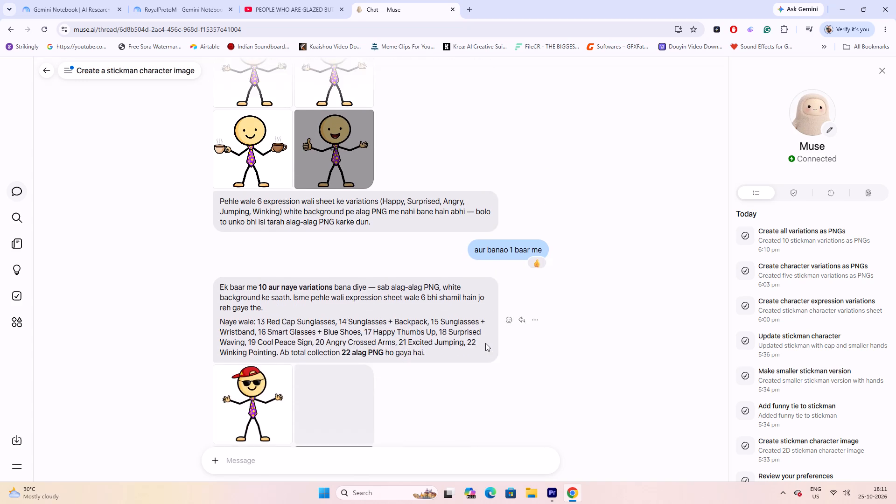
scroll(485, 343, "up", 2)
scroll(486, 343, "down", 6)
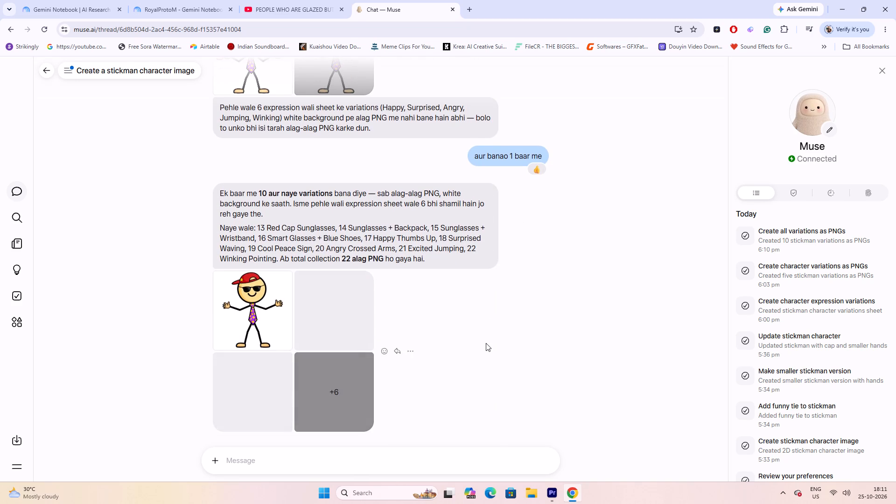
scroll(486, 343, "up", 1)
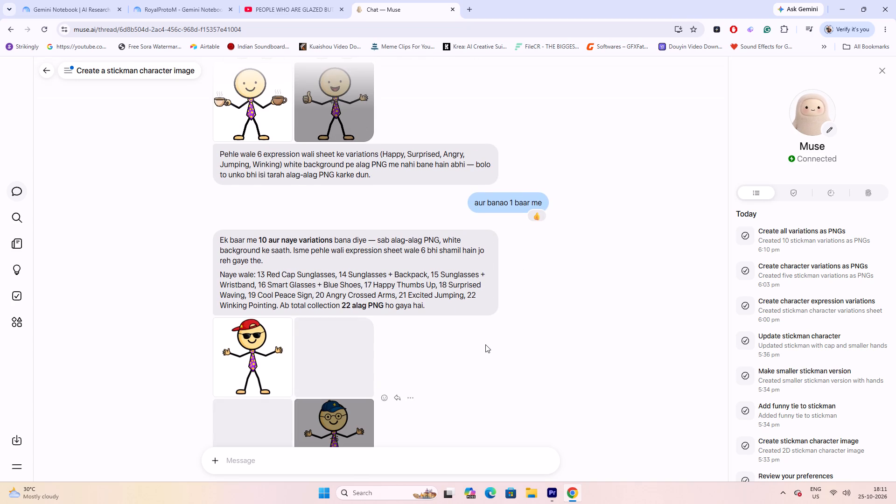
scroll(373, 345, "down", 2)
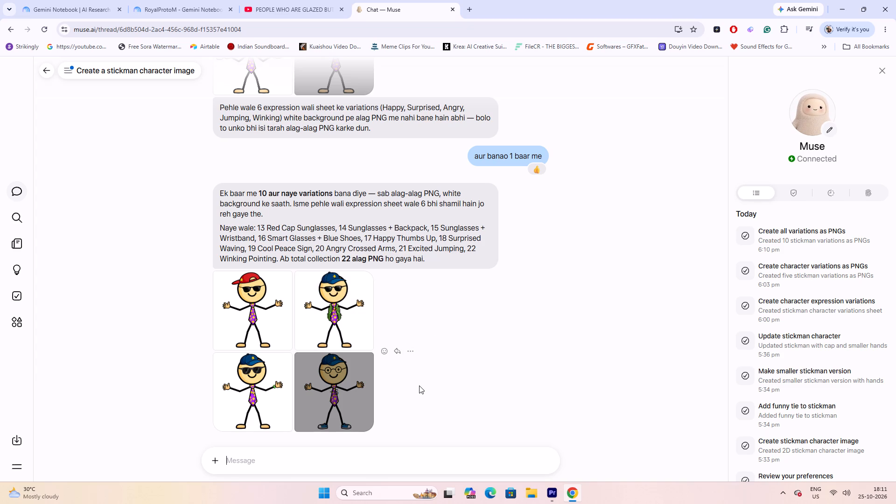
Download the blue-cap stickman with sunglasses and green backpack as a PNG into a new Desktop folder named stickman.
left_click(331, 315)
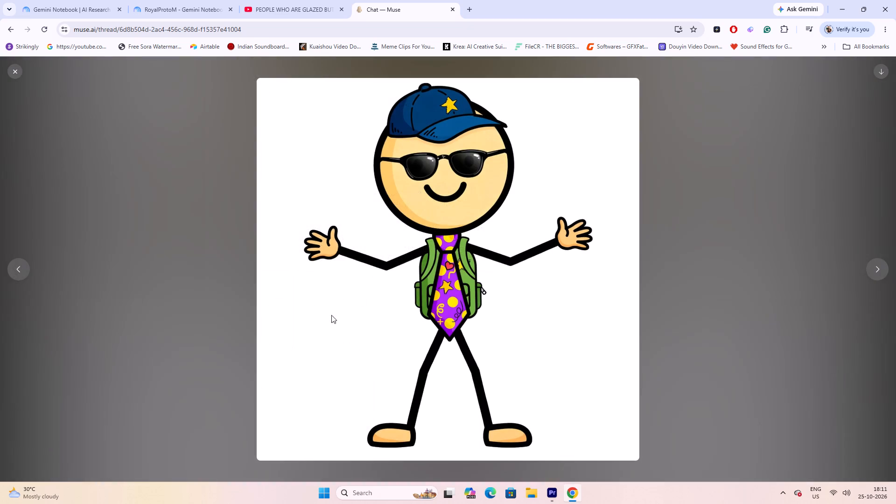
left_click(765, 282)
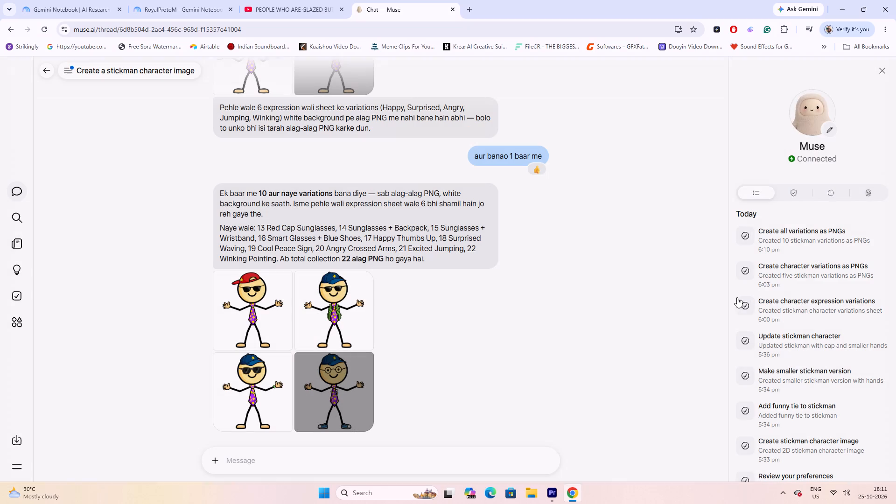
left_click(344, 317)
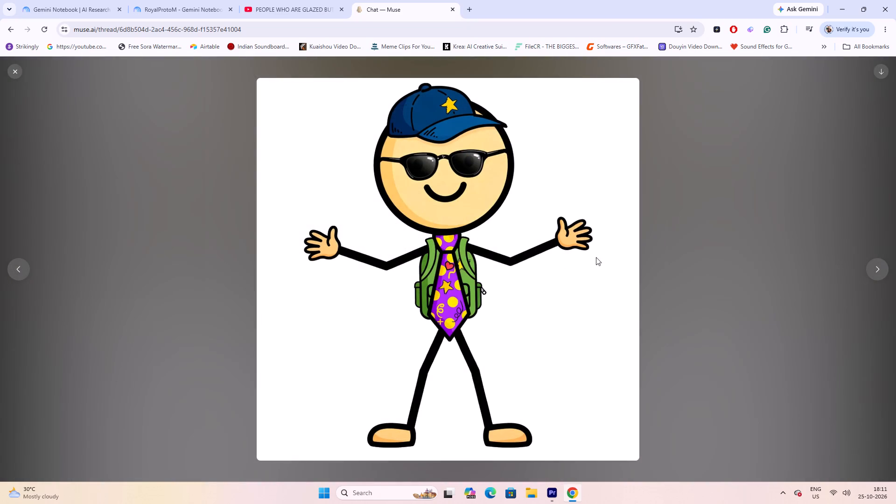
left_click(882, 68)
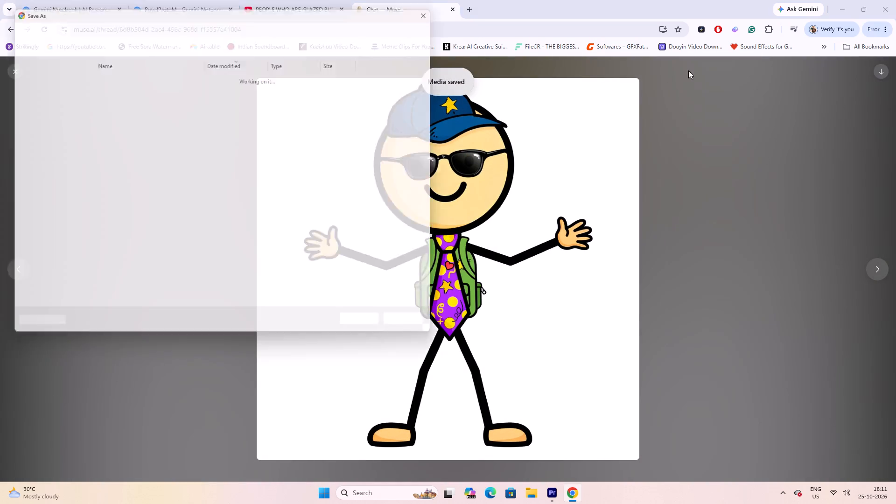
left_click(47, 111)
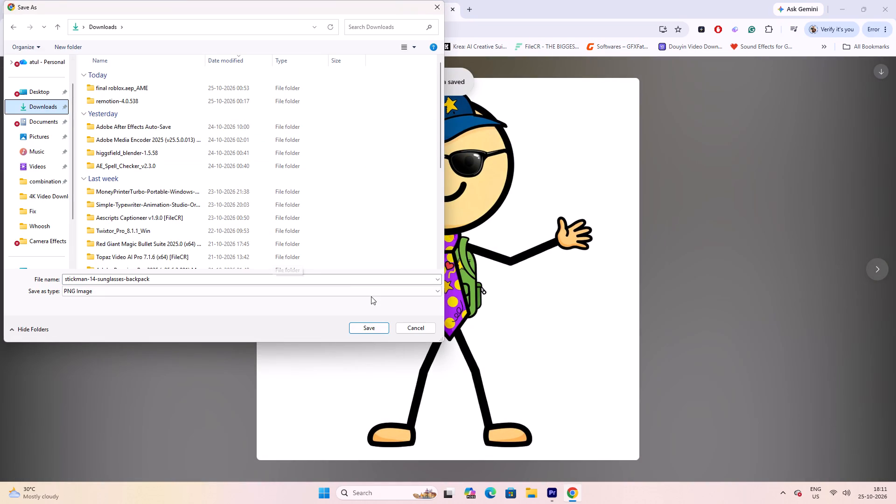
left_click(39, 94)
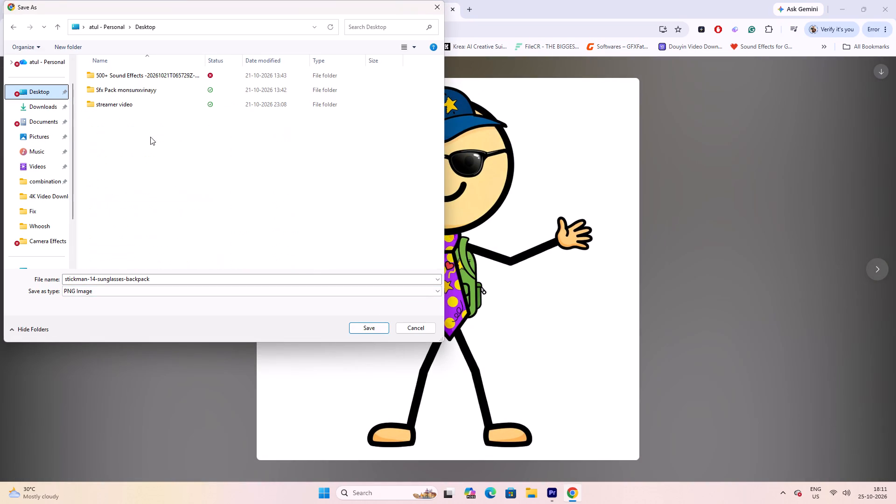
right_click(175, 170)
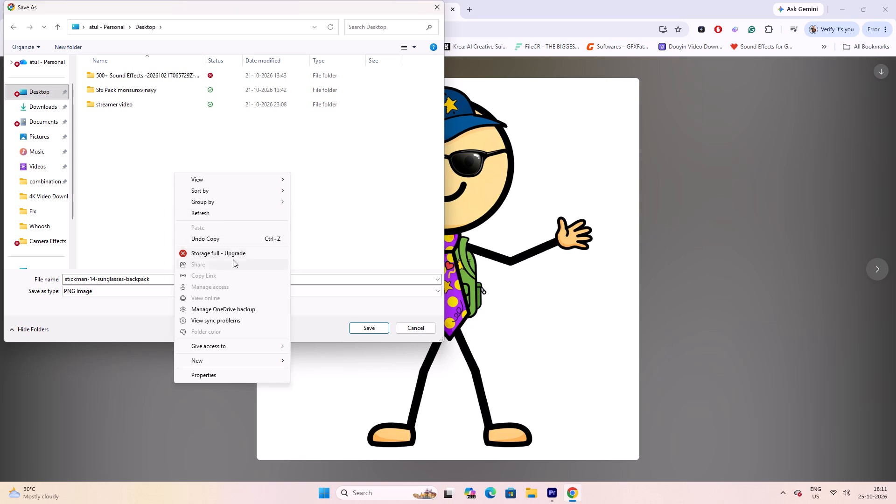
left_click(219, 363)
left_click(310, 357)
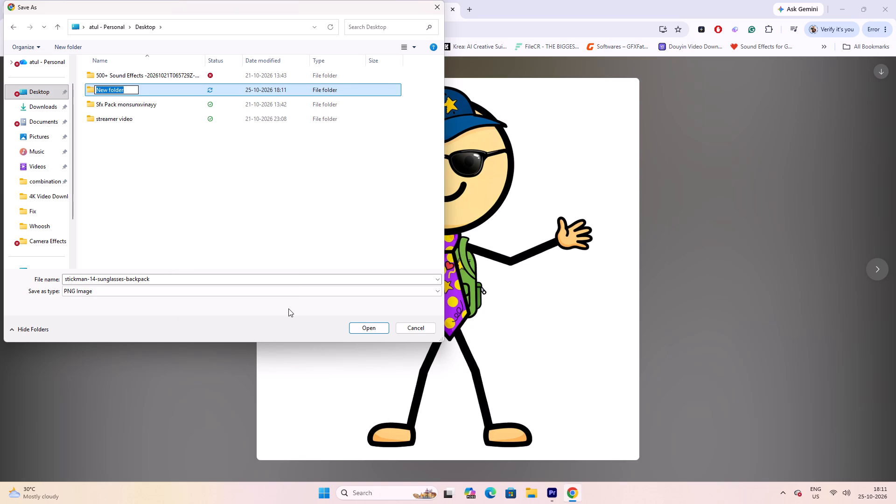
type("stickman")
key("Return")
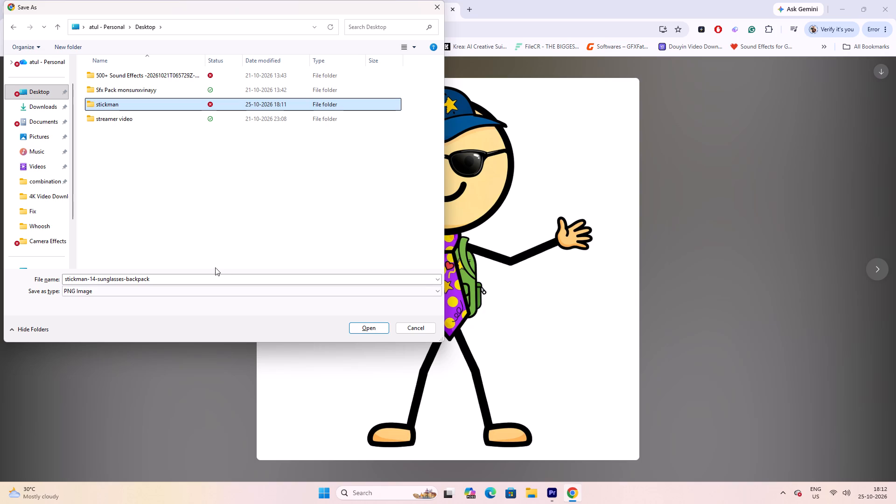
left_click(377, 325)
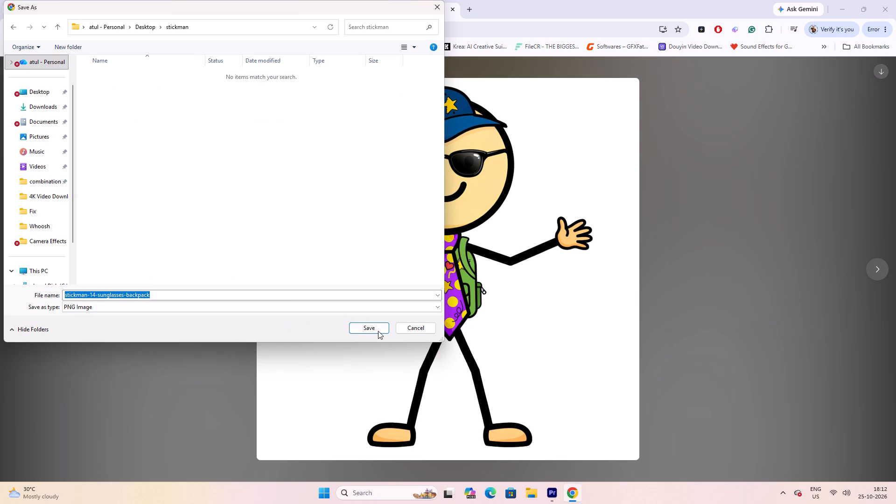
left_click(376, 328)
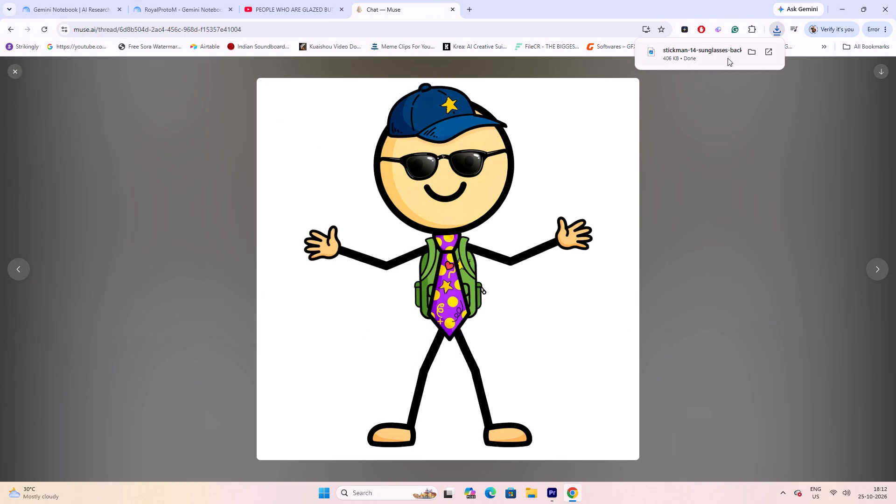
Bring the downloaded backpack stickman PNG into Premiere Pro and place it on track V5 at the sequence start.
left_click_drag(720, 55, 413, 415)
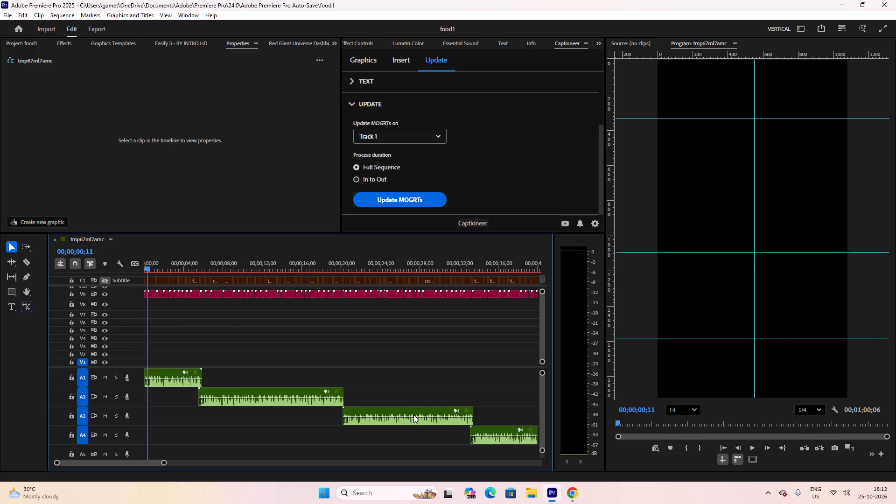
left_click_drag(413, 415, 139, 330)
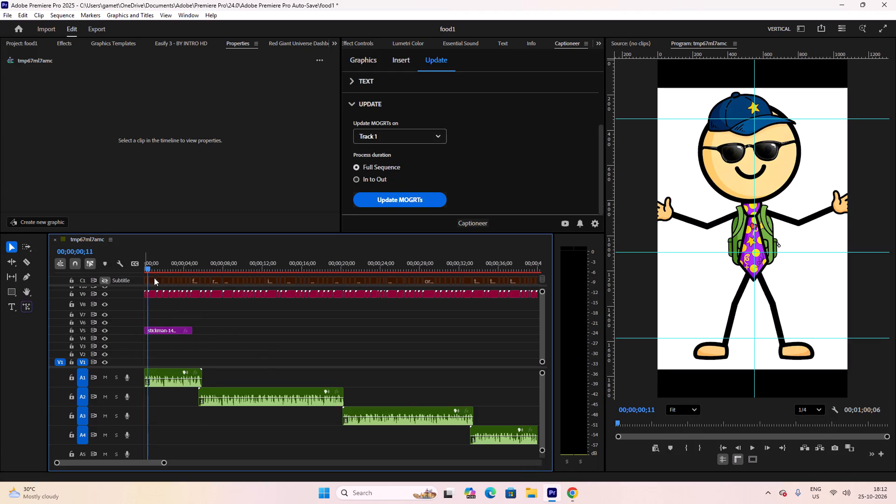
Trim the start of the backpack stickman clip on V5 to 00;00;00;10, where the "Wait" caption gives way to "Don't keep scrolling".
left_click_drag(149, 266, 137, 266)
key("space")
key("space")
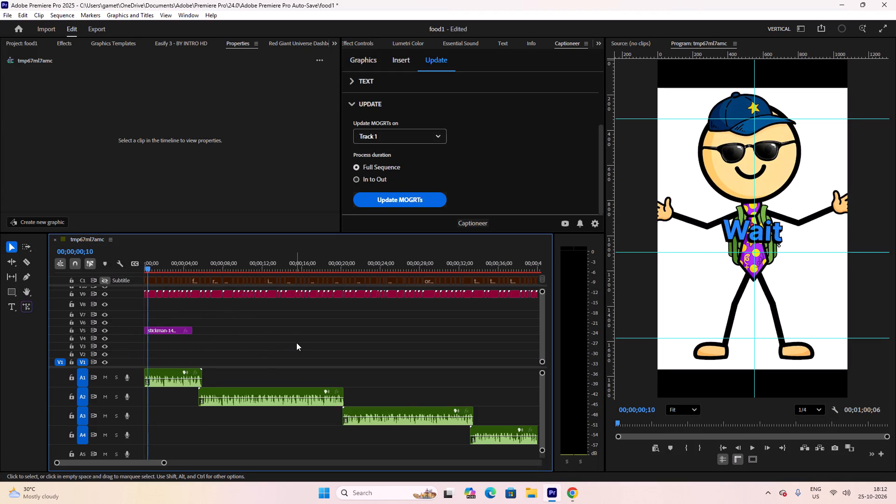
key("space")
key("space")
scroll(252, 349, "up", 7, "alt")
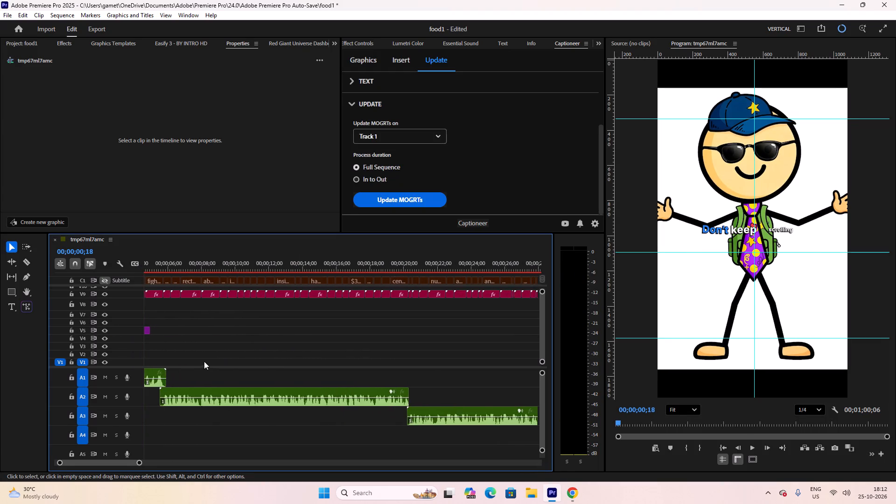
scroll(204, 361, "up", 13, "alt")
scroll(184, 338, "up", 11)
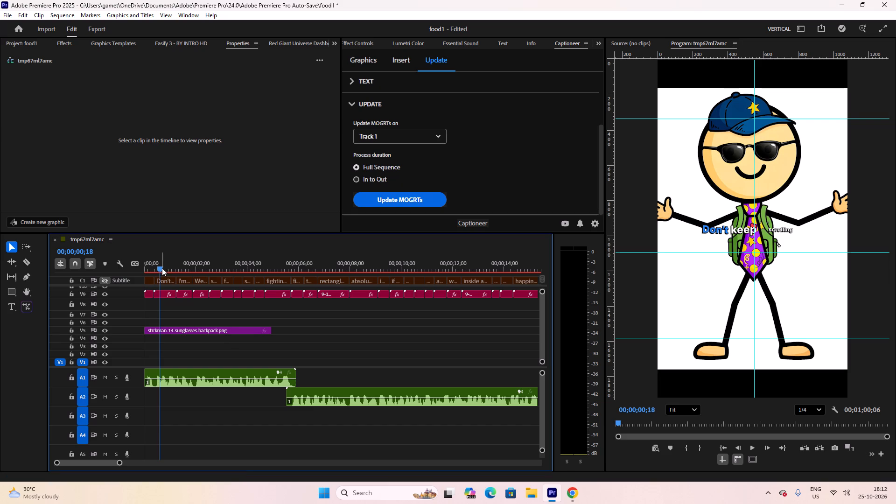
left_click_drag(162, 268, 155, 268)
left_click(168, 332)
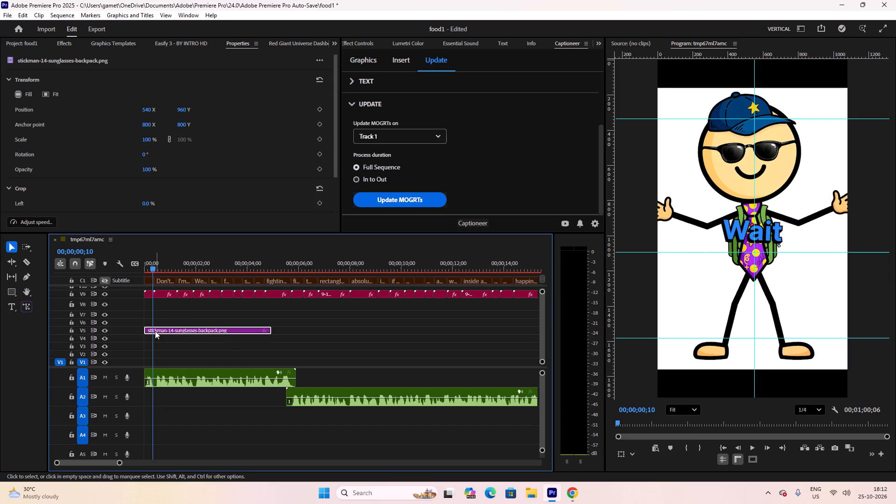
left_click_drag(147, 330, 154, 330)
Play back the opening and shorten the stickman clip so it ends with the "Don't keep scrolling" caption.
key("space")
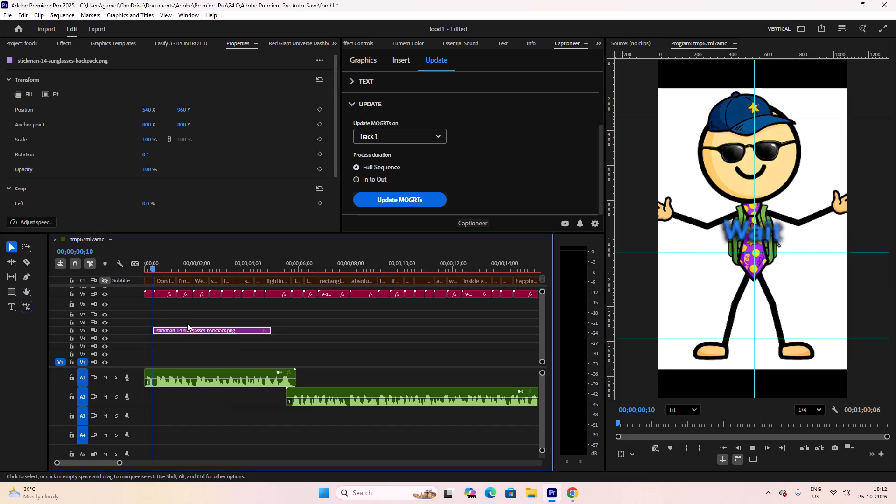
key("space")
key("space")
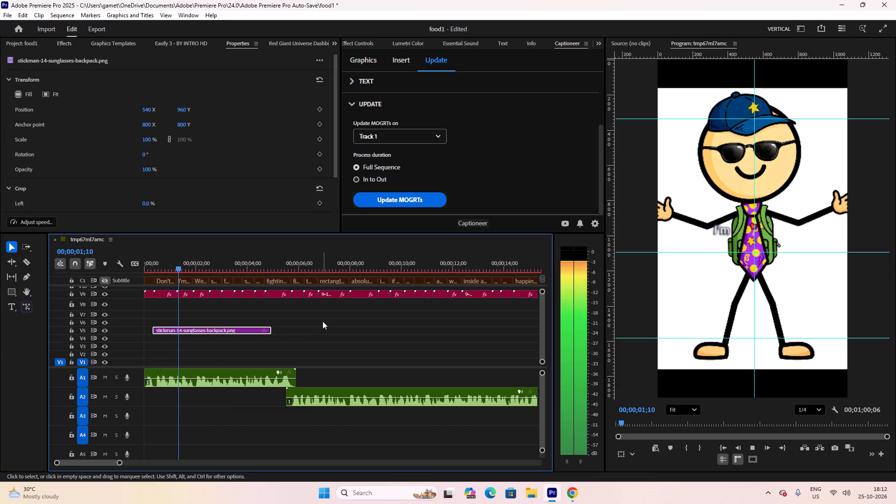
key("space")
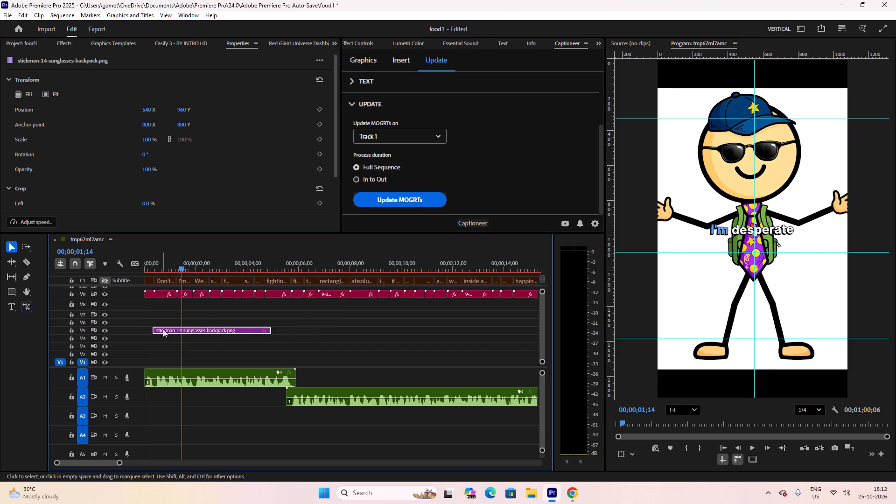
left_click_drag(168, 266, 155, 266)
key("space")
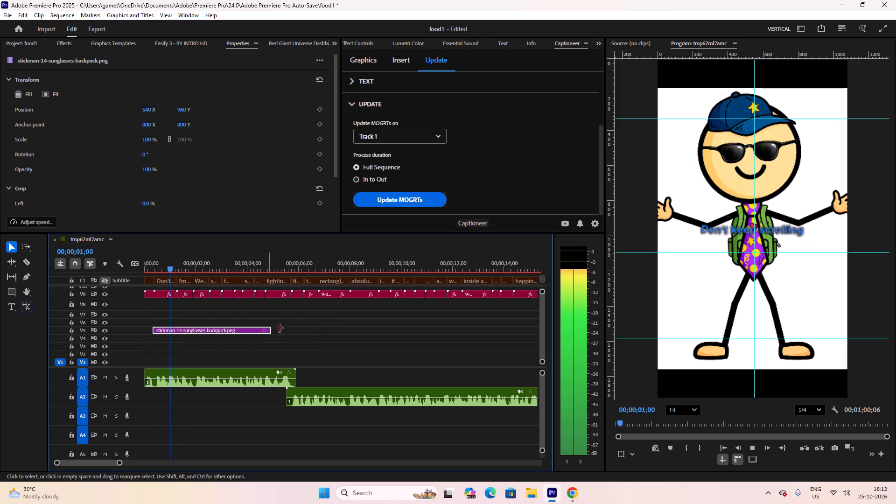
key("space")
left_click_drag(274, 331, 175, 335)
Scale the stickman clip down to 65% at 00;00;00;24.
left_click(166, 262)
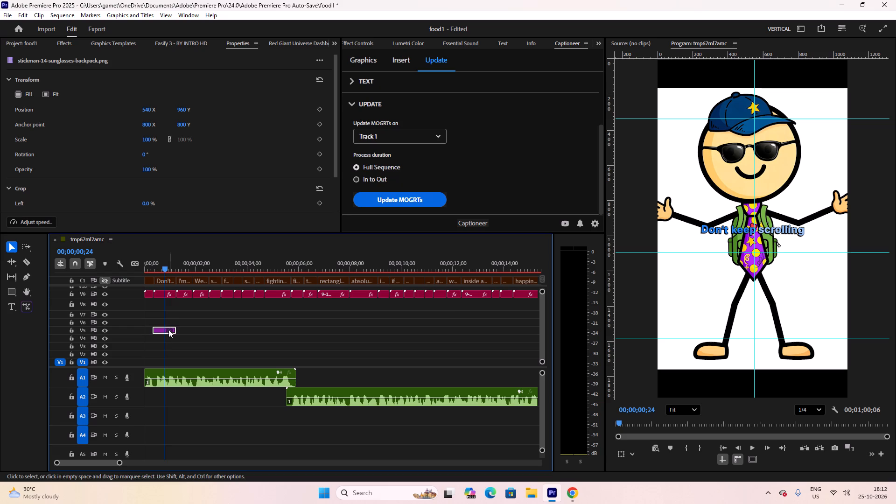
scroll(732, 253, "down", 2)
left_click(711, 273)
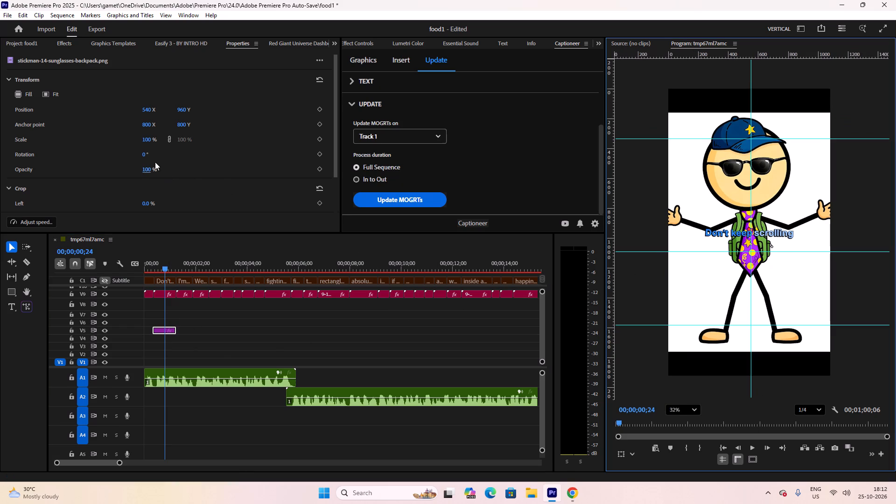
left_click_drag(144, 140, 126, 140)
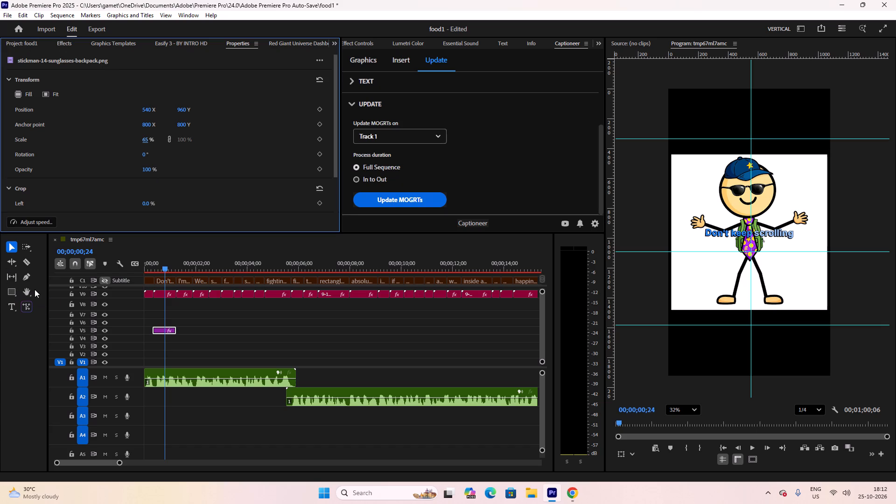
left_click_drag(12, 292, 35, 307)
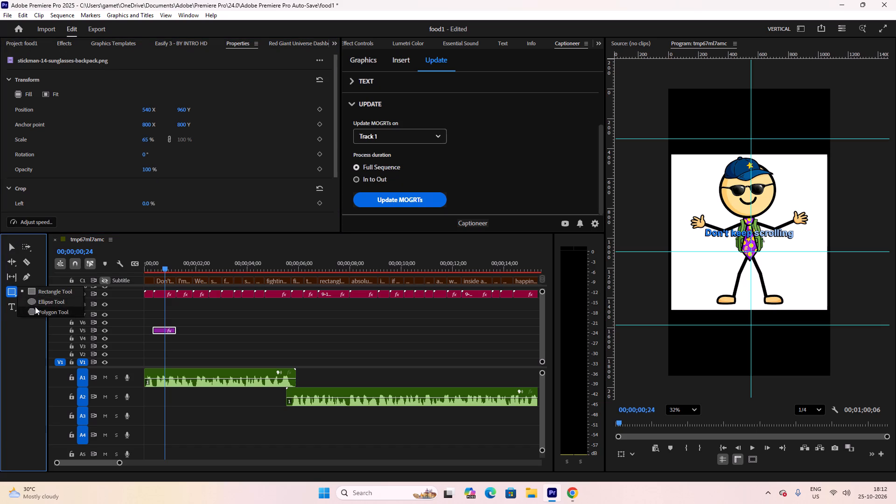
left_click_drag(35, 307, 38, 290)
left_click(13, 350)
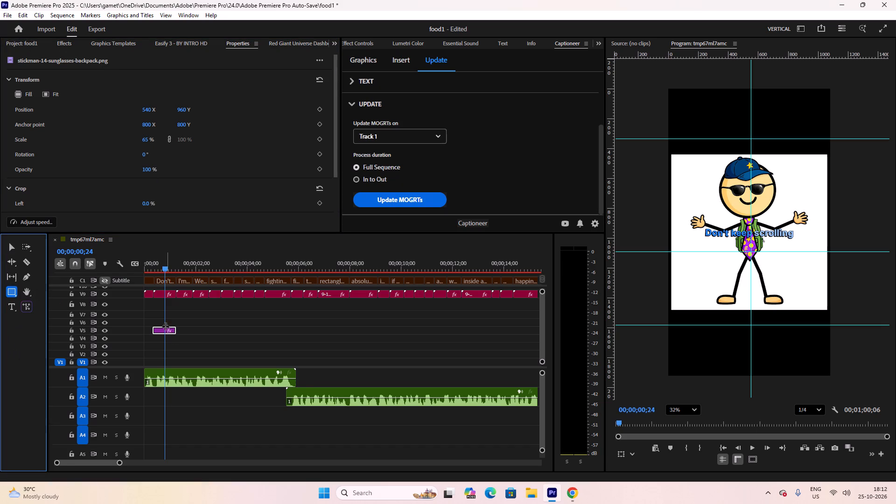
Open the stickman clip in Photoshop and remove its white background.
right_click(164, 329)
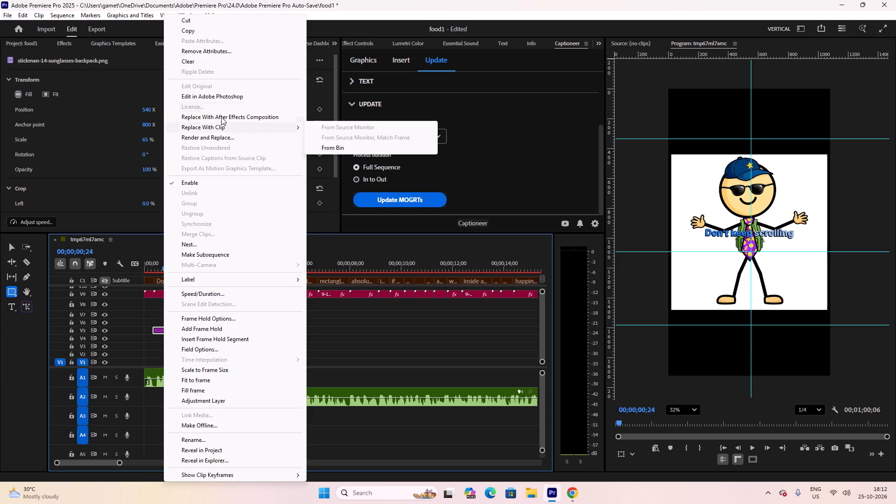
left_click(223, 95)
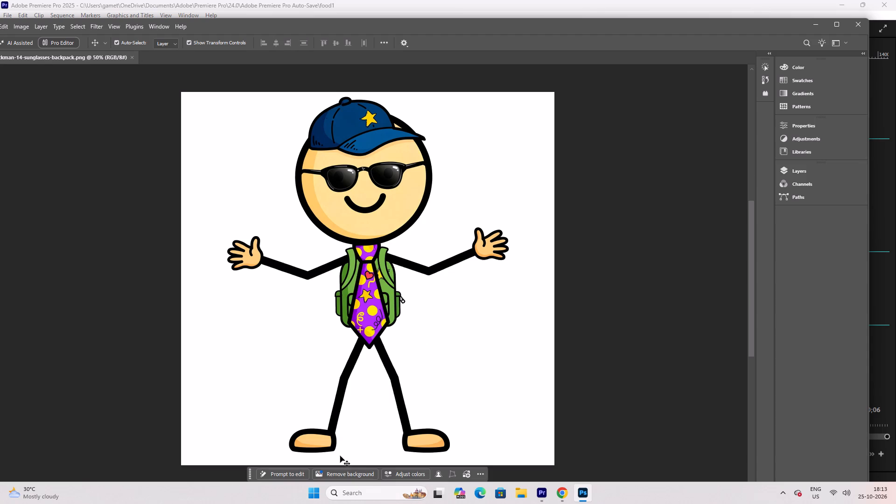
left_click(353, 469)
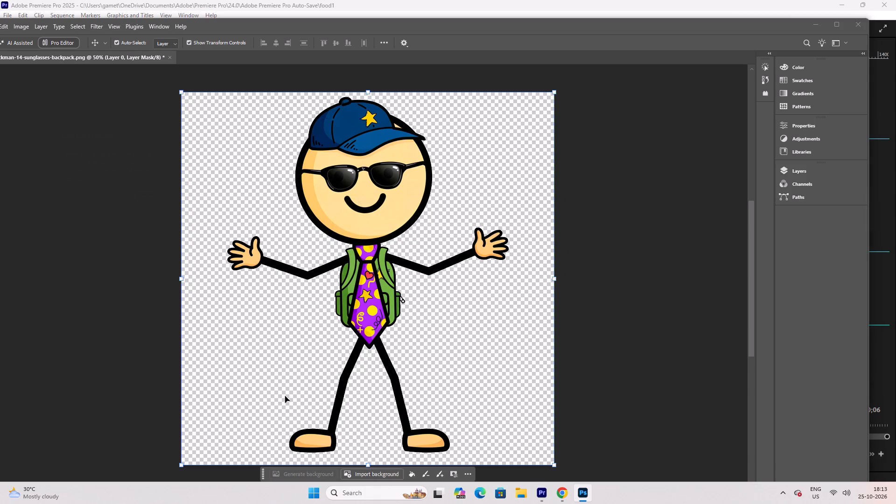
Save the background-free stickman image and close Photoshop, returning to Premiere Pro.
key("ctrl+s")
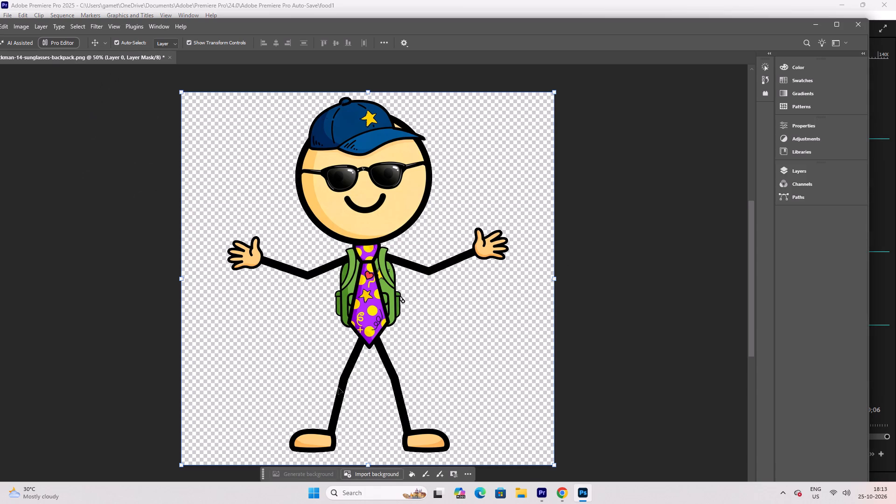
key("ctrl+s")
left_click(837, 25)
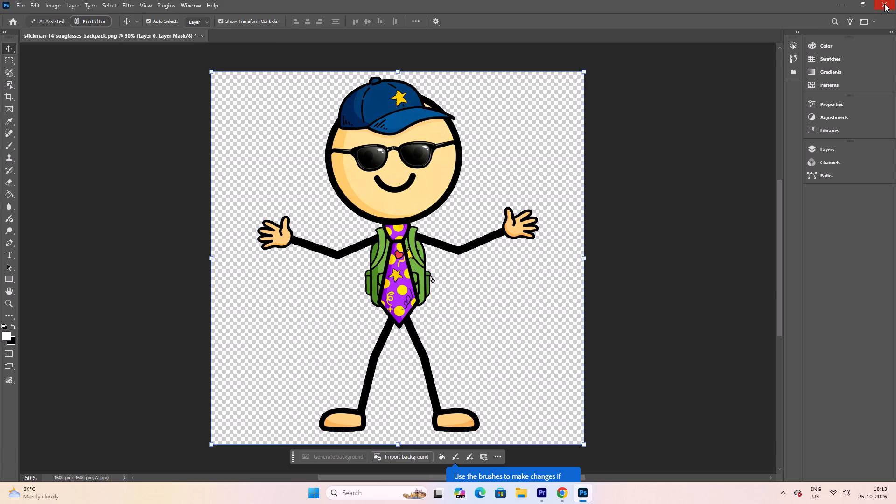
left_click(884, 4)
left_click(413, 184)
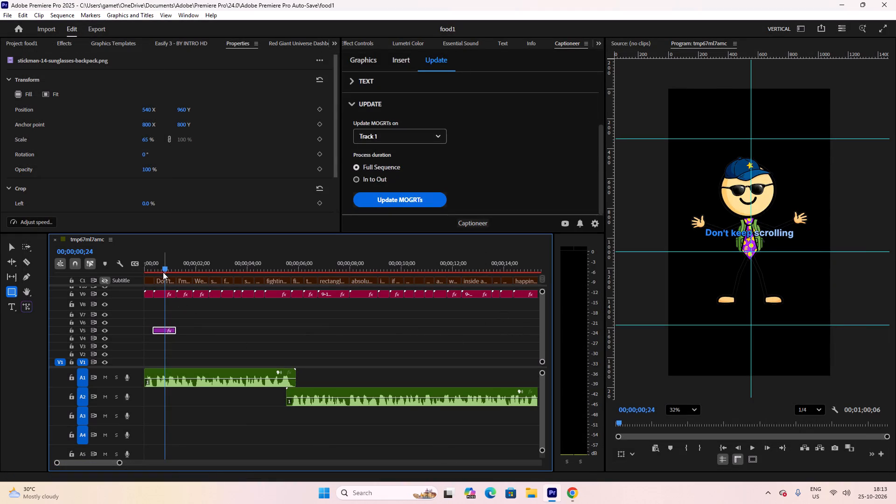
Play the sequence opening in short bursts, examining how the cut-out stickman appears with the captions.
left_click_drag(163, 272, 142, 270)
key("space")
key("space")
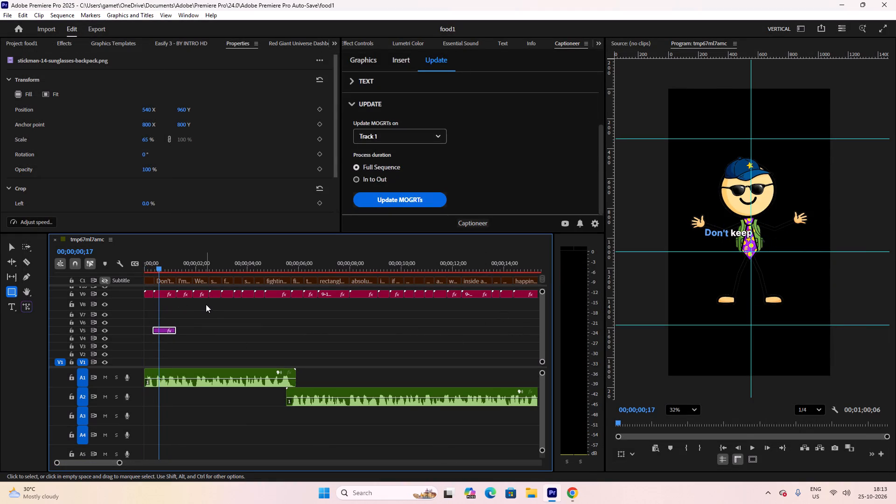
key("space")
key("space")
left_click(195, 330)
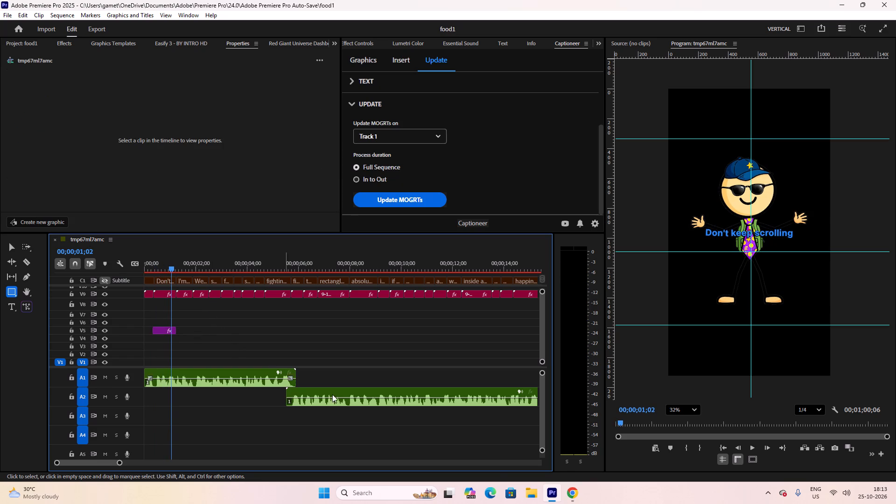
Switch to Chrome and open Pinterest in a new tab by searching for "pintrest".
left_click(567, 491)
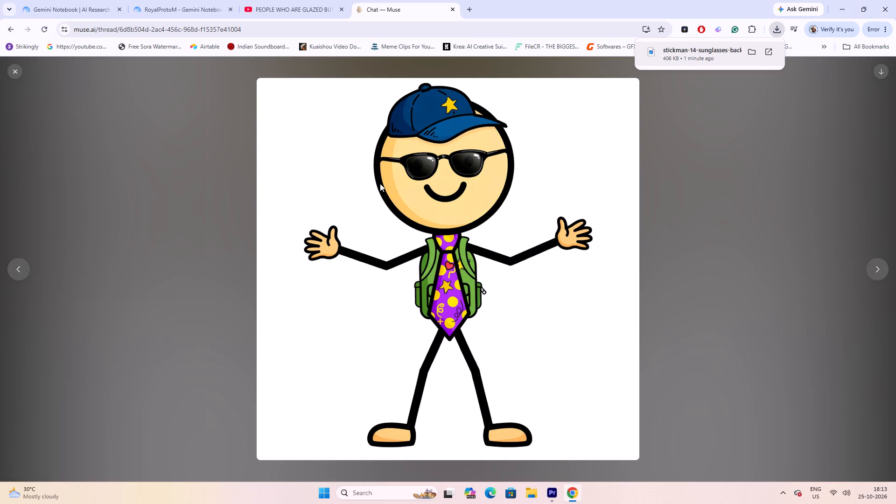
left_click(474, 6)
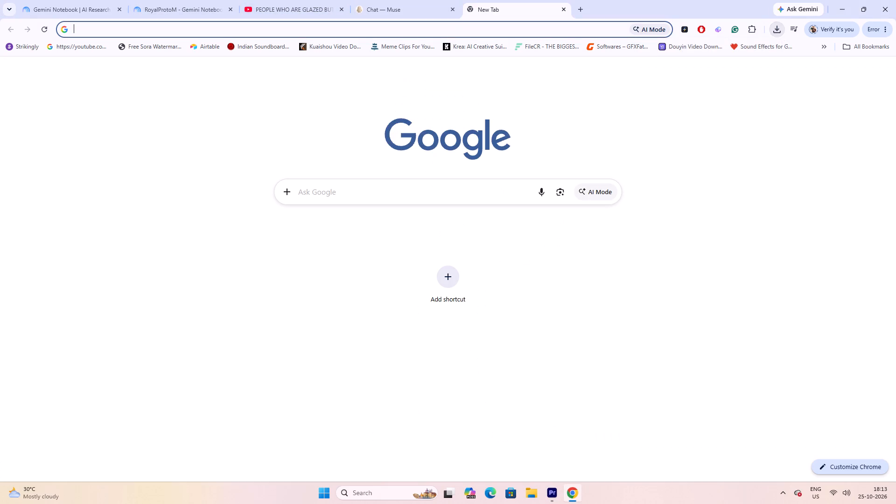
left_click(452, 26)
type("pintrest")
key("Return")
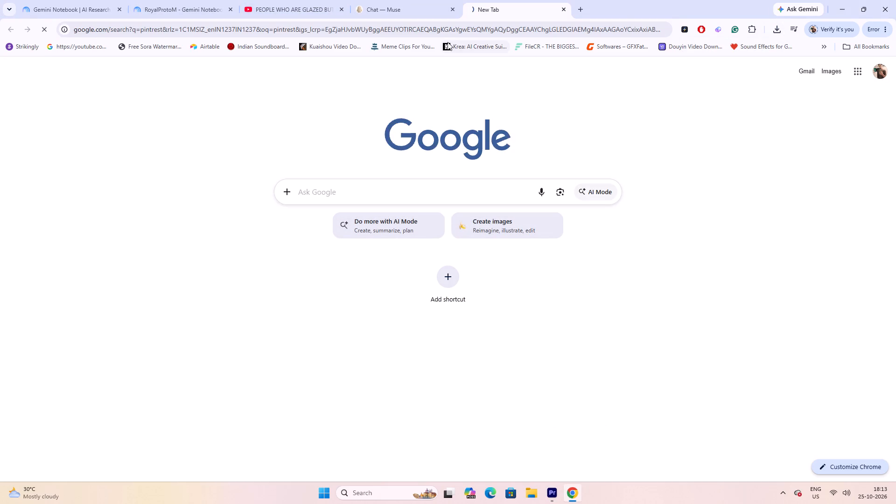
left_click(163, 198)
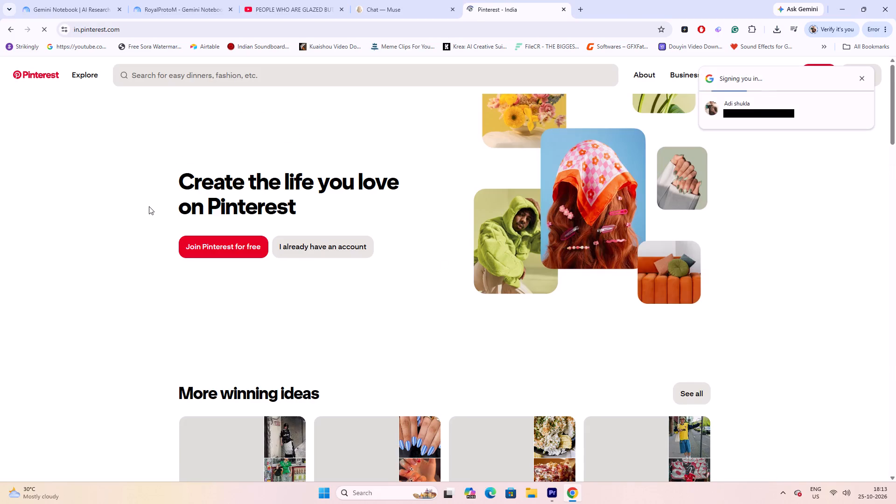
Log in to Pinterest with the Google account.
scroll(76, 397, "down", 5)
scroll(119, 332, "up", 3)
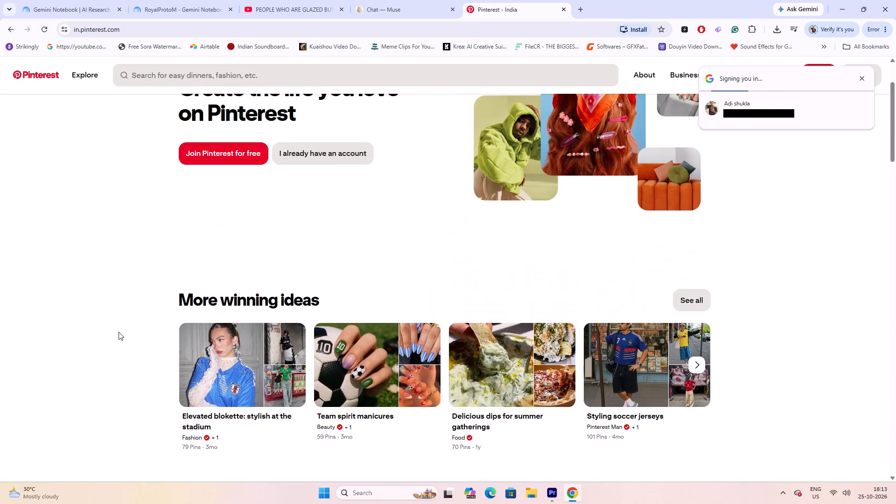
scroll(119, 332, "up", 6)
left_click(254, 87)
left_click(253, 77)
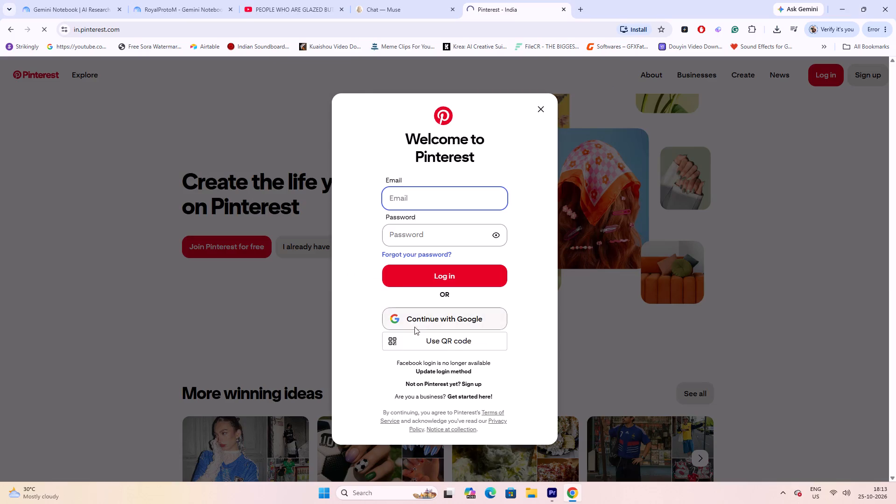
left_click(421, 321)
left_click(430, 313)
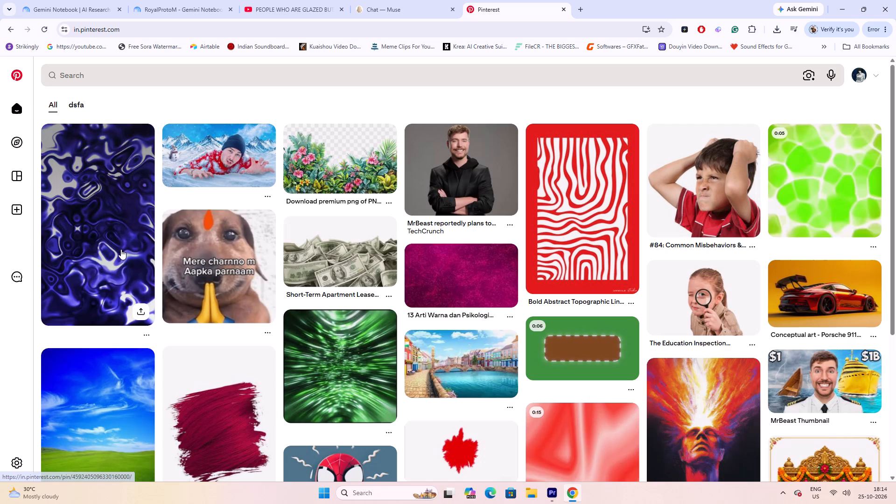
Open the pin of a bright blue sky over a green grass field from the home feed.
scroll(87, 294, "down", 3)
left_click(95, 303)
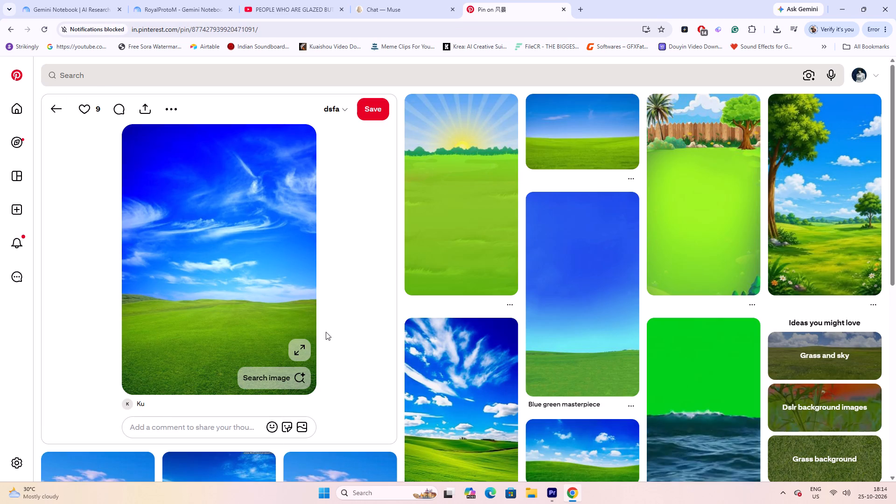
scroll(310, 356, "down", 5)
scroll(375, 309, "up", 6)
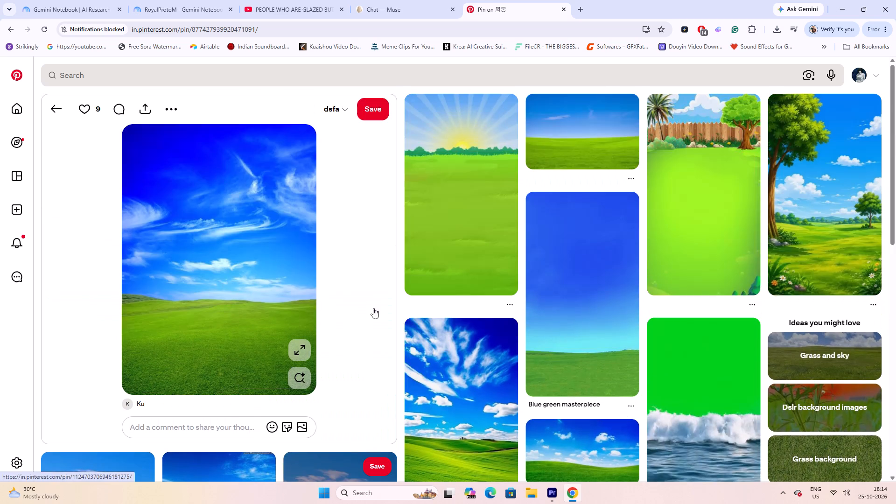
Download the blue sky and green field pin's image to the Downloads folder as a JPEG named download.
left_click(178, 107)
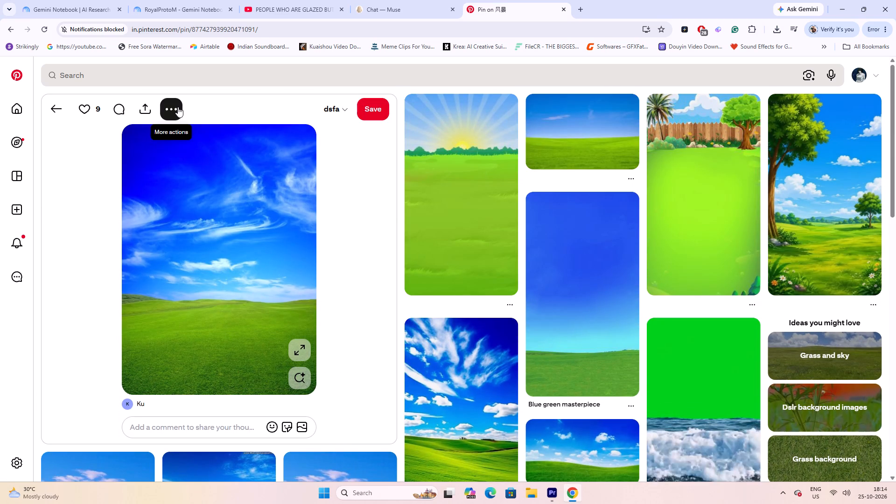
left_click(165, 143)
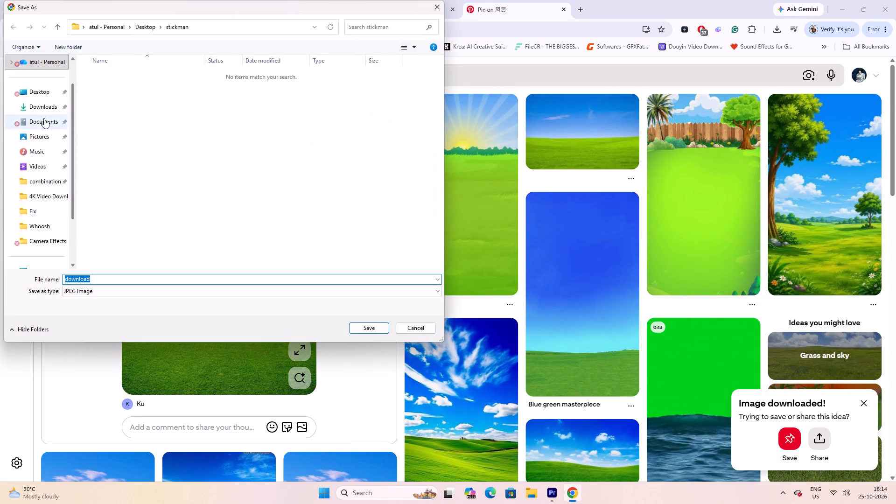
left_click(35, 101)
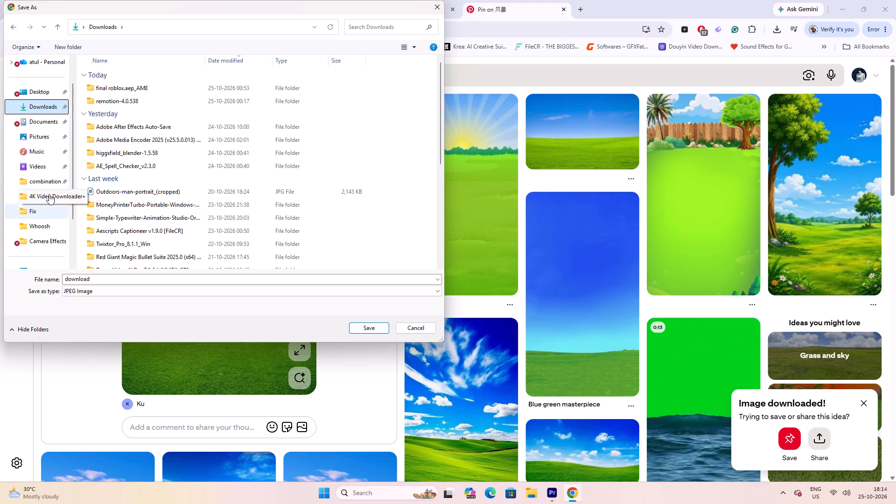
scroll(48, 192, "down", 2)
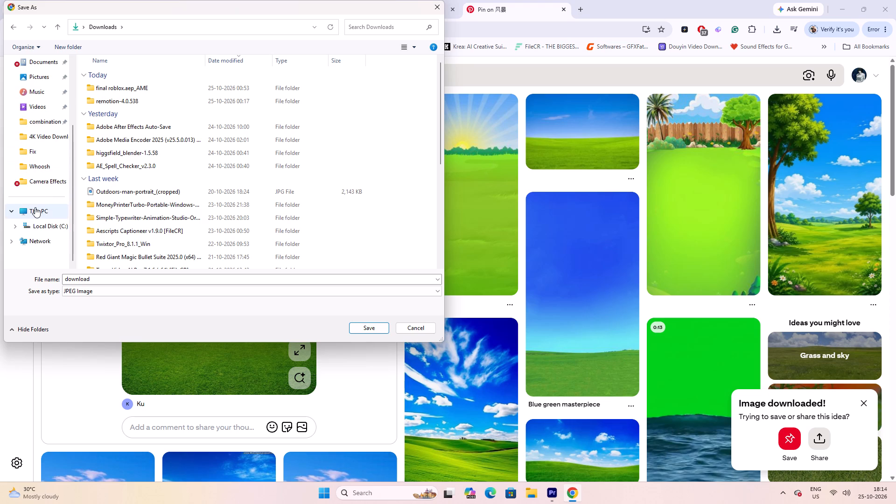
left_click(44, 211)
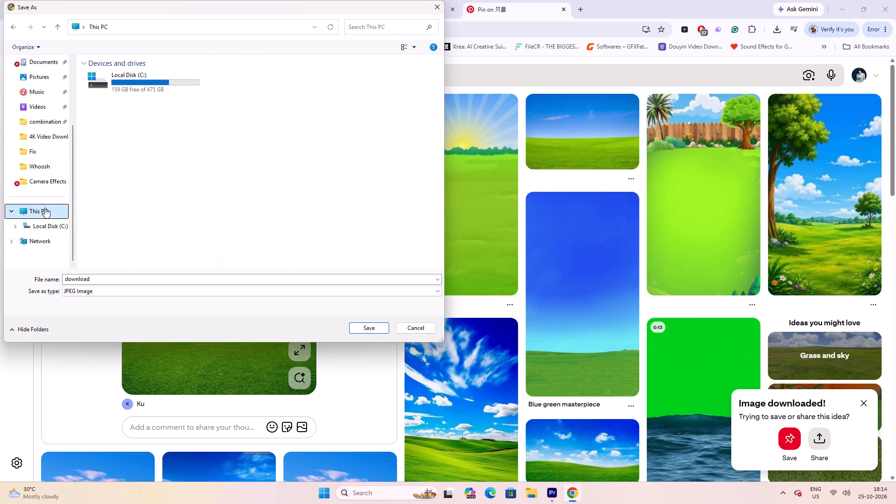
scroll(47, 175, "up", 4)
left_click(41, 139)
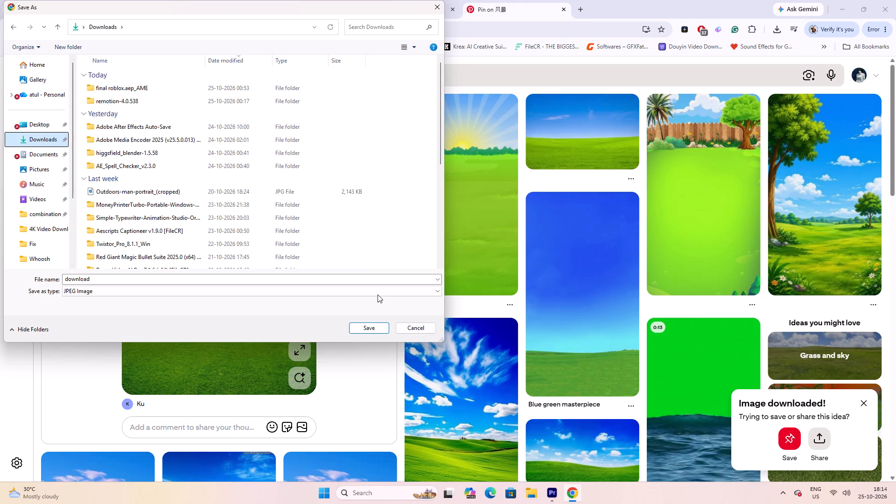
left_click(372, 325)
Bring the downloaded download.jpg into Premiere Pro and place it on track V4 beneath the stickman, starting at the sequence start.
left_click_drag(708, 54, 703, 54)
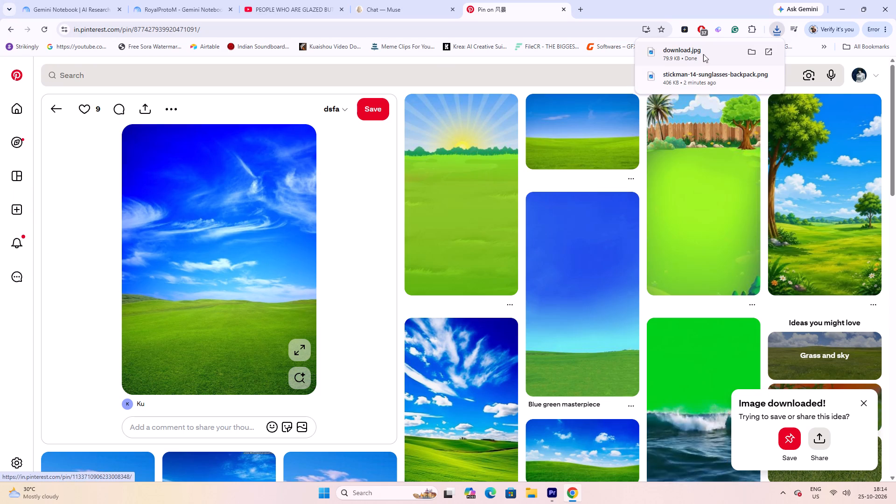
left_click_drag(703, 54, 455, 445)
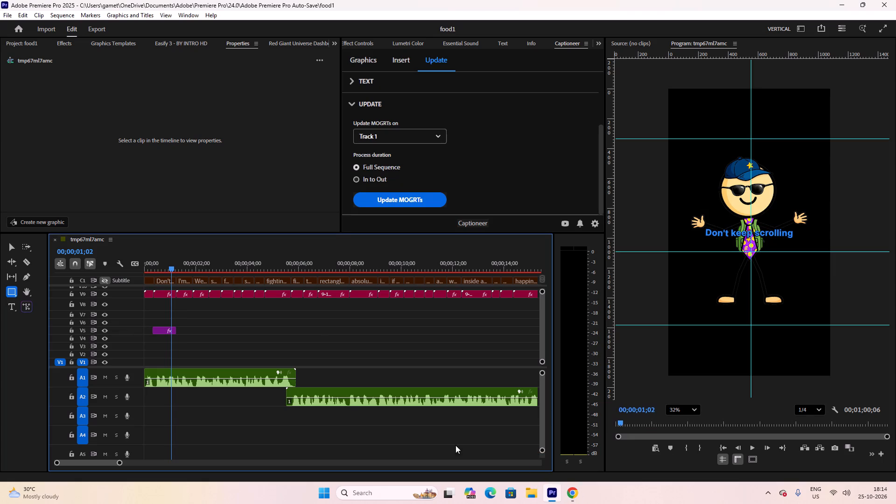
left_click_drag(455, 445, 135, 341)
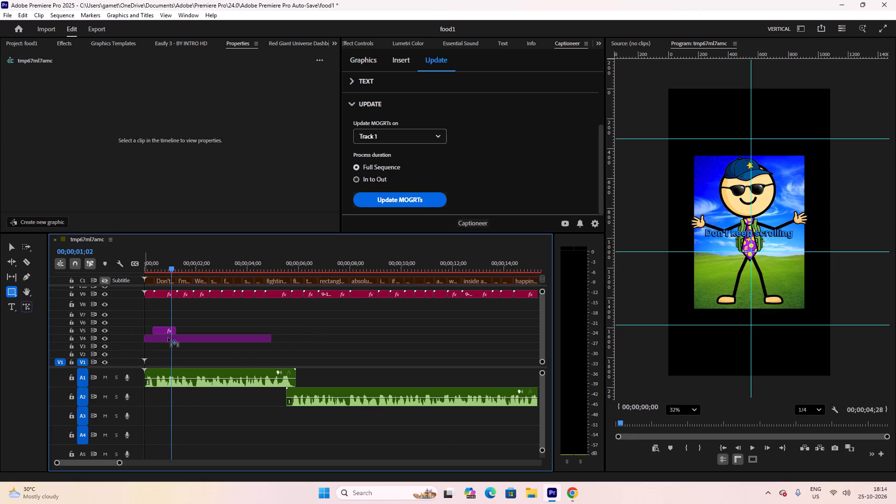
Scale the download.jpg background clip to 217% so it fills the vertical frame.
left_click_drag(168, 266, 146, 269)
key("space")
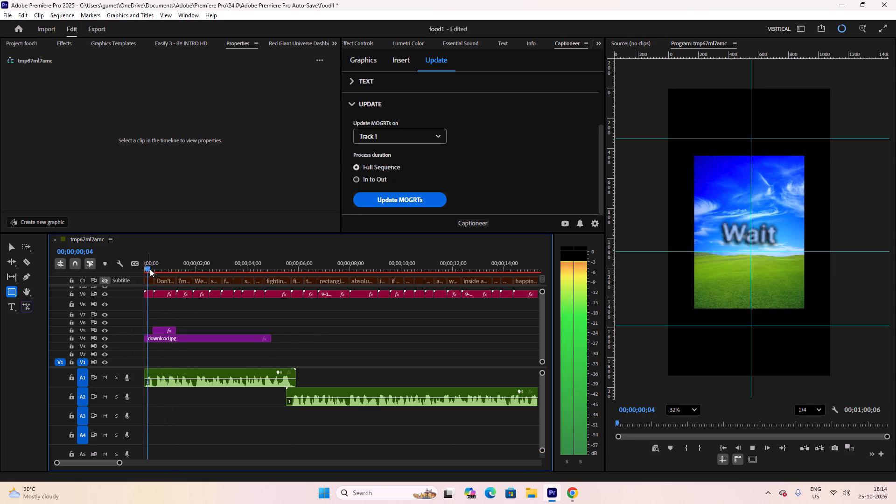
key("space")
left_click(179, 341)
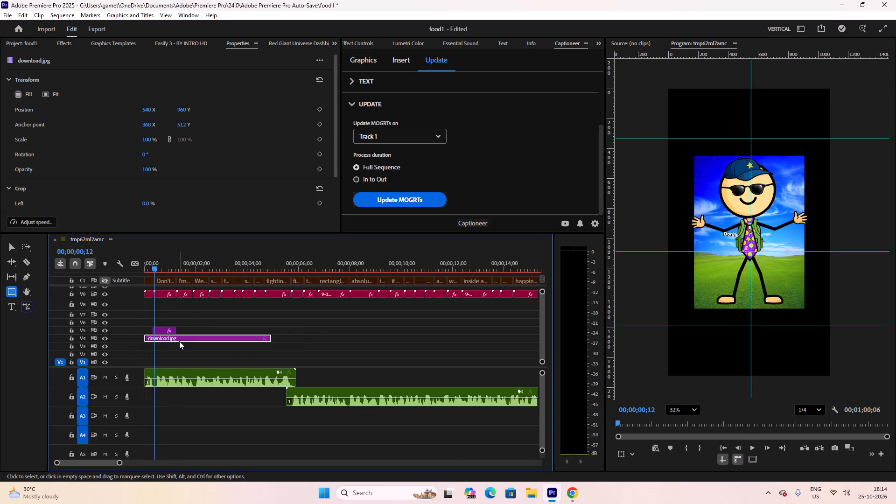
left_click_drag(146, 143, 156, 143)
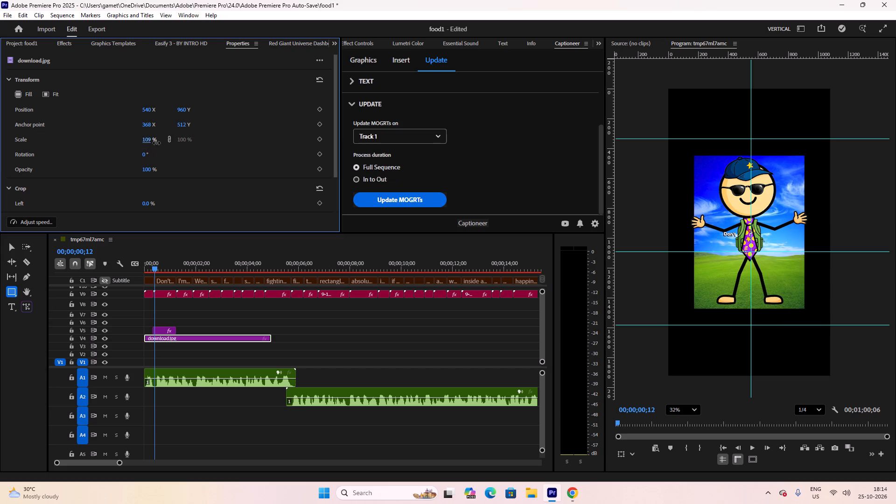
left_click_drag(156, 143, 201, 141)
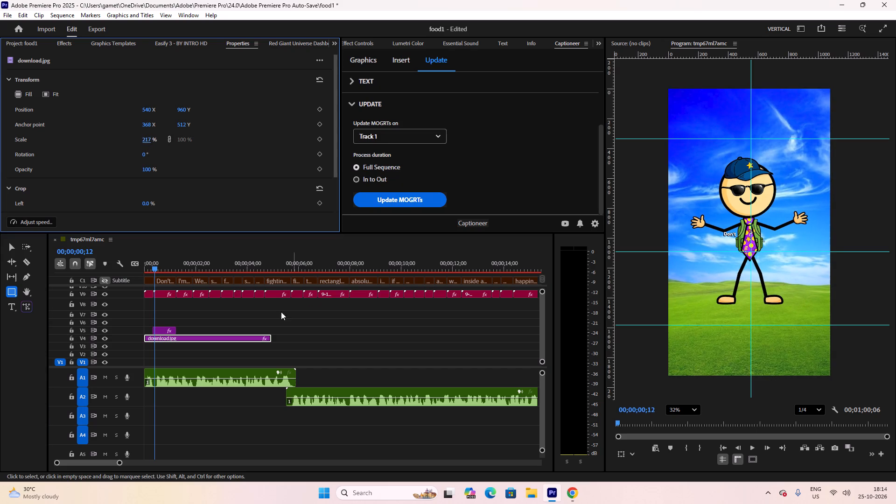
Play the sequence opening in short bursts, examining how the stickman and captions look over the full-frame background.
left_click(161, 357)
left_click_drag(150, 259, 136, 260)
key("space")
key("space")
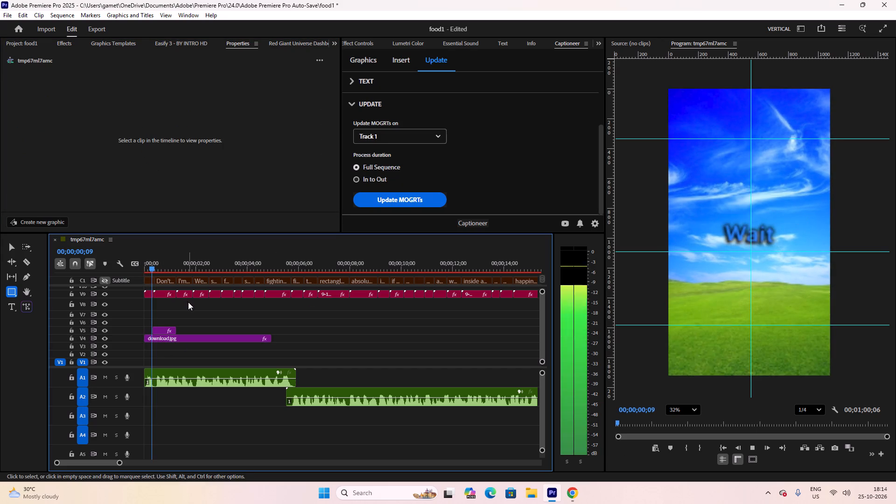
key("space")
key("space")
key("space")
key("space")
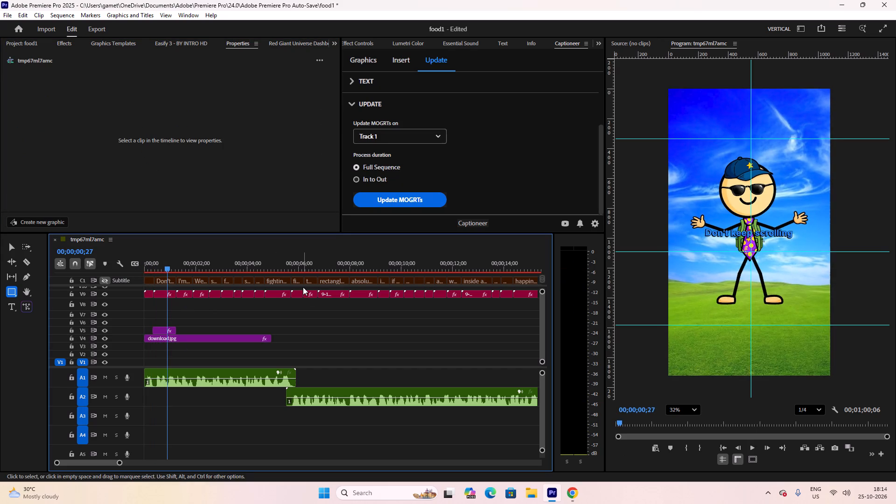
key("space")
key("space")
key("space")
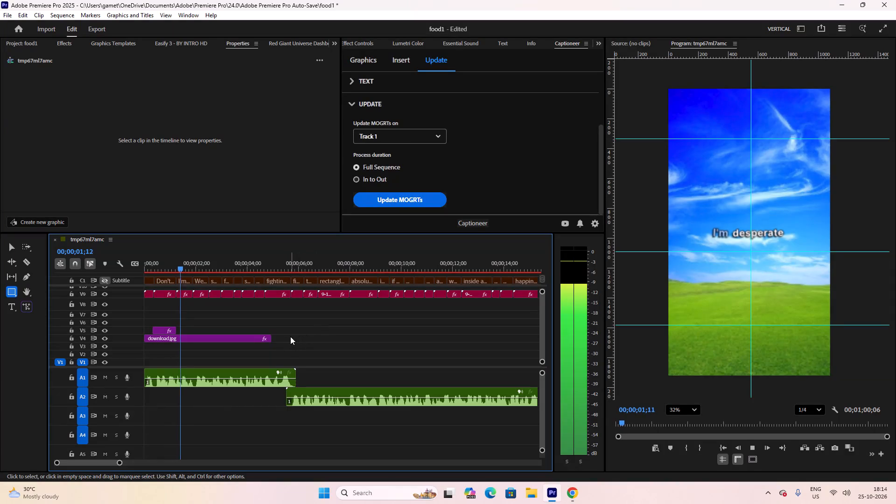
key("space")
key("space")
key("space")
key("space")
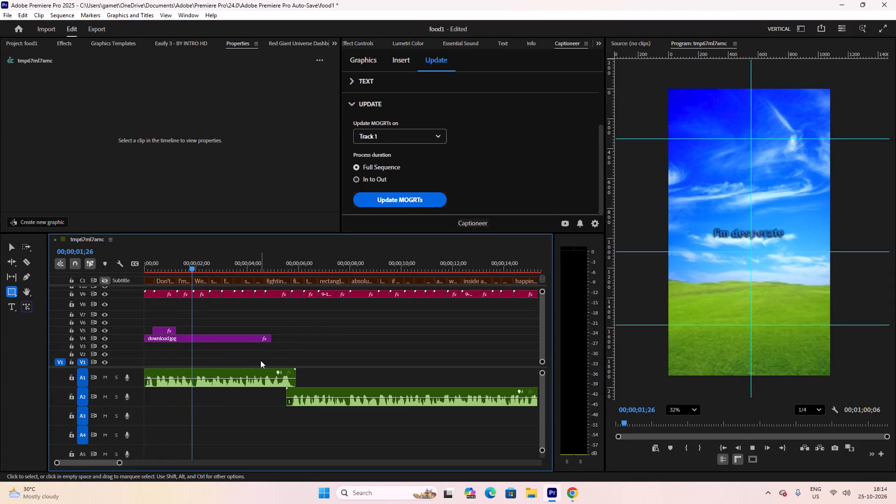
key("space")
key("space")
key("space")
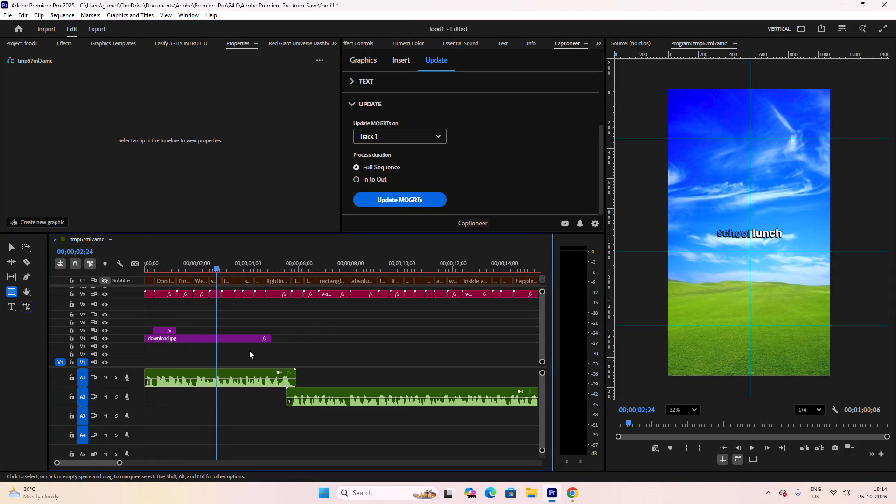
key("space")
key("space")
left_click(191, 339)
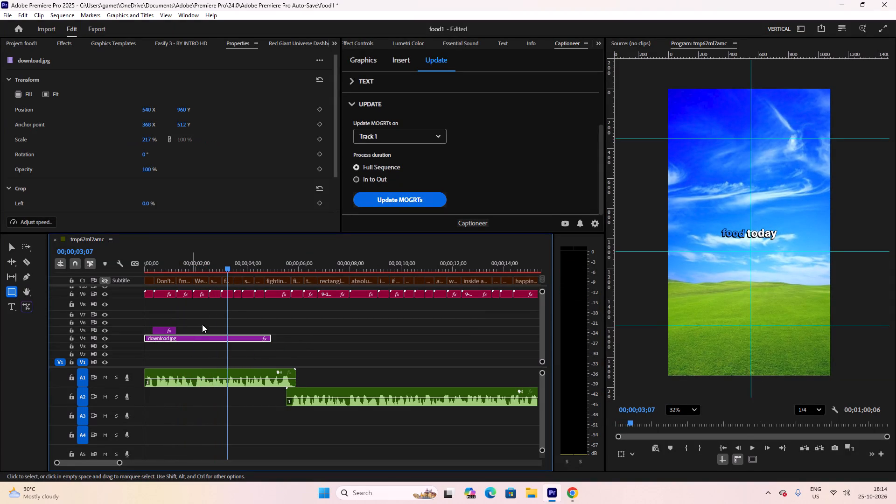
left_click_drag(178, 267, 133, 273)
key("space")
key("space")
Find Gaussian Blur by searching the effects for "blur" and apply it to the download.jpg background clip on V4.
left_click(208, 338)
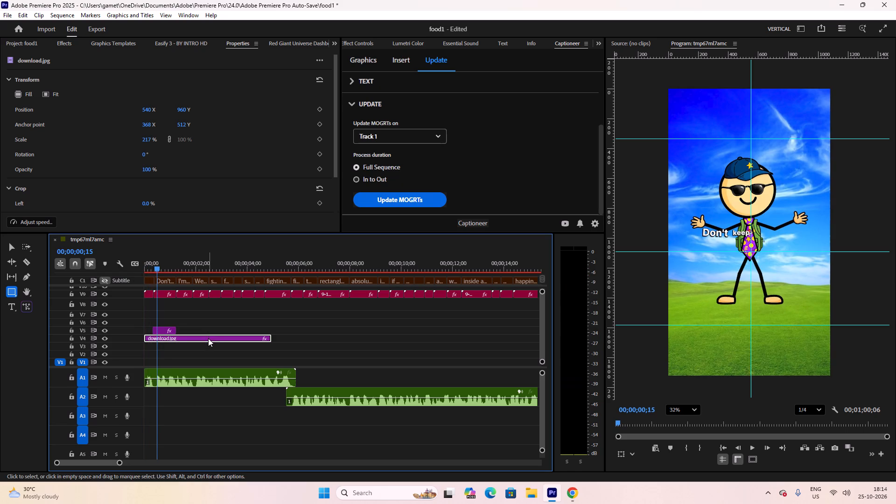
left_click(64, 46)
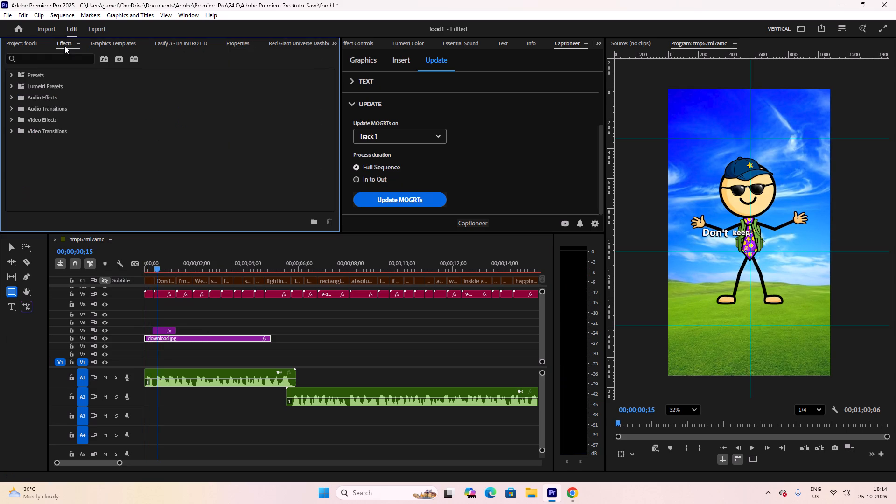
left_click(55, 65)
double_click(55, 63)
type("blur")
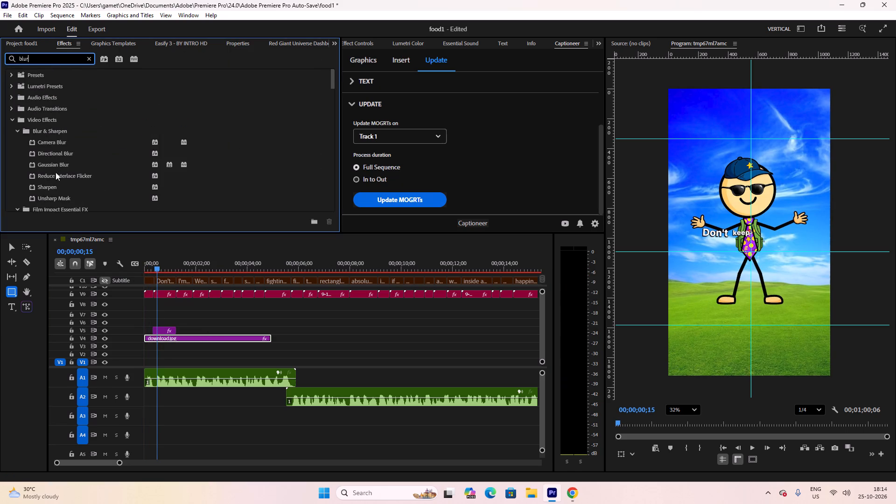
left_click_drag(51, 162, 172, 336)
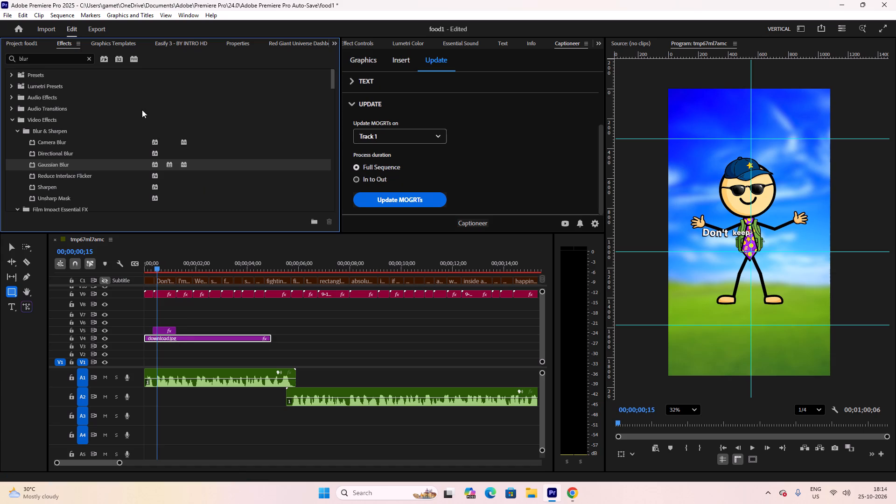
Set the background clip's Gaussian Blur Blurriness to 24.
left_click(192, 42)
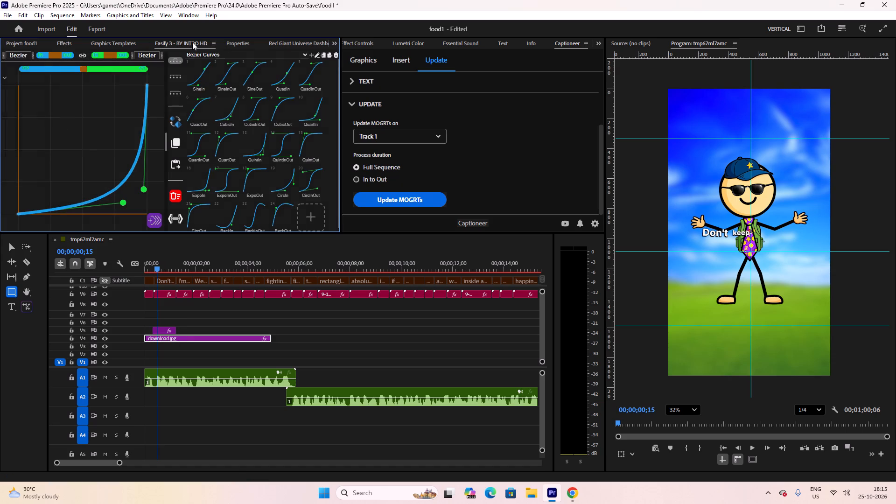
left_click(125, 43)
left_click(54, 45)
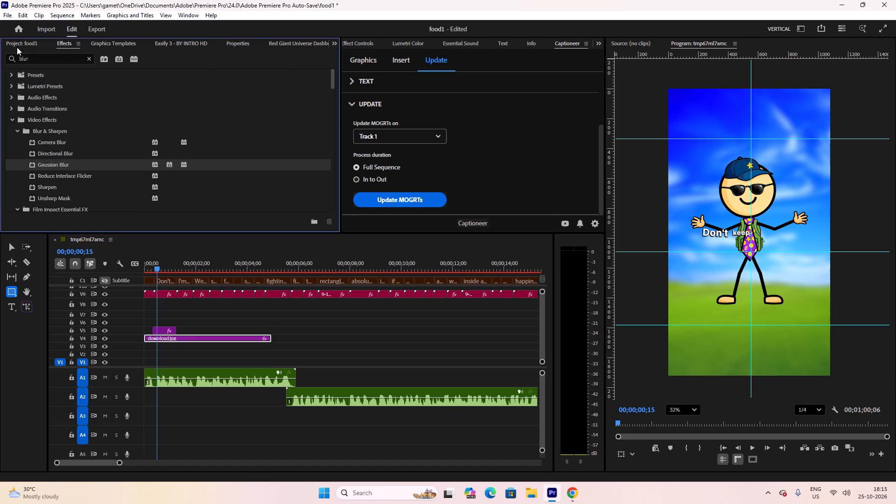
left_click(334, 41)
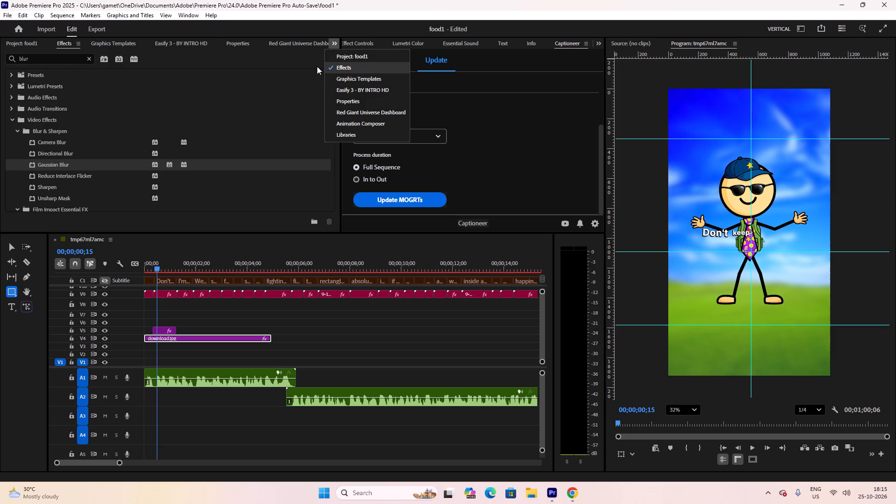
left_click(466, 40)
left_click(405, 43)
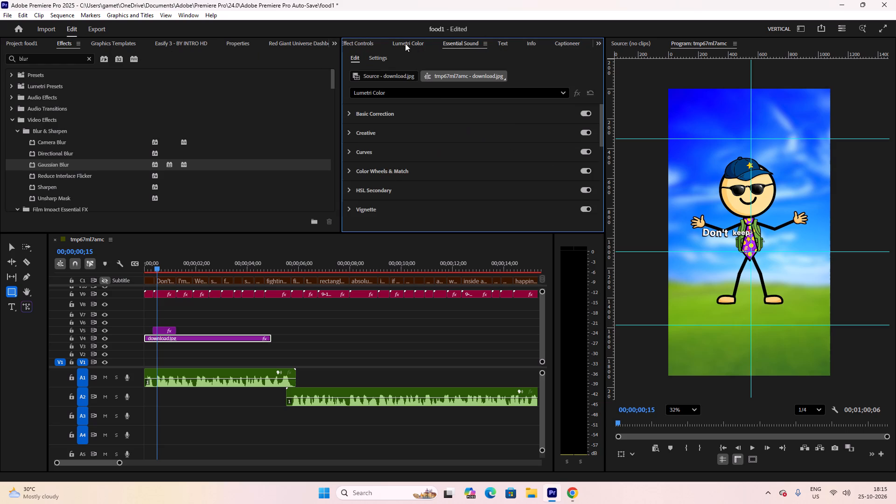
left_click(363, 42)
scroll(406, 150, "down", 2)
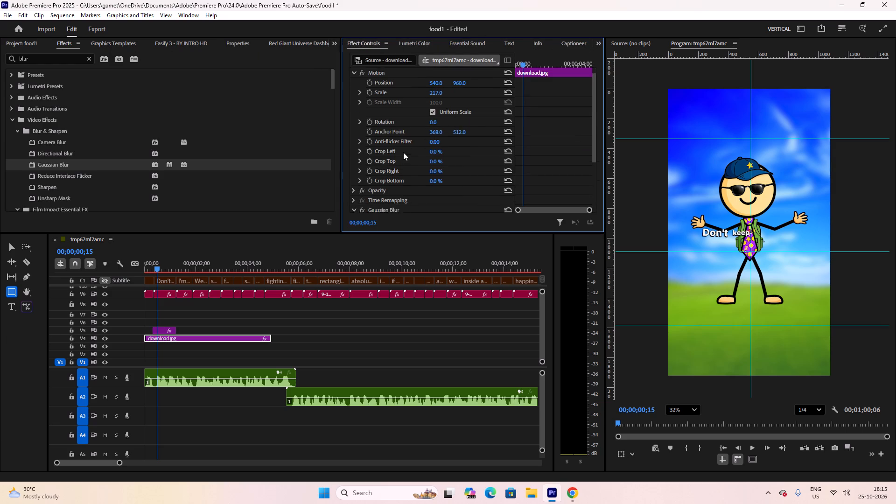
scroll(403, 152, "down", 10)
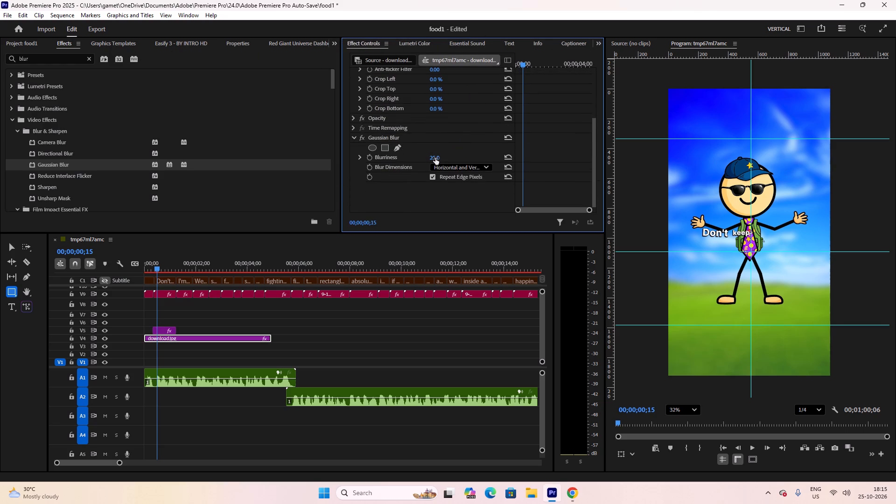
left_click_drag(435, 158, 399, 159)
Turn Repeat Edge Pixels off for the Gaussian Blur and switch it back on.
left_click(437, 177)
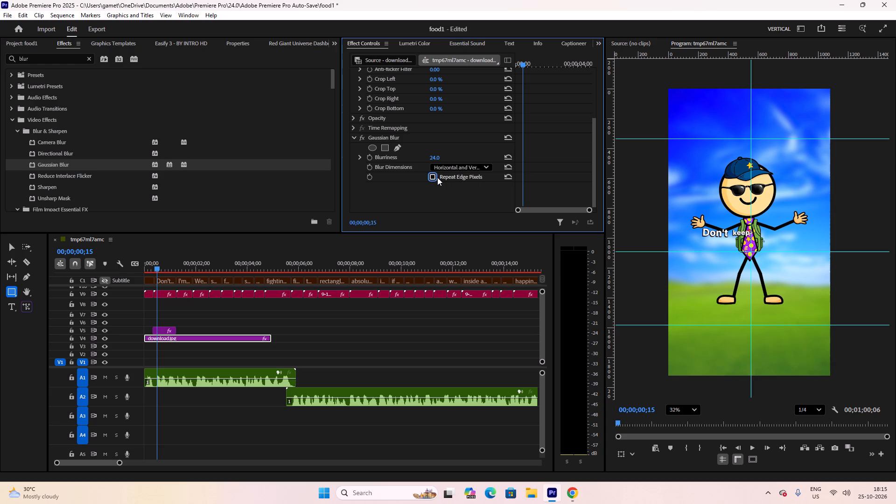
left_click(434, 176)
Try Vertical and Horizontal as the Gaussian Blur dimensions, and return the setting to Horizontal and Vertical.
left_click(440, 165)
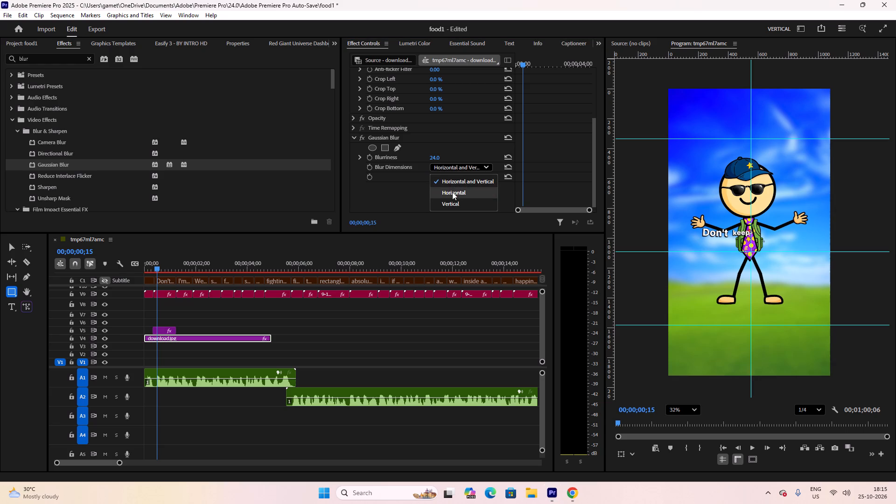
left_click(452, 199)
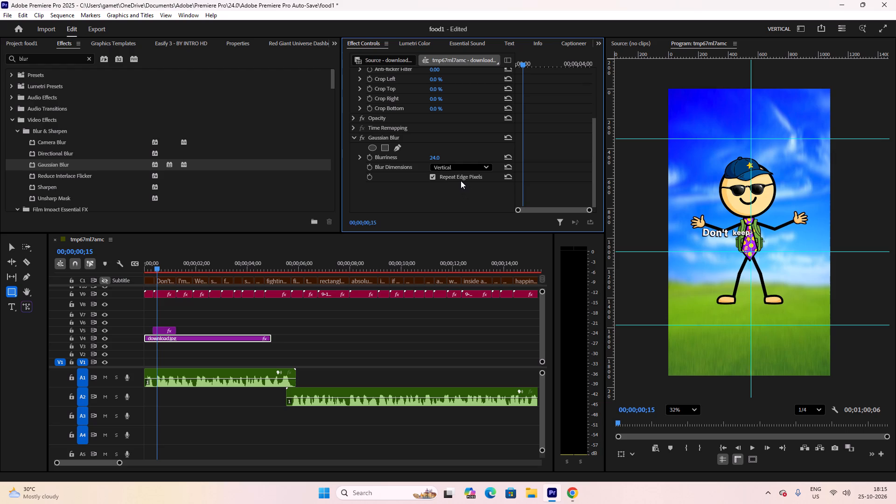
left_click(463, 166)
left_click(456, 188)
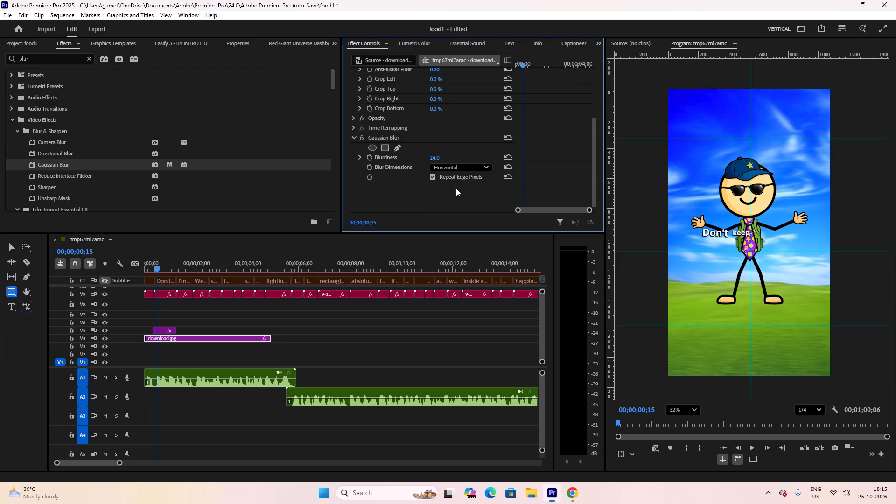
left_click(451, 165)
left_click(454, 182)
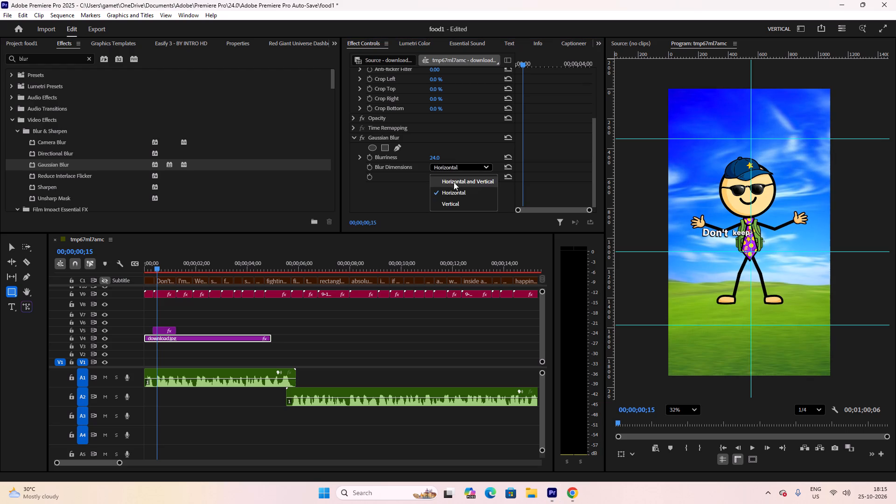
Set the background clip's Gaussian Blur dimensions to Horizontal after trying Vertical.
left_click(458, 166)
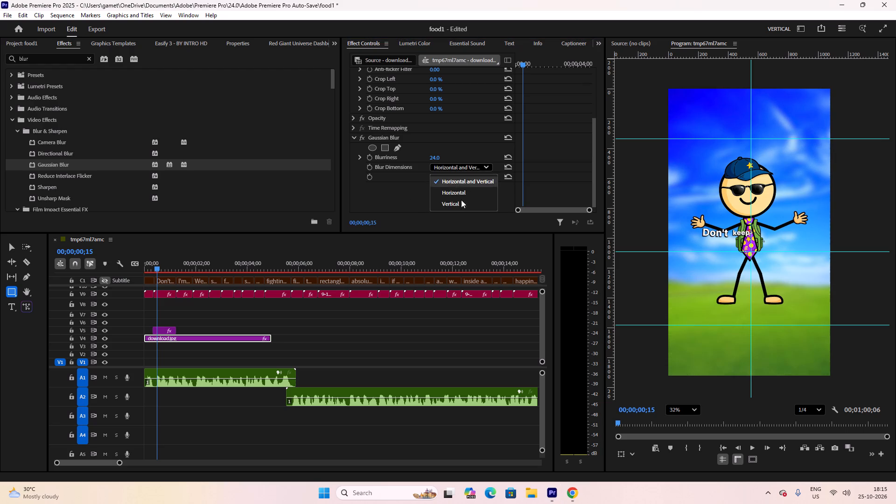
left_click(461, 202)
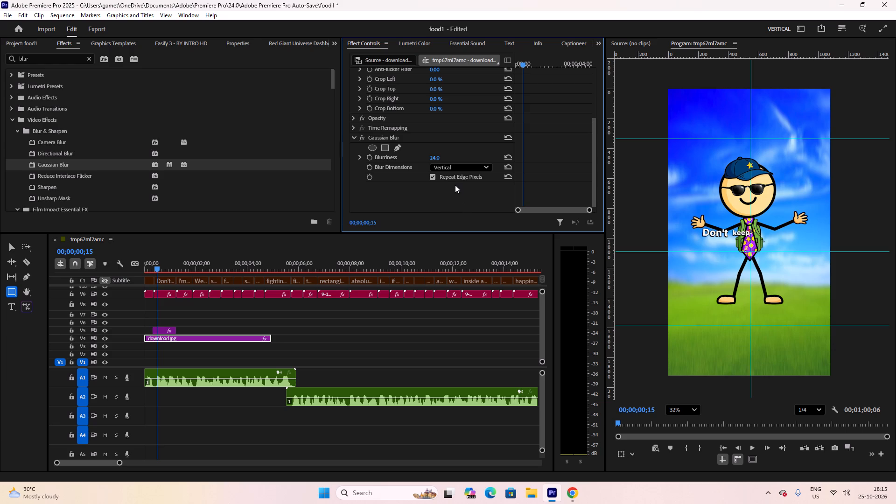
left_click(454, 167)
left_click(461, 192)
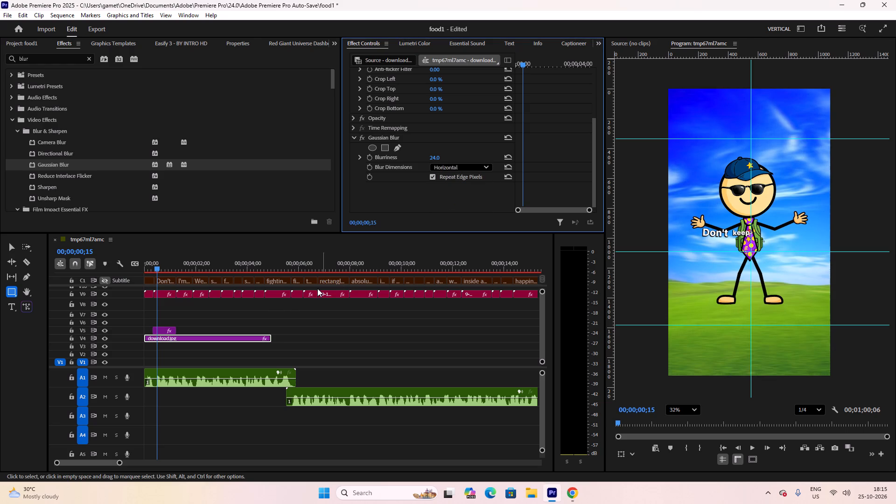
Play the opening of the sequence from the start to review the blurred background behind the captions and stickman.
left_click(247, 315)
left_click_drag(154, 272, 146, 271)
key("space")
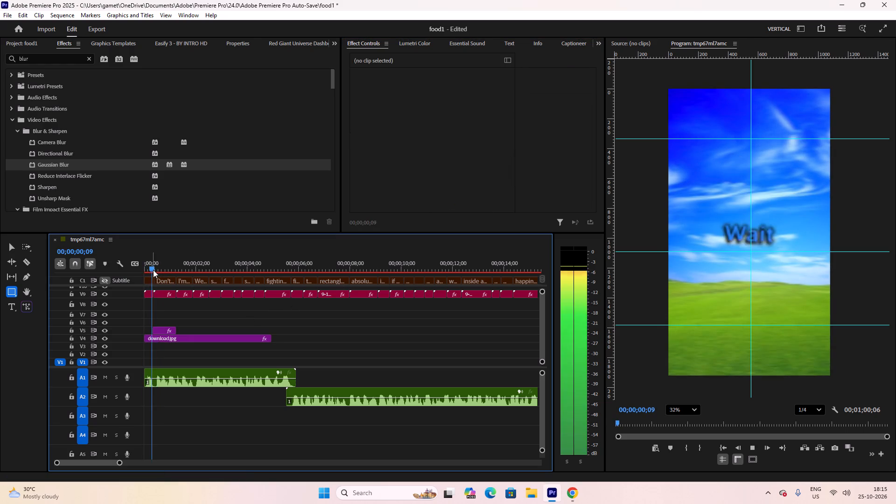
key("space")
key("space")
key("space")
key("space")
key("space")
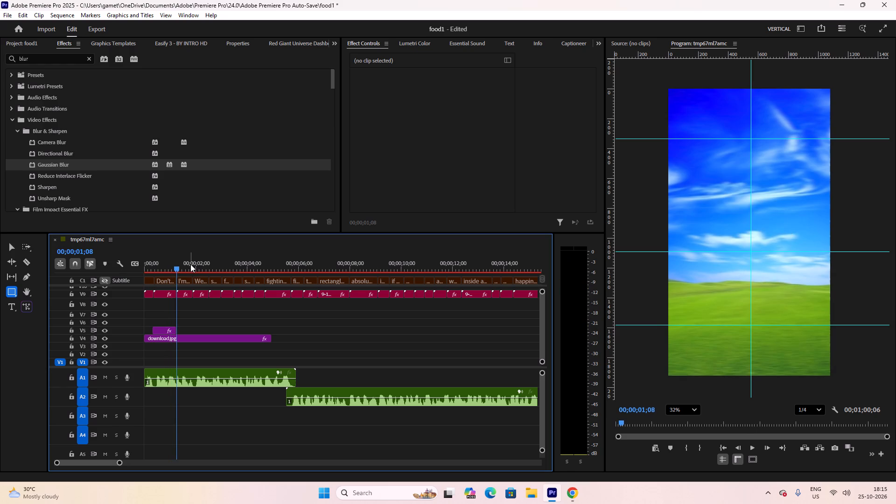
Find the Transform video effect by searching for "transform" and apply it to the sunglasses-and-backpack stickman clip on V5.
left_click_drag(173, 264, 159, 266)
left_click(163, 330)
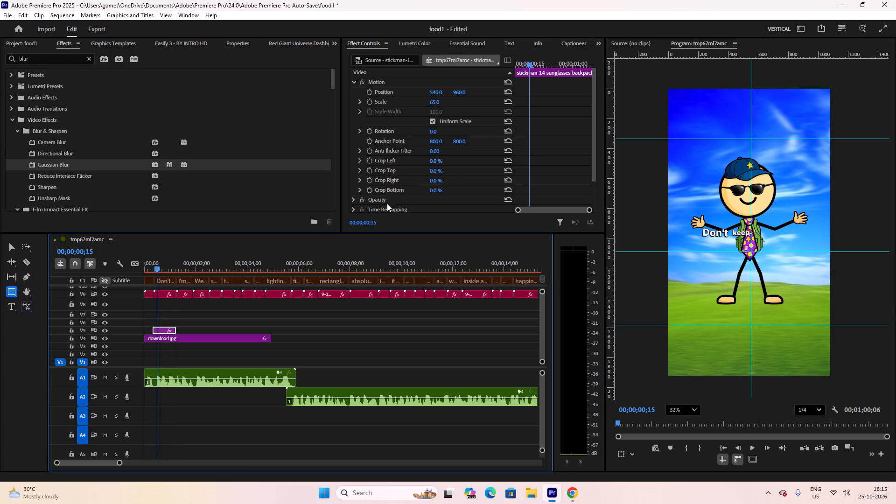
scroll(388, 139, "down", 6)
scroll(384, 142, "up", 7)
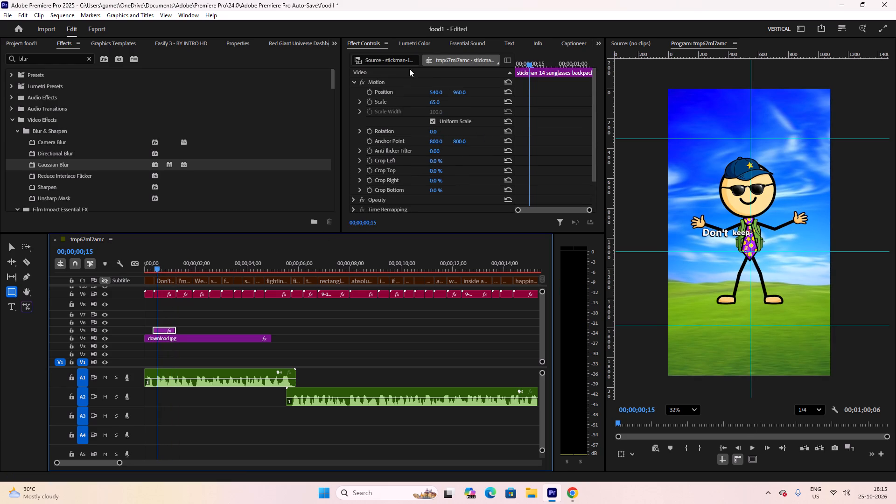
left_click_drag(90, 56, 84, 56)
left_click(69, 57)
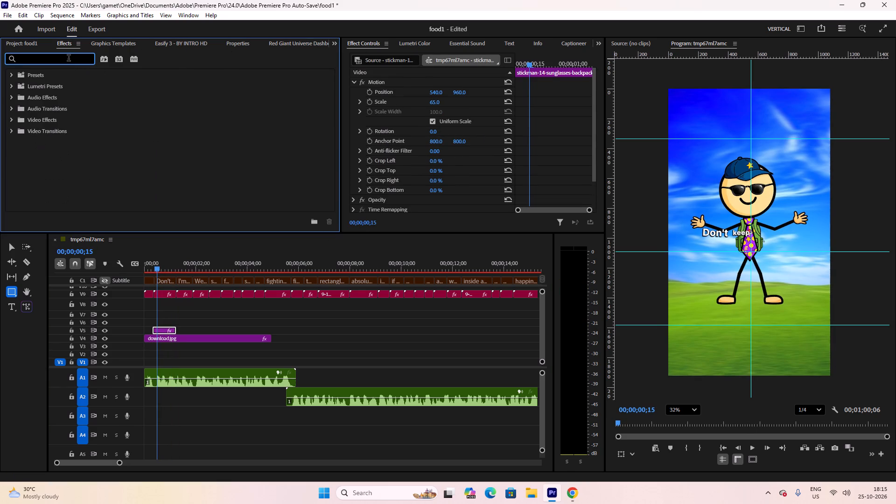
type("tra")
type("nsform")
scroll(74, 122, "down", 3)
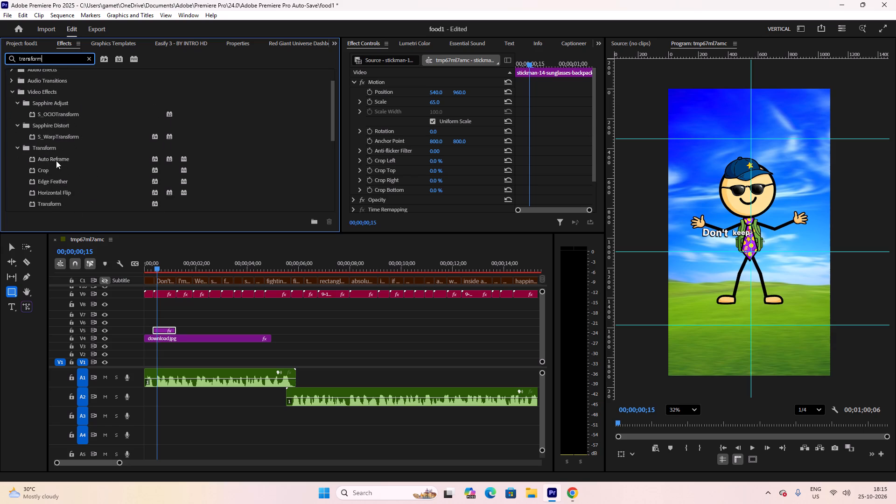
scroll(70, 117, "down", 6)
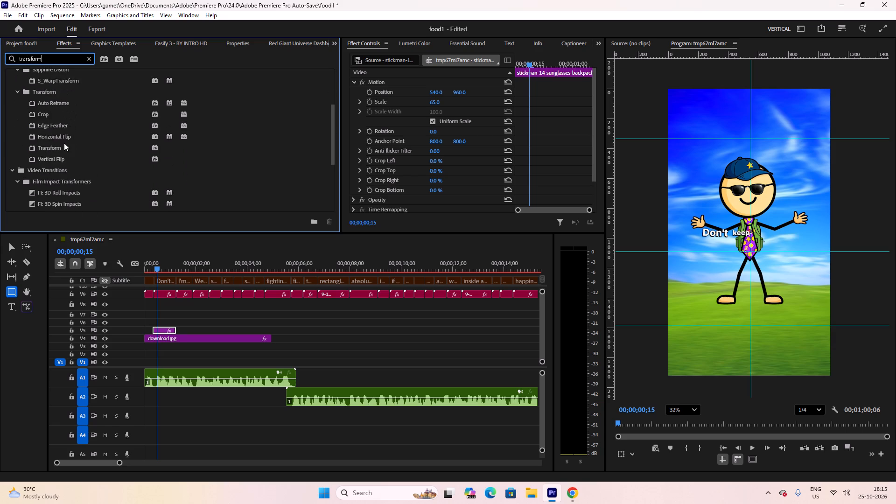
left_click(64, 143)
left_click_drag(65, 149, 167, 328)
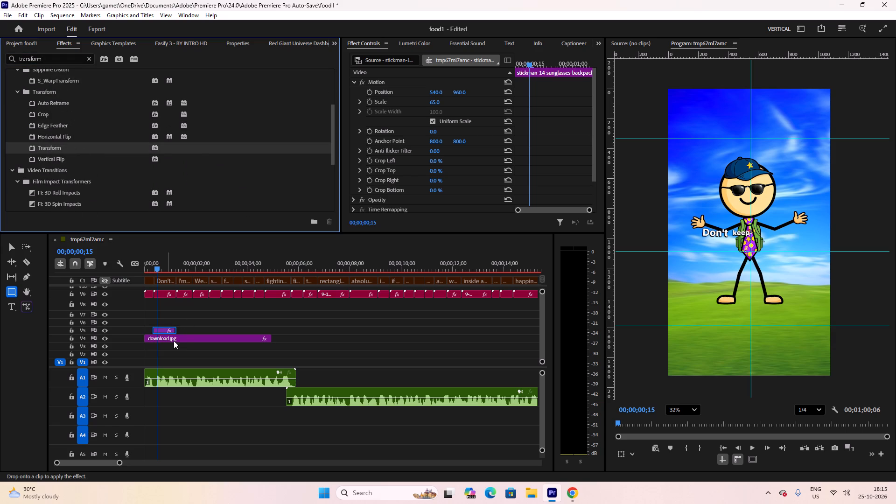
scroll(380, 170, "down", 18)
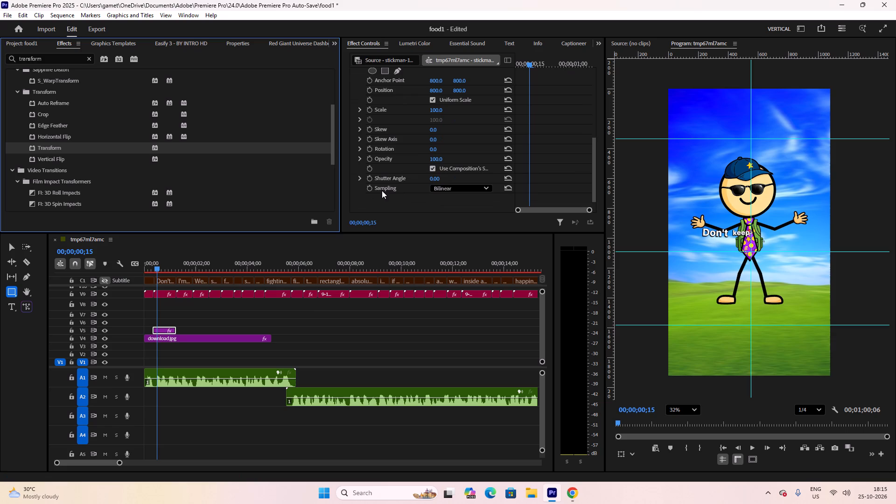
scroll(176, 328, "up", 4, "alt")
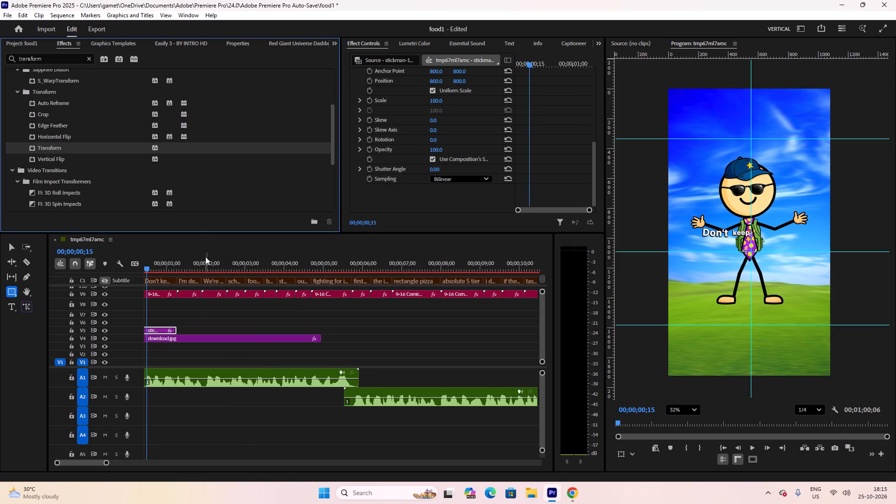
Make the effects and effect settings area taller and reduce the height of the audio tracks in the timeline.
left_click_drag(362, 232, 362, 270)
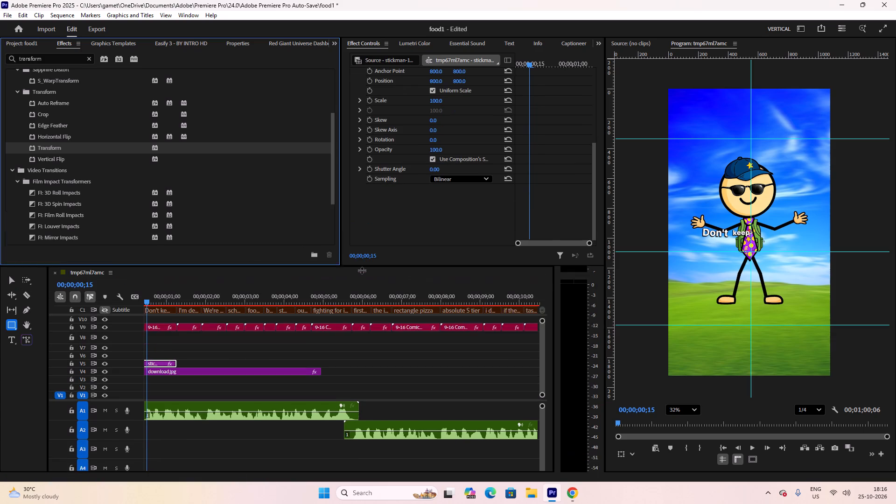
left_click_drag(362, 270, 362, 271)
scroll(182, 349, "up", 10, "alt")
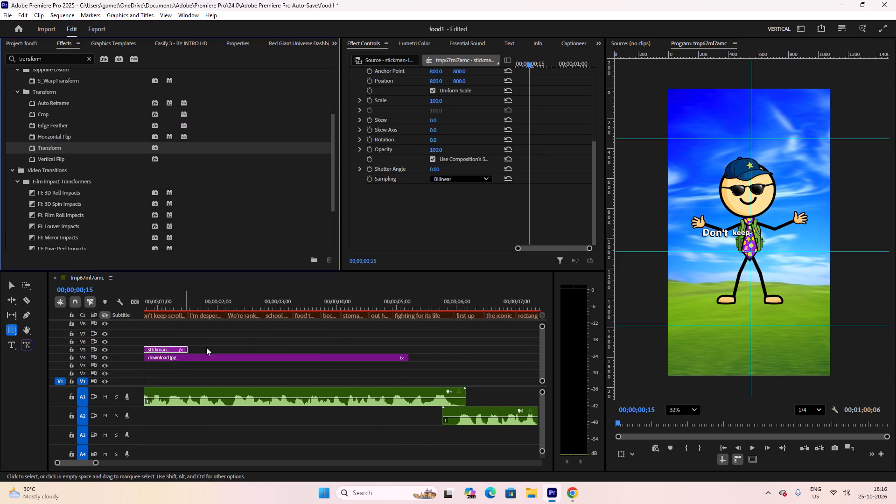
scroll(206, 347, "up", 7, "alt")
left_click(134, 385)
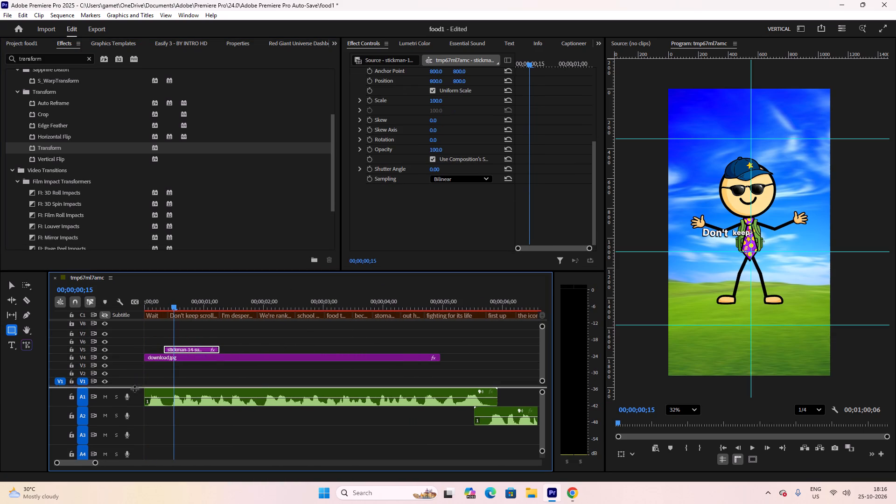
left_click_drag(542, 451, 542, 473)
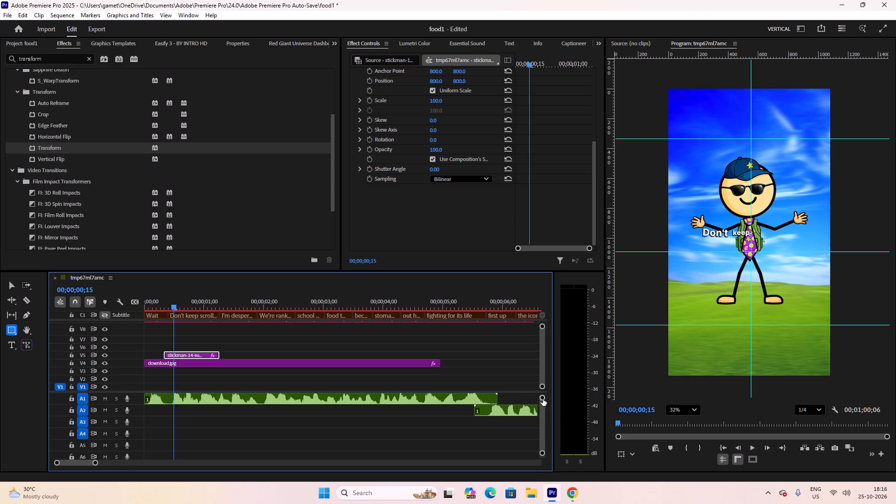
left_click_drag(543, 399, 539, 371)
Replay the opening from the first frame to examine how the background and stickman start at the "Wait" caption.
left_click_drag(173, 307, 166, 306)
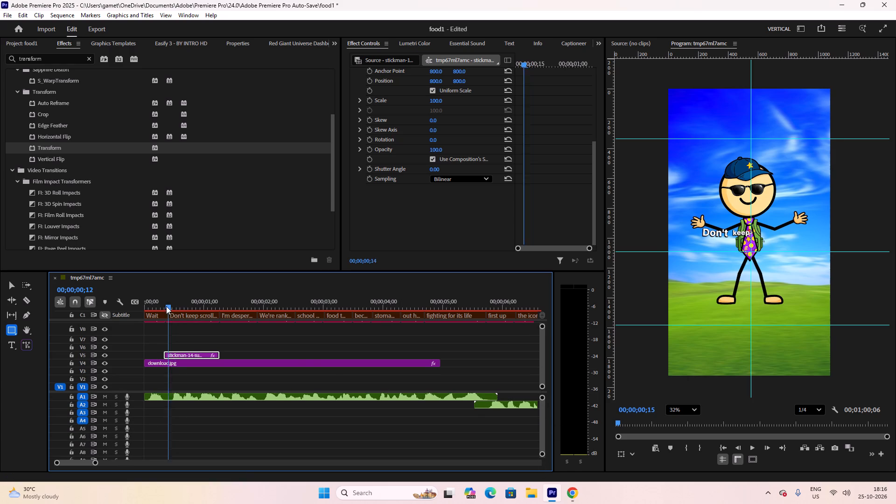
left_click_drag(166, 306, 145, 306)
key("space")
key("space")
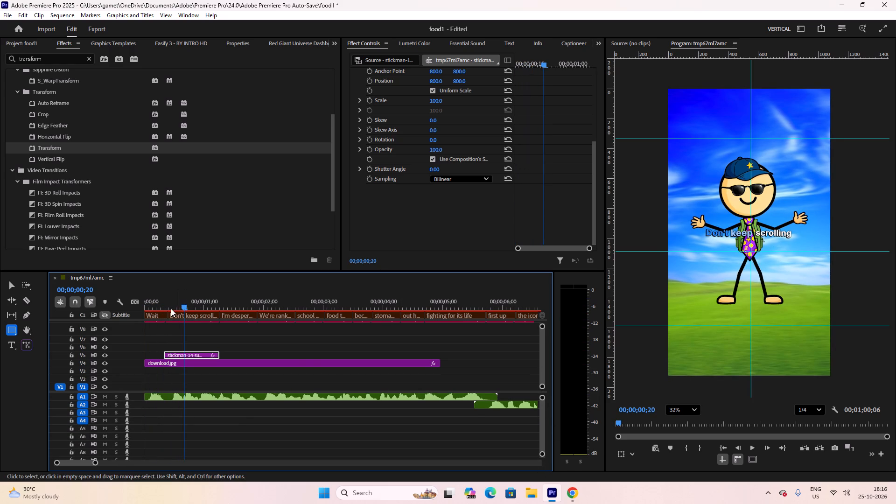
left_click_drag(171, 306, 111, 313)
key("space")
key("space")
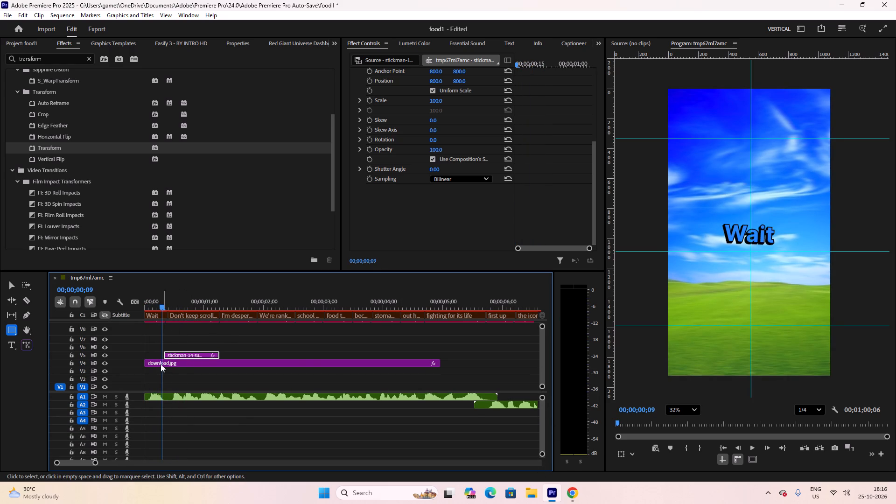
left_click_drag(147, 360, 142, 360)
left_click(163, 307)
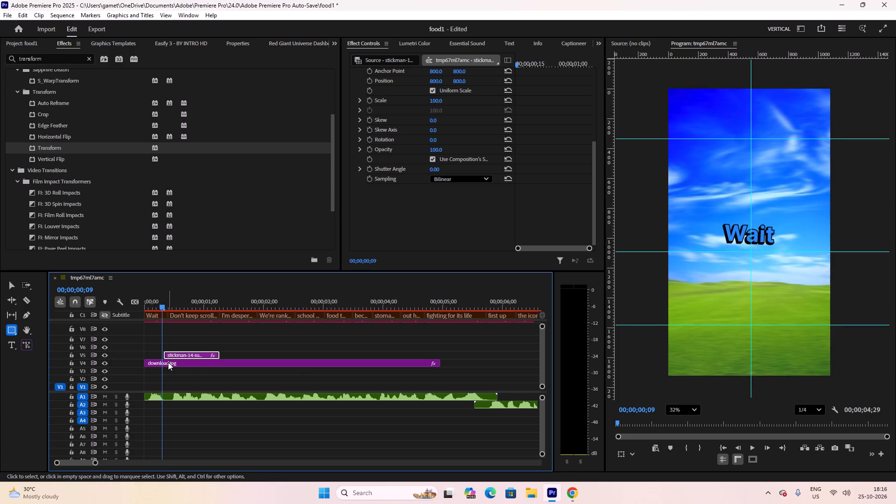
Fade in the download.jpg background on V4 with opacity keyframes, from fully transparent at its start to 100% at 00;00;00;09.
left_click(168, 364)
scroll(433, 215, "down", 5)
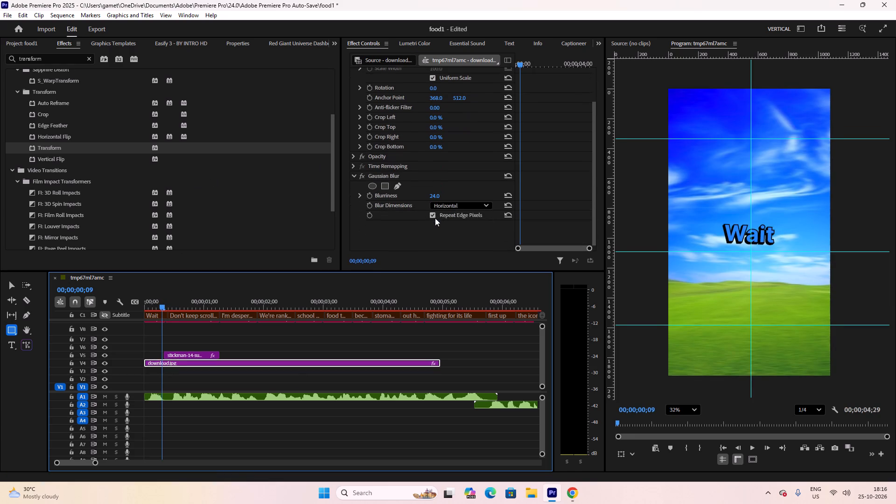
scroll(441, 170, "up", 5)
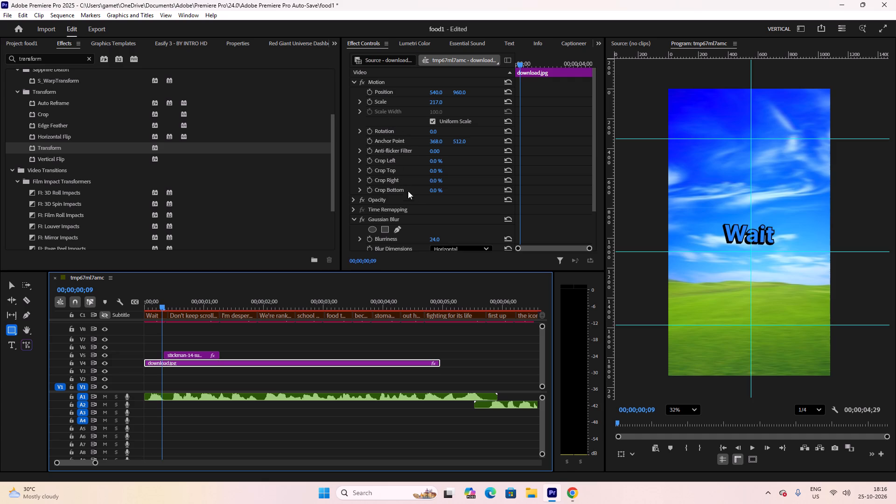
scroll(414, 198, "down", 5)
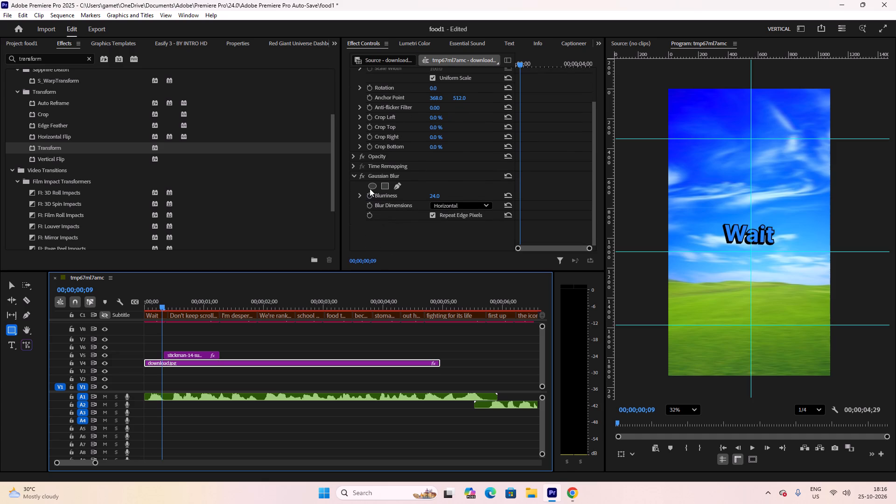
left_click(354, 176)
left_click(351, 192)
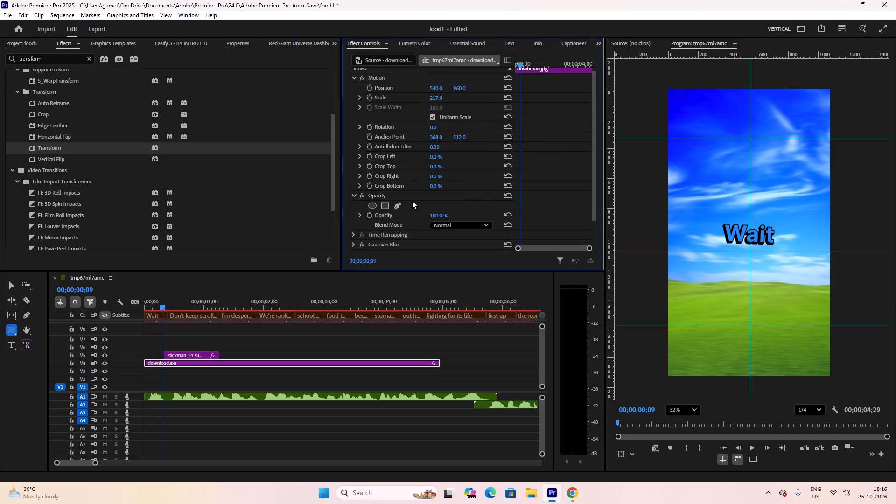
left_click(369, 215)
left_click_drag(162, 305, 159, 305)
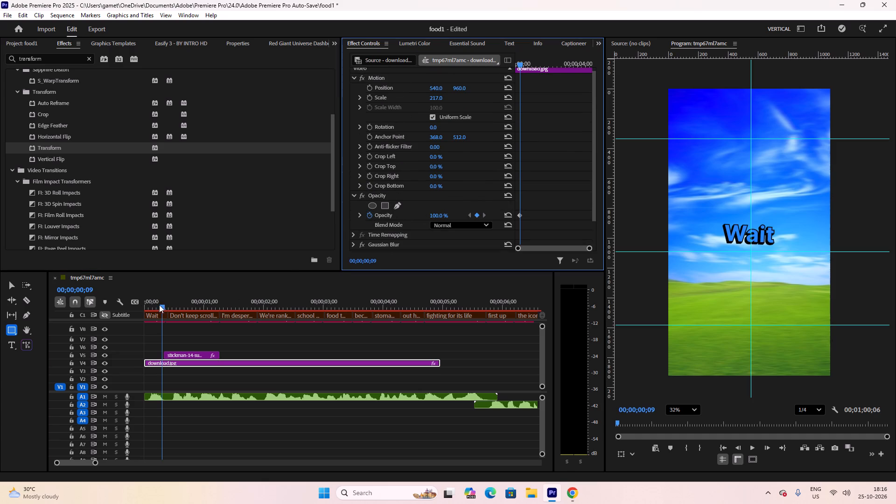
left_click_drag(159, 305, 115, 308)
left_click_drag(441, 218, 180, 235)
Play the opening frames to check the background's fade-in.
key("space")
key("space")
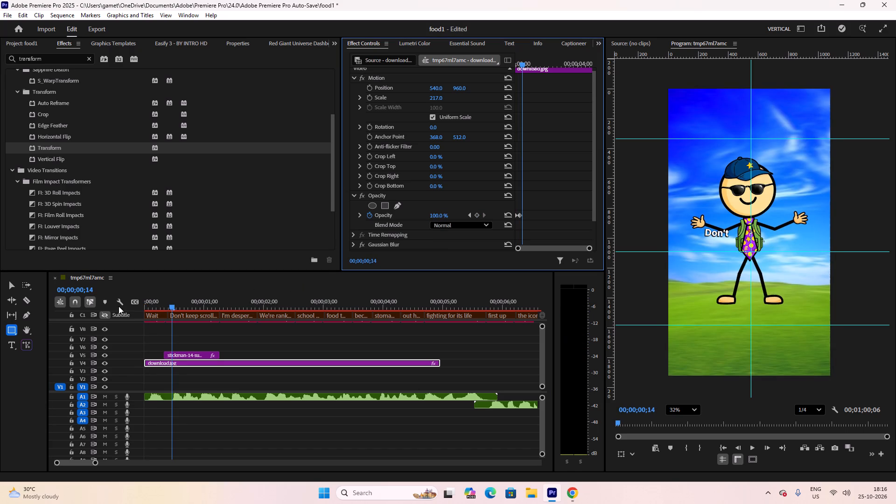
left_click_drag(149, 299, 159, 303)
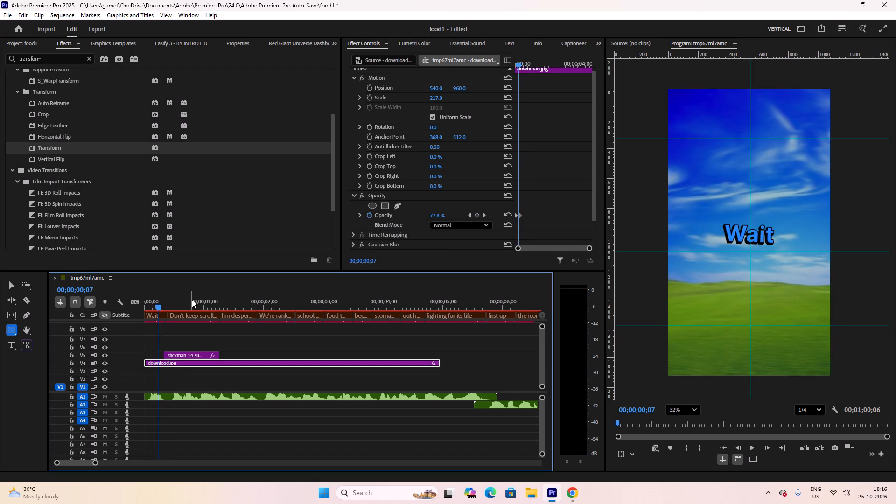
key("space")
key("space")
Play the section from "Don't keep scrolling" through "I'm desperate" repeatedly to check the stickman clip's timing against the captions.
scroll(686, 276, "down", 2)
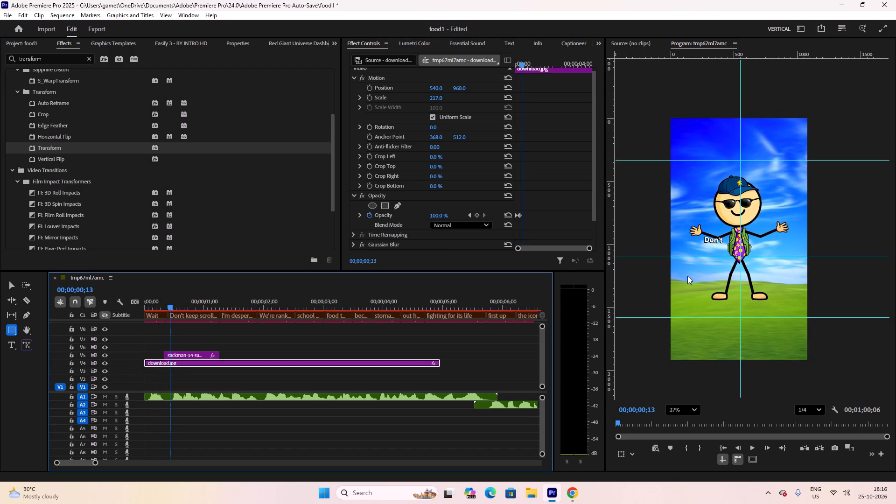
scroll(687, 276, "up", 2)
key("space")
key("space")
key("space")
key("space")
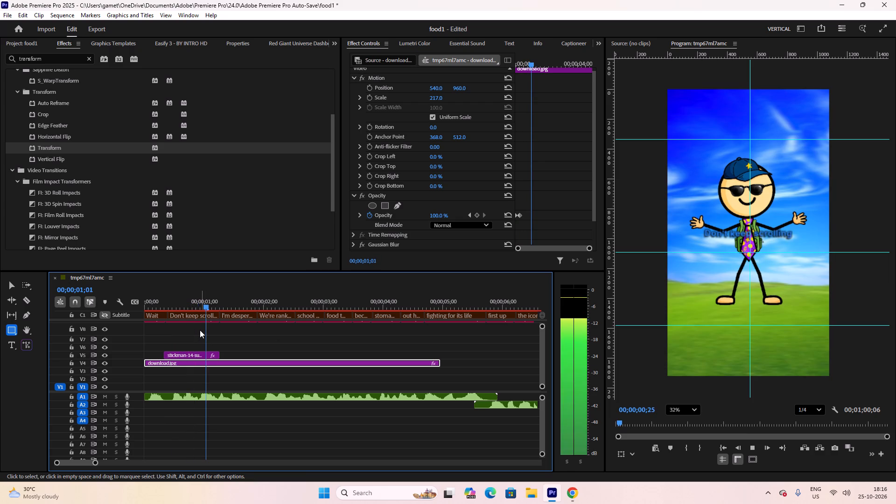
key("space")
key("space")
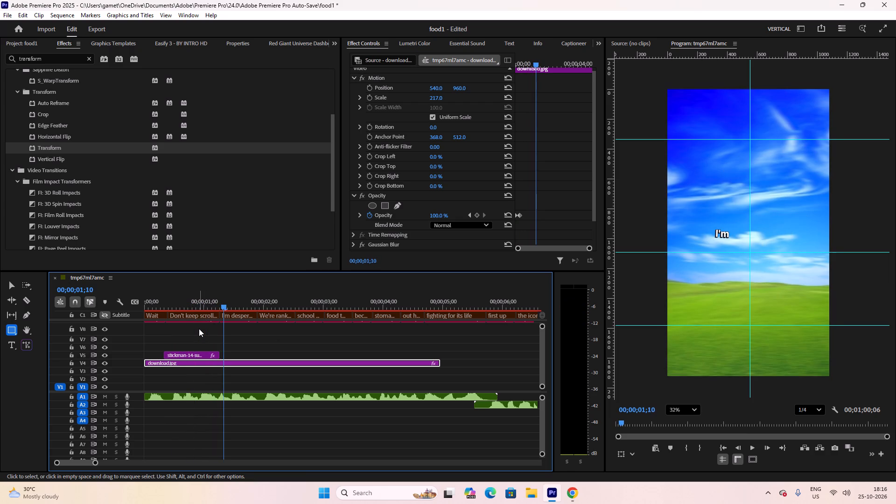
key("space")
key("space")
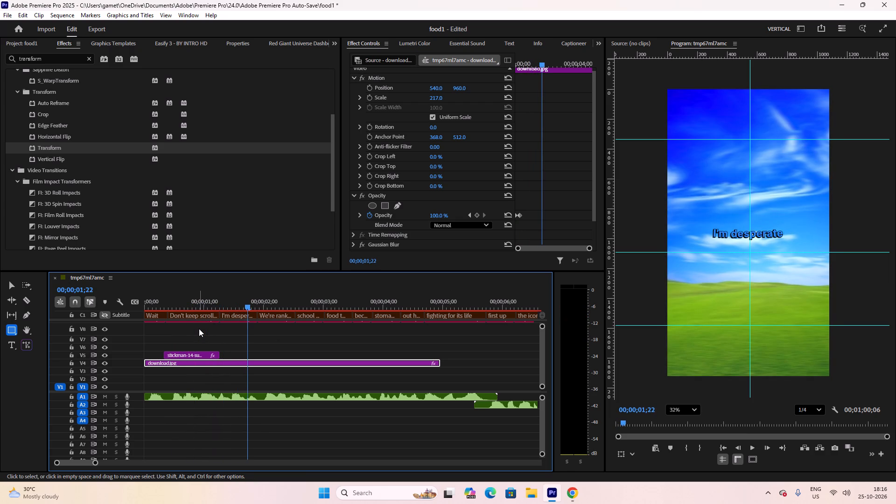
left_click_drag(231, 309, 172, 307)
key("space")
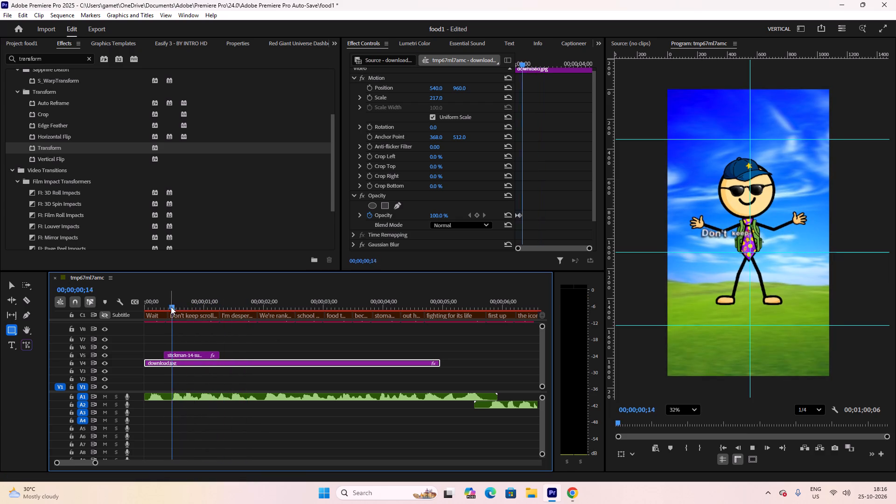
key("space")
key("space")
key("space")
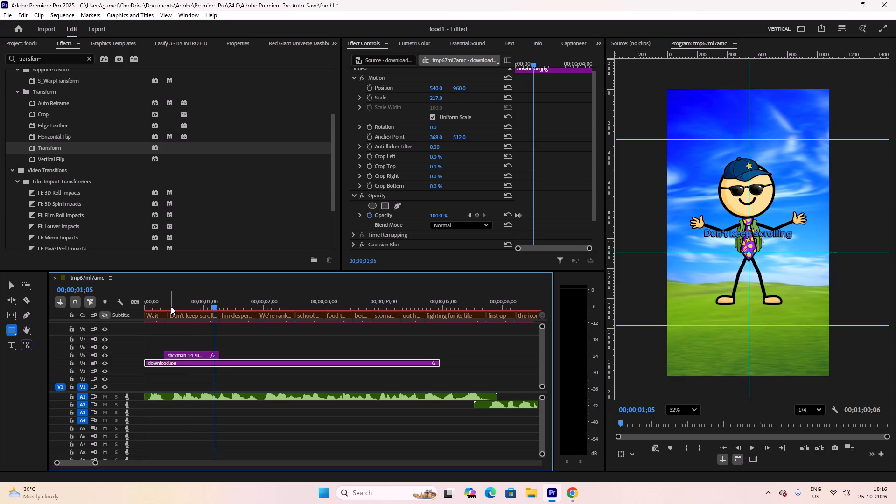
key("space")
key("space")
key("space")
key("space")
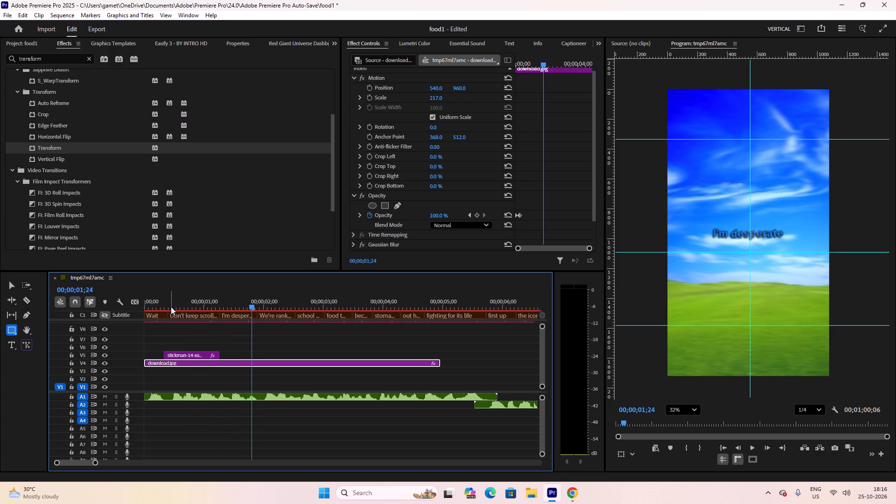
Select all the subtitle graphics on V9 across the whole sequence.
left_click_drag(222, 308, 201, 310)
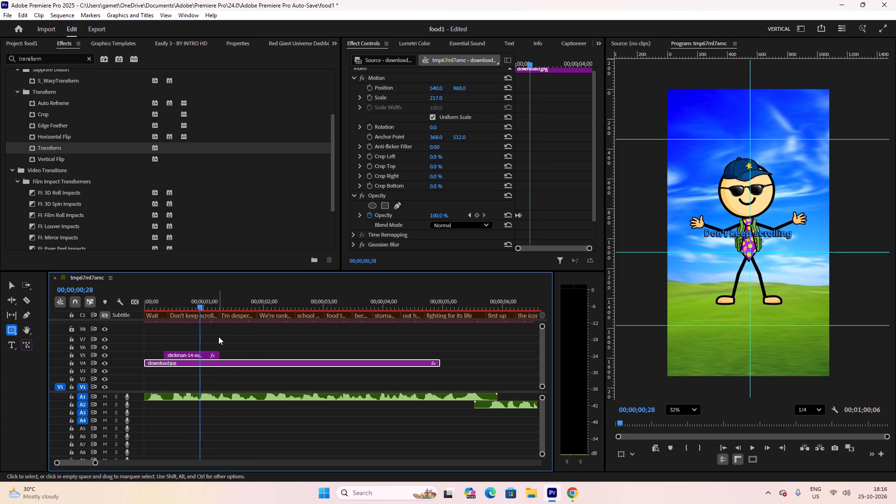
scroll(218, 336, "down", 7, "alt")
scroll(224, 362, "up", 11)
scroll(218, 352, "down", 7, "ctrl")
scroll(215, 344, "up", 6, "ctrl")
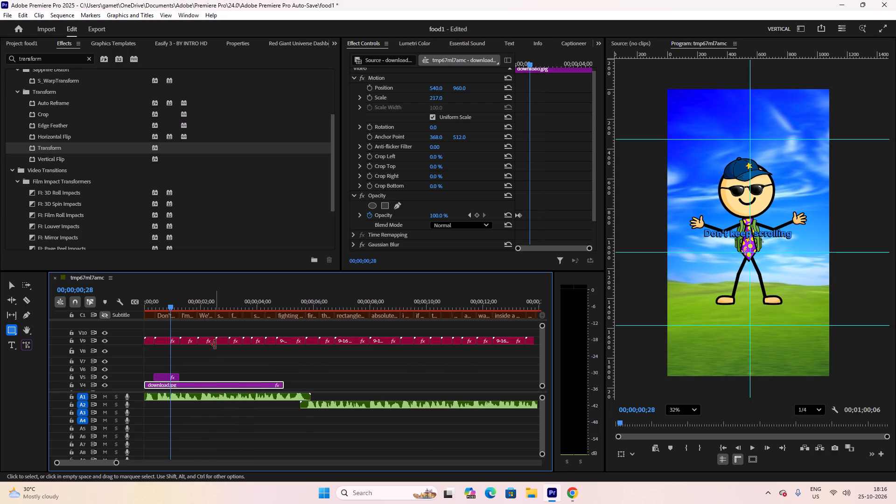
scroll(215, 344, "down", 7, "alt")
scroll(278, 350, "up", 7, "ctrl")
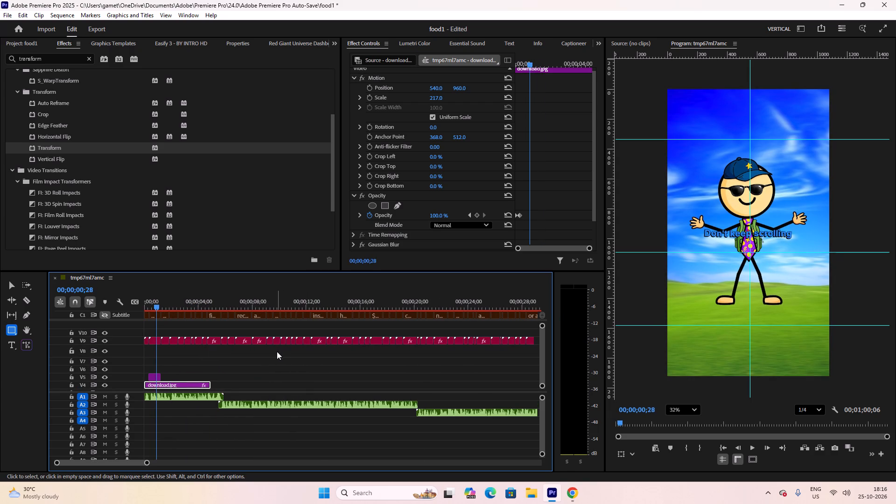
scroll(276, 353, "down", 7, "ctrl")
scroll(240, 356, "up", 7, "ctrl")
scroll(240, 356, "down", 14, "alt")
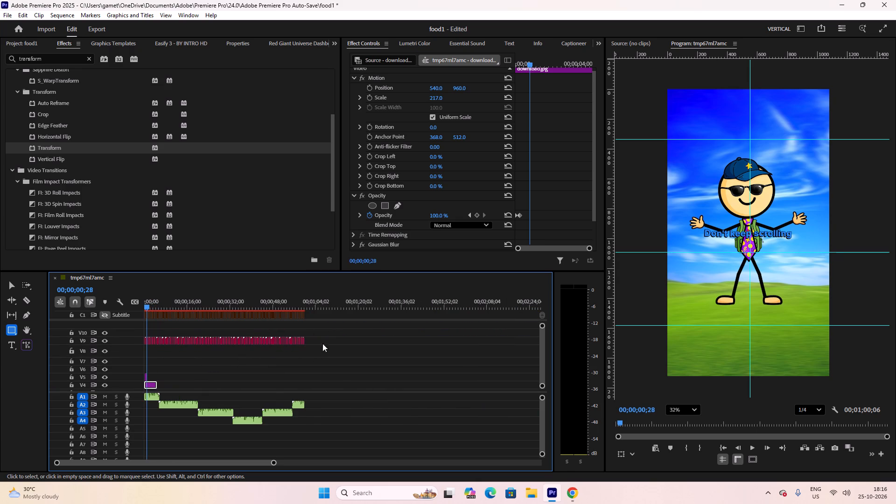
left_click_drag(326, 339, 84, 355)
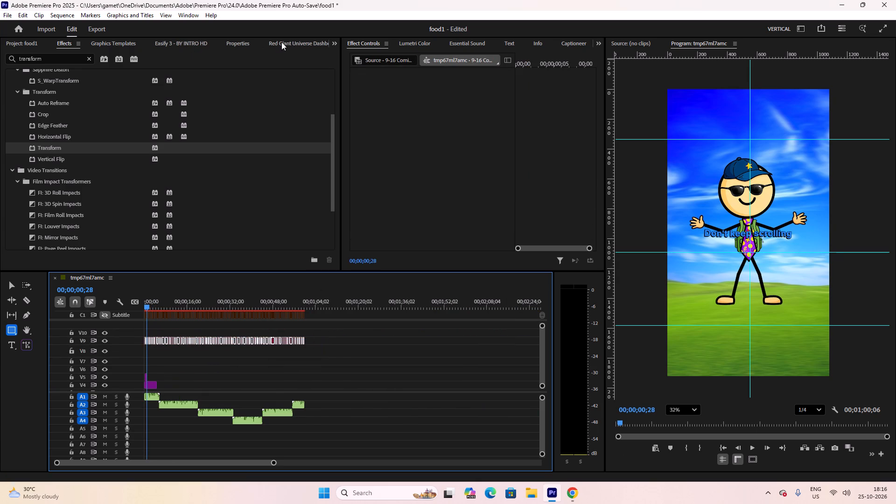
Look for subtitle restyling controls in the clip properties, graphics templates, colour settings and Captioneer's update options.
scroll(96, 119, "up", 5)
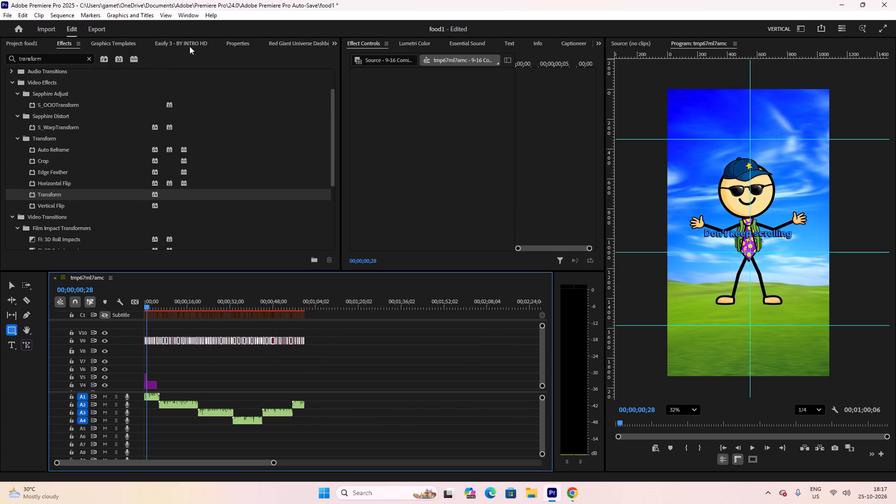
left_click(245, 42)
scroll(231, 188, "down", 6)
scroll(231, 190, "up", 6)
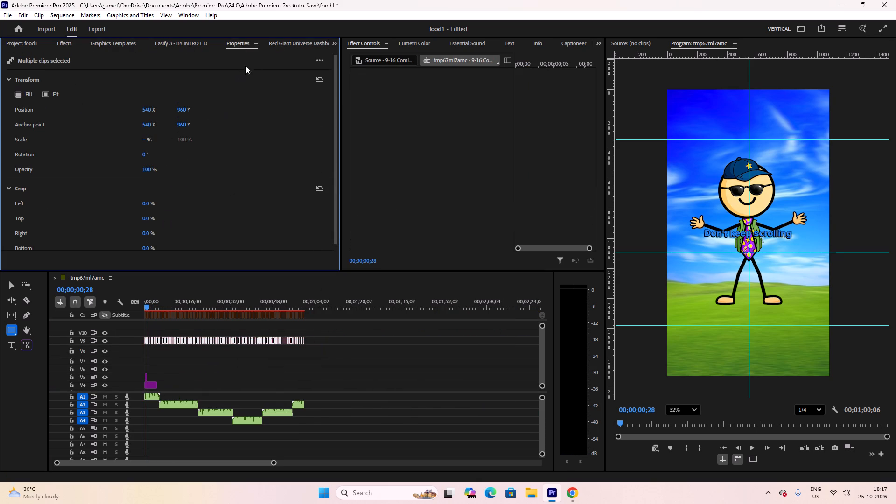
left_click(113, 48)
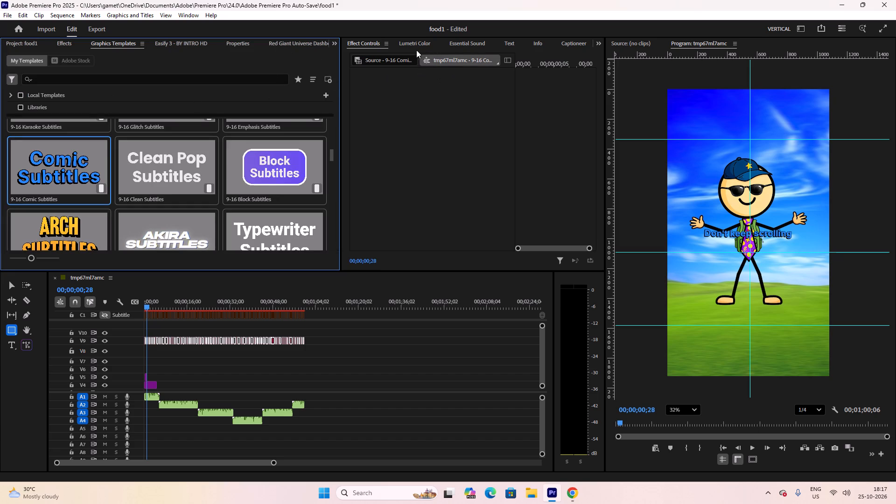
left_click(412, 49)
left_click(453, 45)
left_click(424, 45)
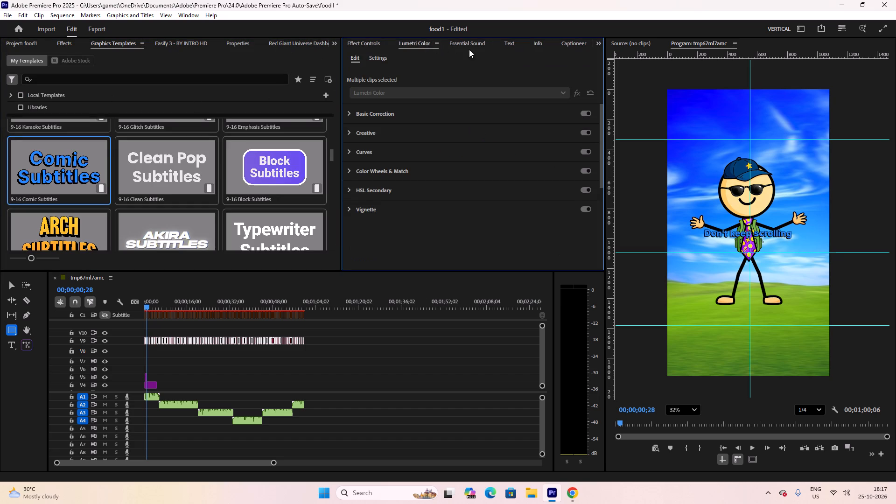
left_click(567, 45)
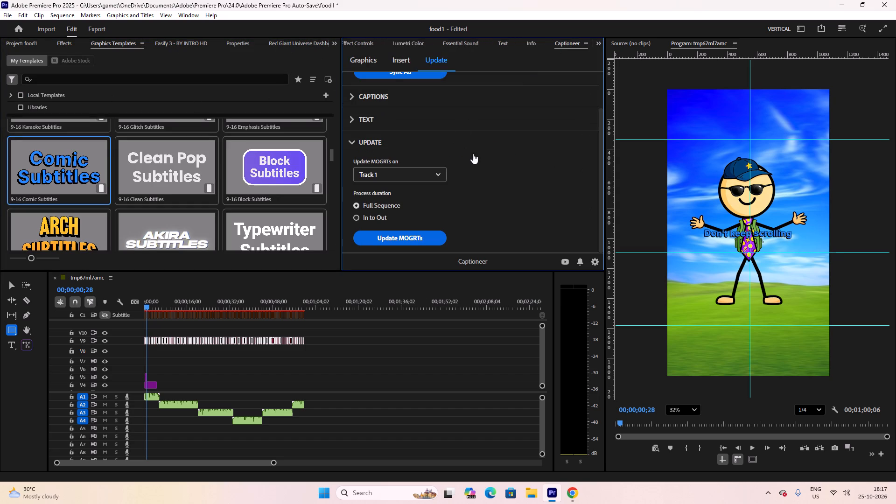
scroll(506, 172, "down", 5)
scroll(506, 172, "up", 6)
scroll(506, 172, "down", 6)
scroll(506, 172, "up", 11)
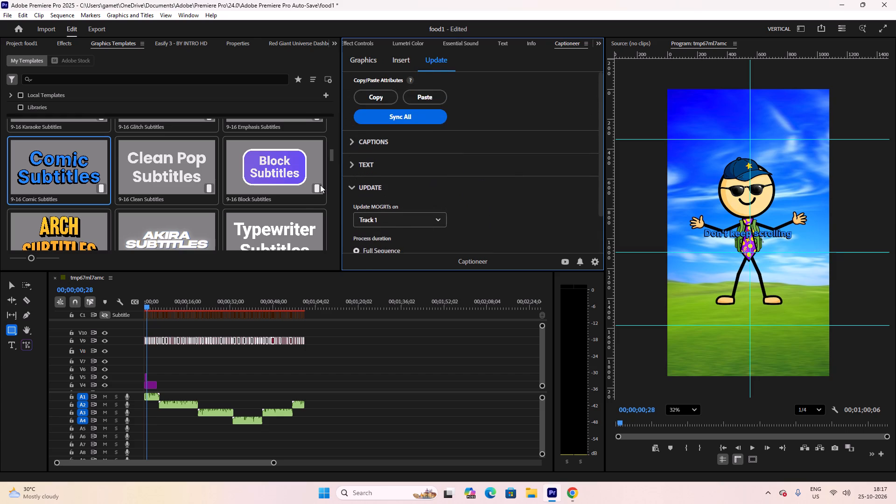
Browse the 9-16 subtitle templates around Comic Subtitles for an alternative caption style.
scroll(185, 167, "down", 3)
scroll(244, 186, "down", 1)
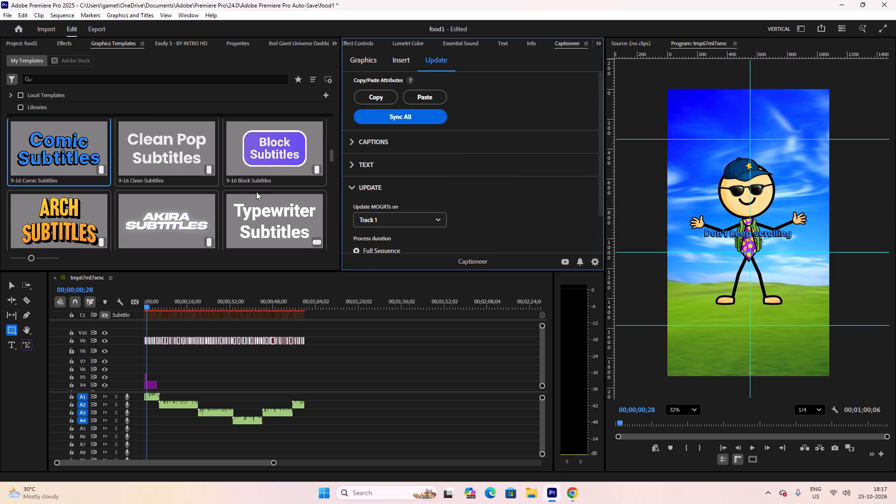
scroll(256, 192, "down", 8)
scroll(285, 199, "up", 6)
scroll(252, 167, "up", 5)
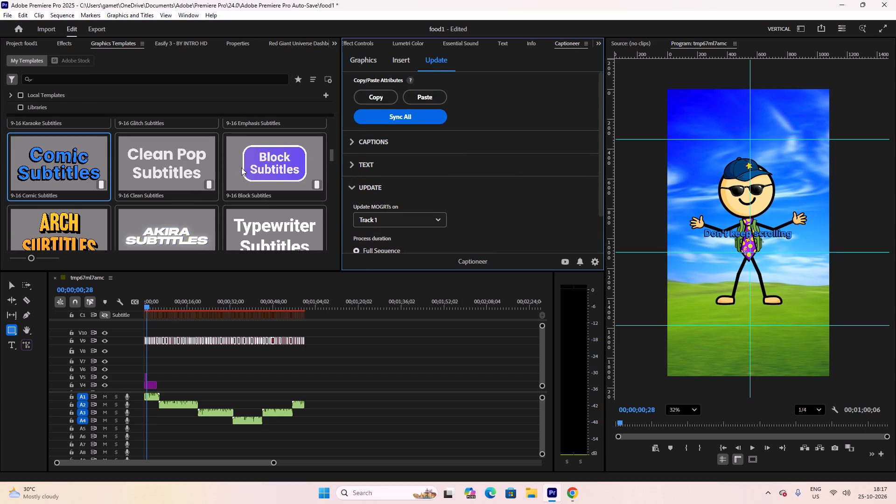
scroll(192, 171, "up", 10)
scroll(182, 179, "down", 6)
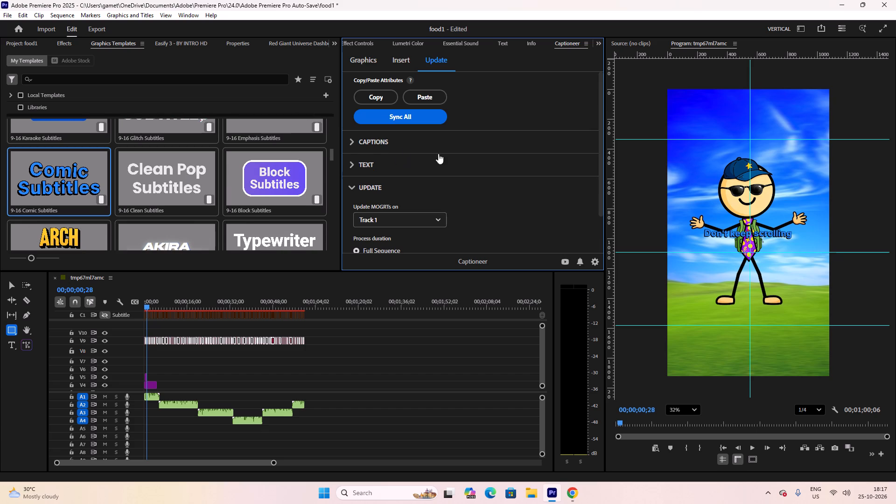
Examine Captioneer's update settings for track and duration, and its text settings for template and lines.
scroll(424, 184, "down", 6)
scroll(463, 162, "up", 6)
scroll(455, 158, "down", 12)
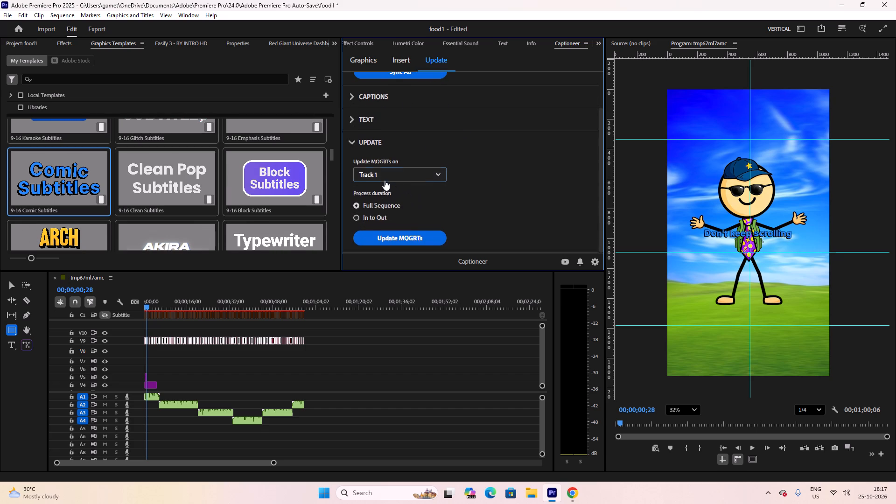
scroll(430, 205, "down", 1)
scroll(456, 204, "up", 3)
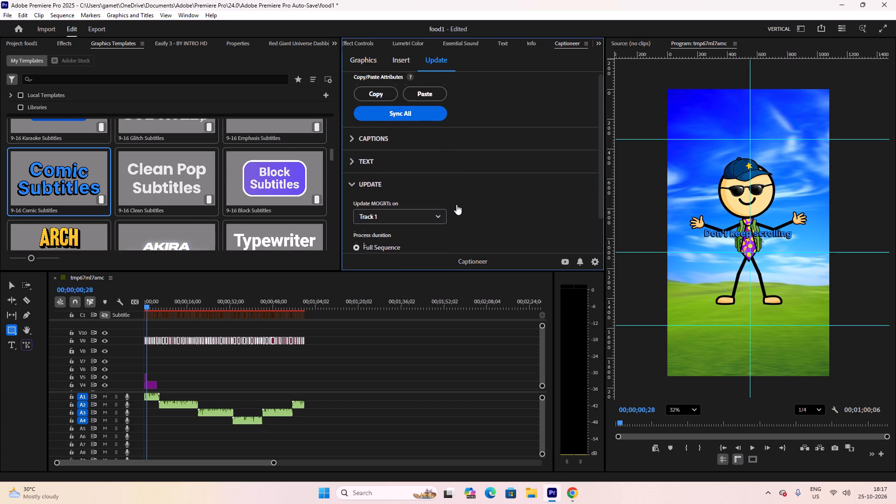
left_click(365, 183)
left_click(361, 165)
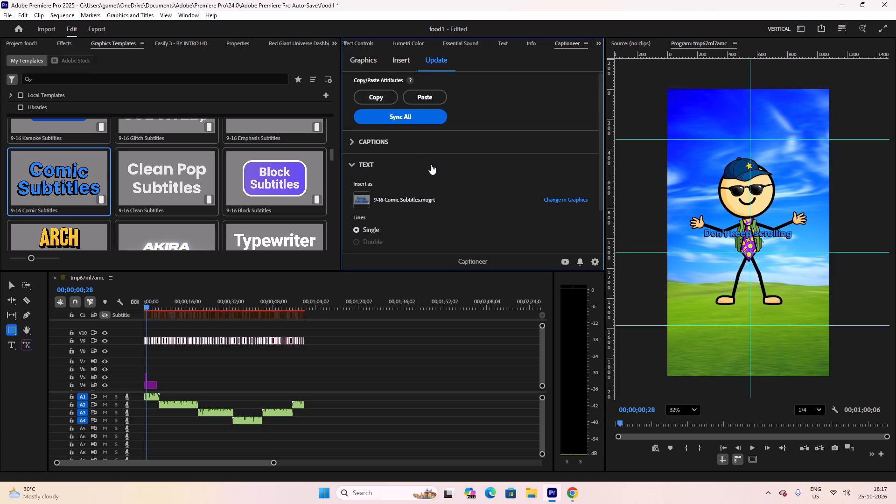
scroll(431, 165, "down", 3)
scroll(431, 166, "up", 4)
Examine Captioneer's caption source settings and its list of available transcription models.
left_click(357, 142)
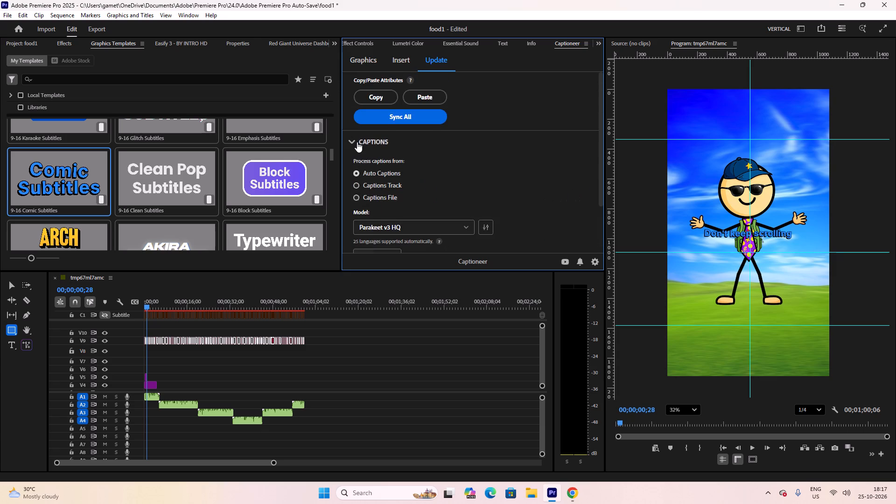
scroll(437, 159, "down", 9)
left_click(452, 162)
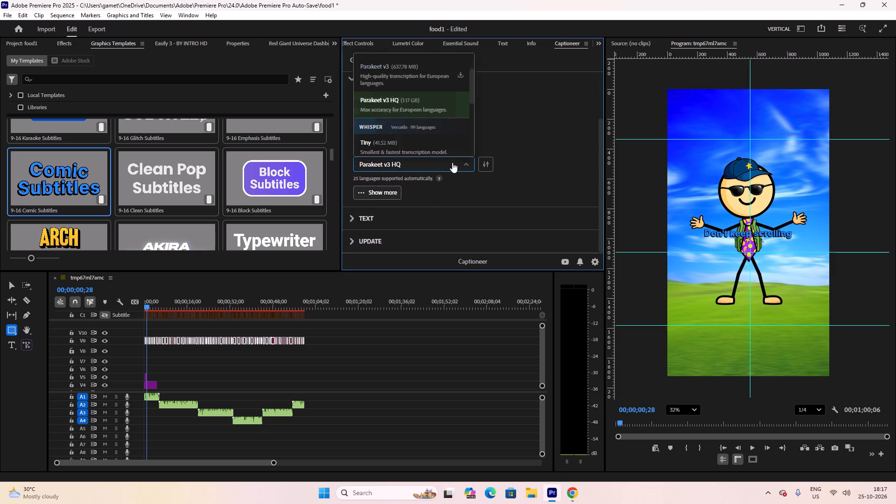
scroll(441, 119, "down", 5)
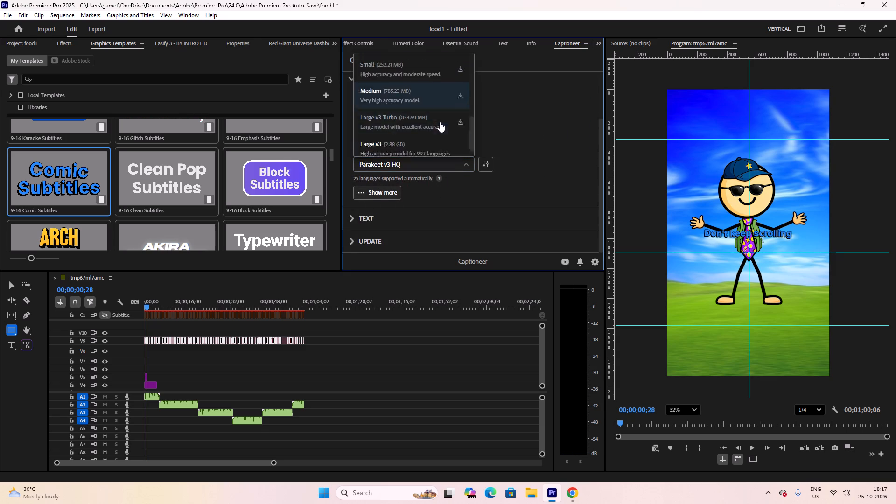
scroll(437, 124, "down", 6)
left_click(461, 166)
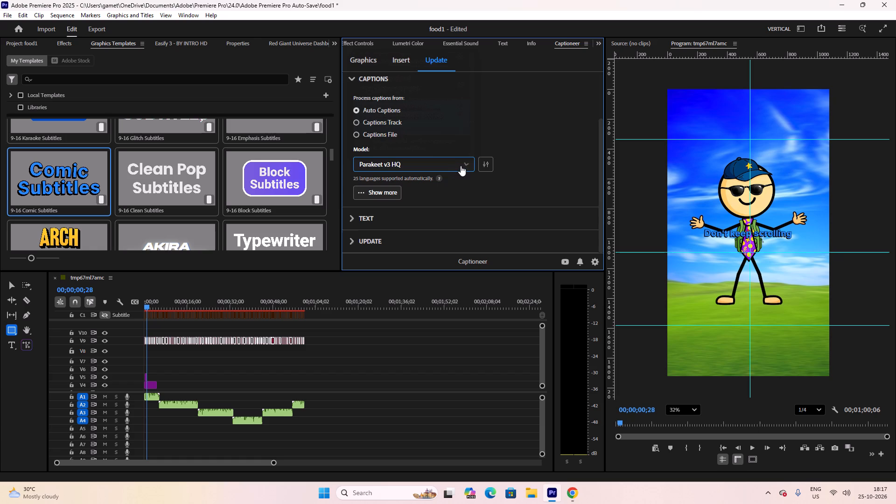
left_click(420, 159)
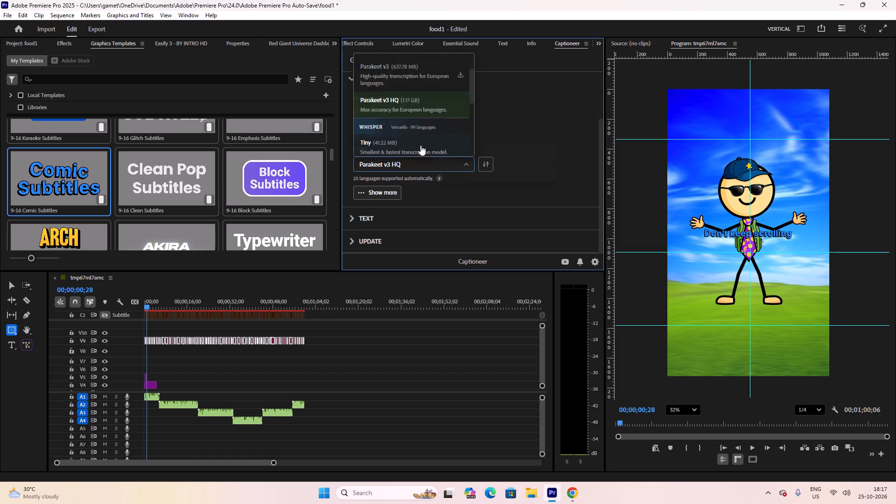
left_click(469, 165)
scroll(482, 202, "down", 8)
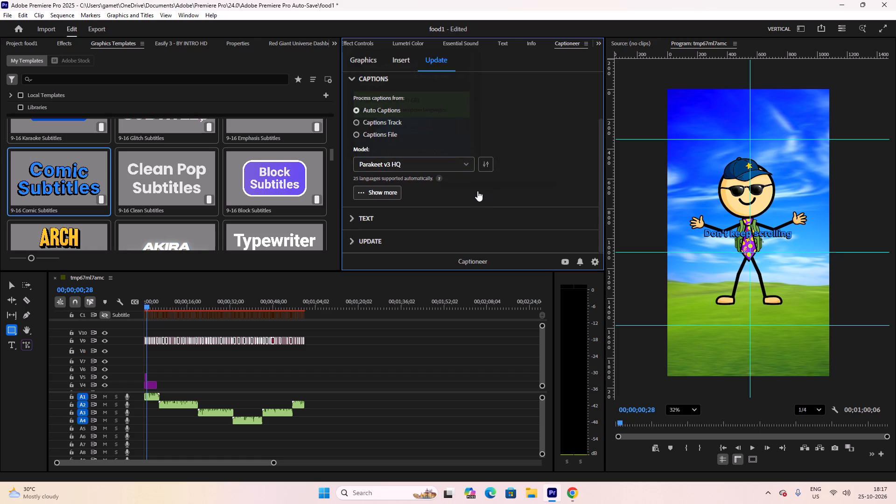
scroll(477, 191, "down", 3)
left_click(387, 237)
scroll(495, 214, "down", 6)
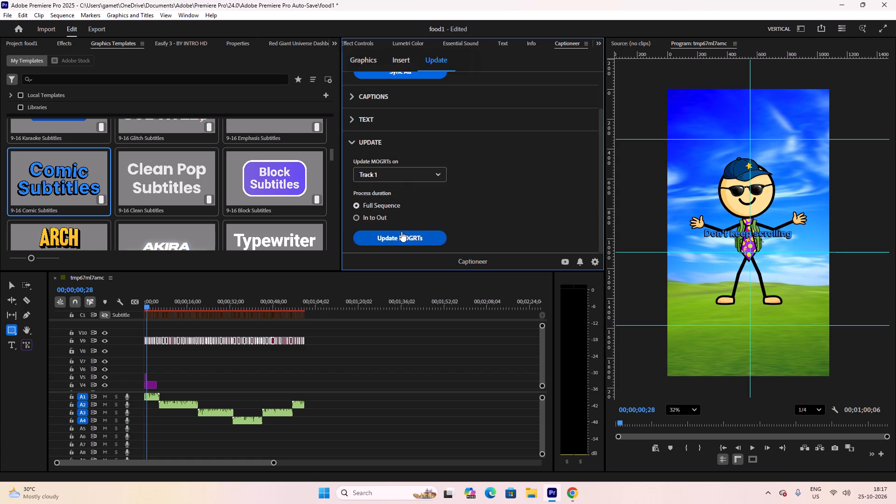
Browse the 9-16 and 16-9 subtitle templates and compare their animated previews.
scroll(146, 170, "down", 4)
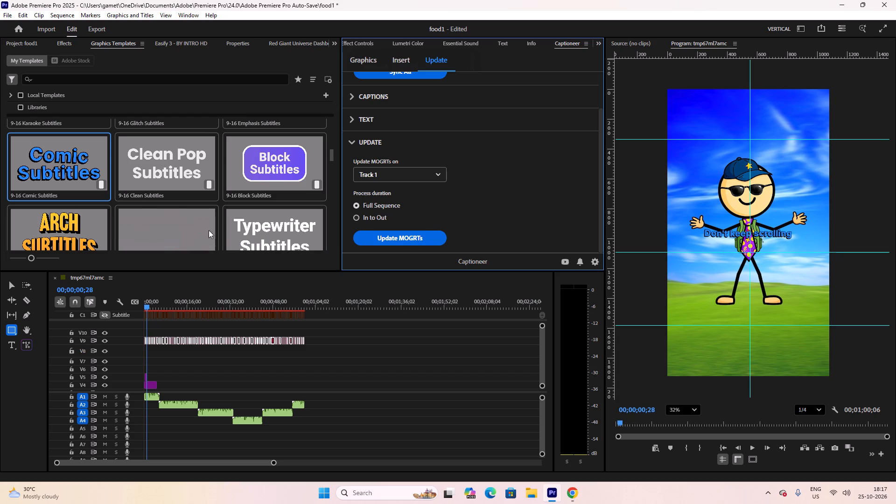
scroll(143, 223, "down", 4)
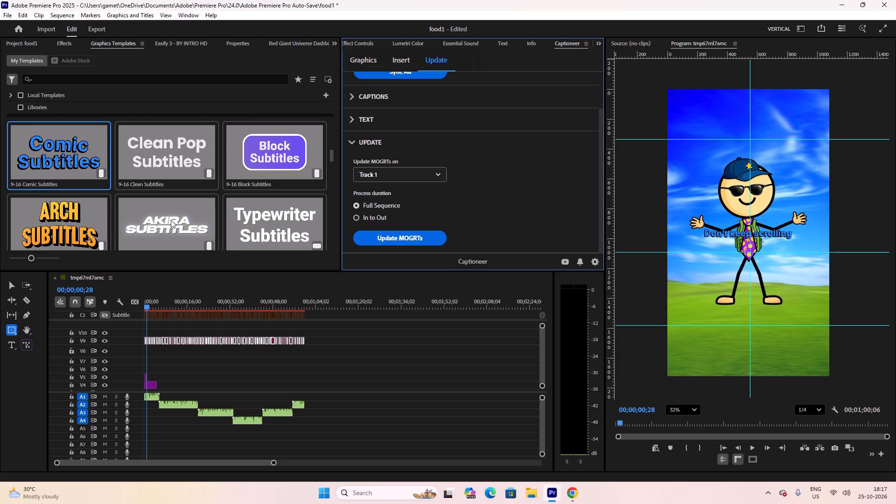
scroll(171, 220, "down", 2)
scroll(175, 219, "down", 20)
scroll(175, 219, "down", 6)
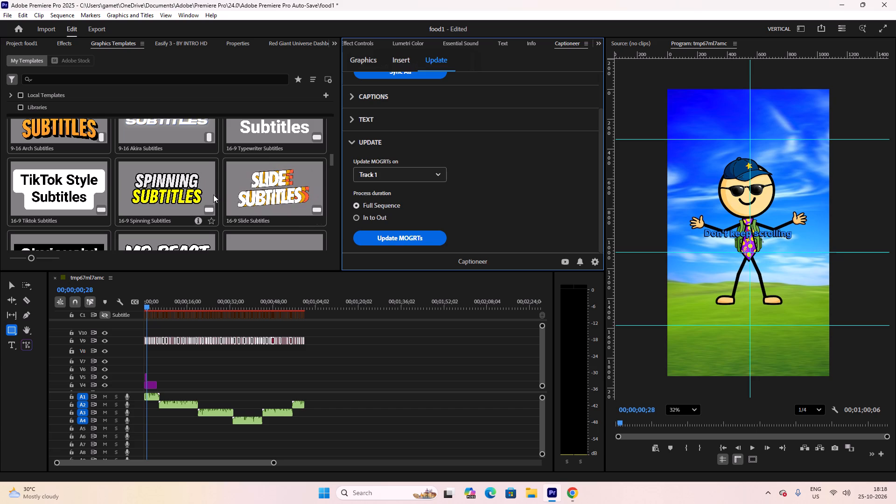
scroll(121, 192, "down", 6)
scroll(192, 196, "down", 6)
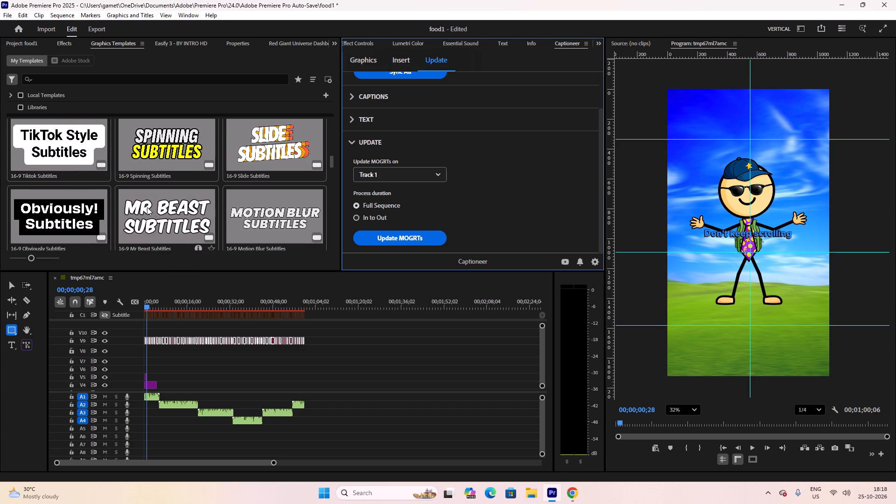
scroll(170, 210, "down", 6)
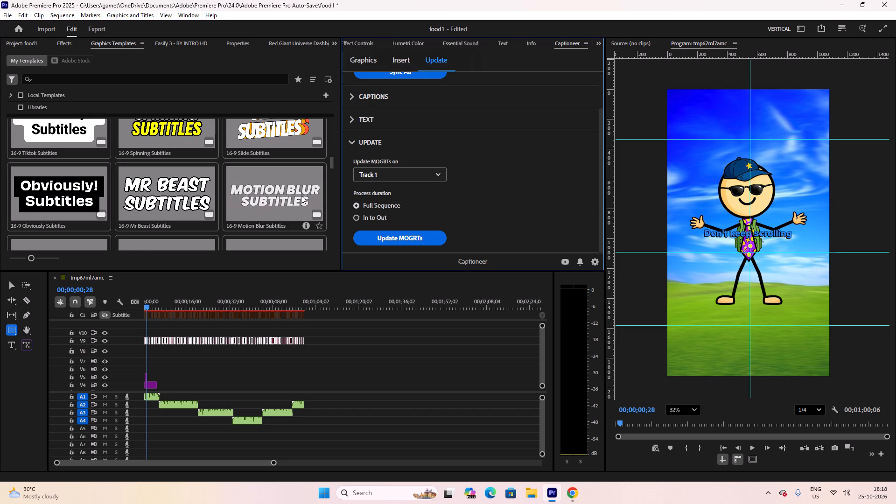
scroll(162, 195, "down", 12)
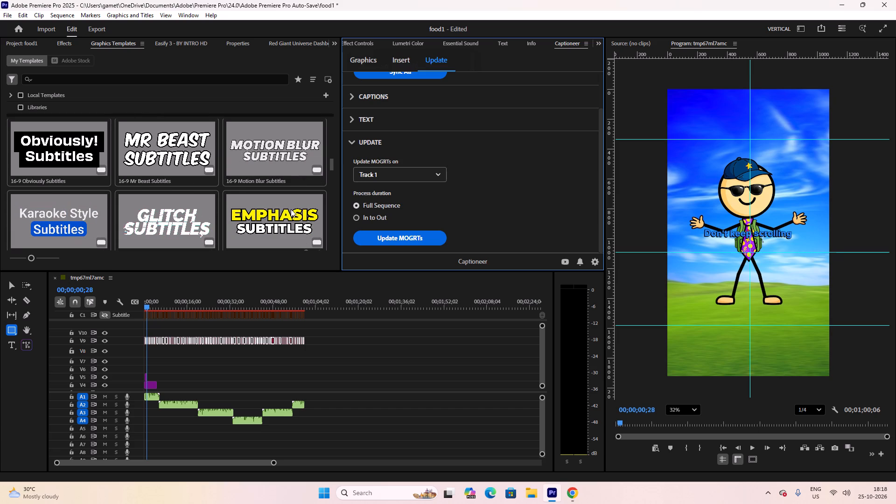
scroll(255, 213, "down", 14)
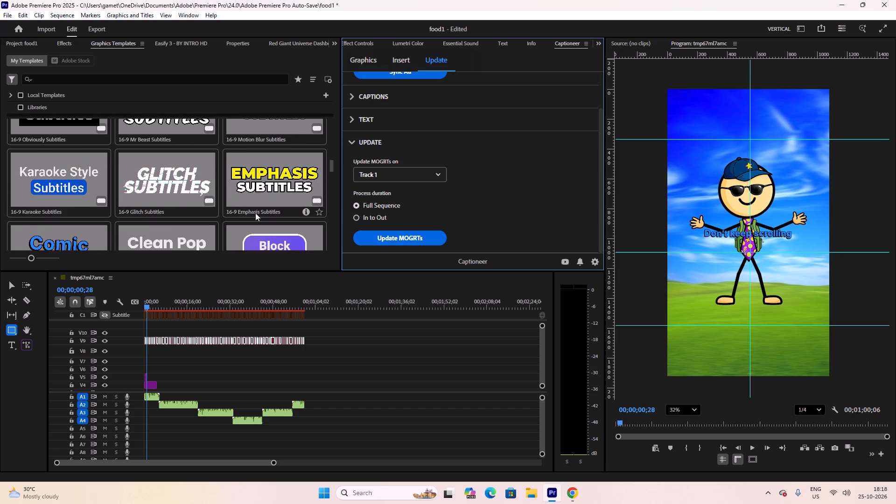
scroll(255, 213, "down", 5)
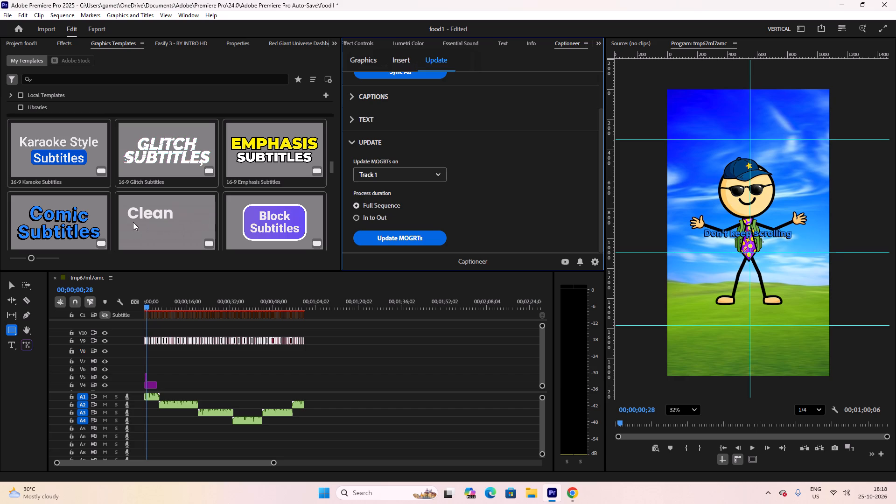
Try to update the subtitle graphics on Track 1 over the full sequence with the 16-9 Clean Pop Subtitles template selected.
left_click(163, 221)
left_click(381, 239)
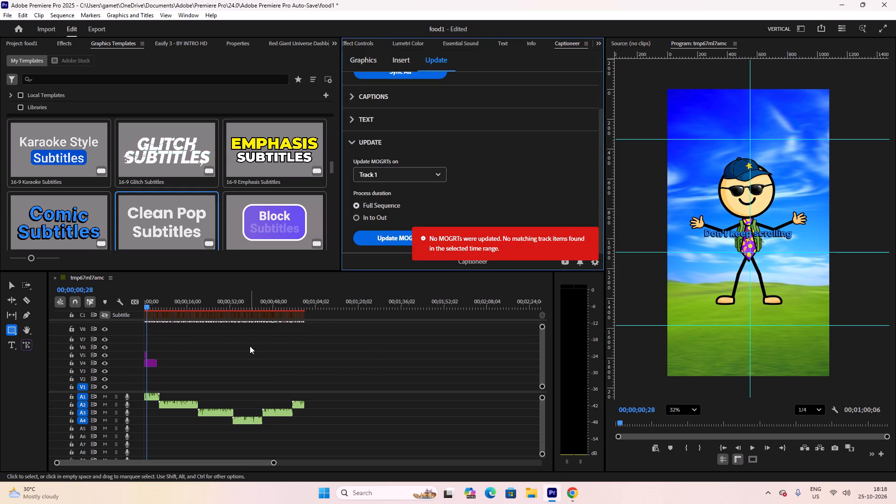
Choose the 1-1 Clean Subtitles template as Captioneer's graphics file.
scroll(259, 357, "up", 4, "alt")
scroll(262, 362, "down", 5, "alt")
scroll(255, 373, "up", 6, "ctrl")
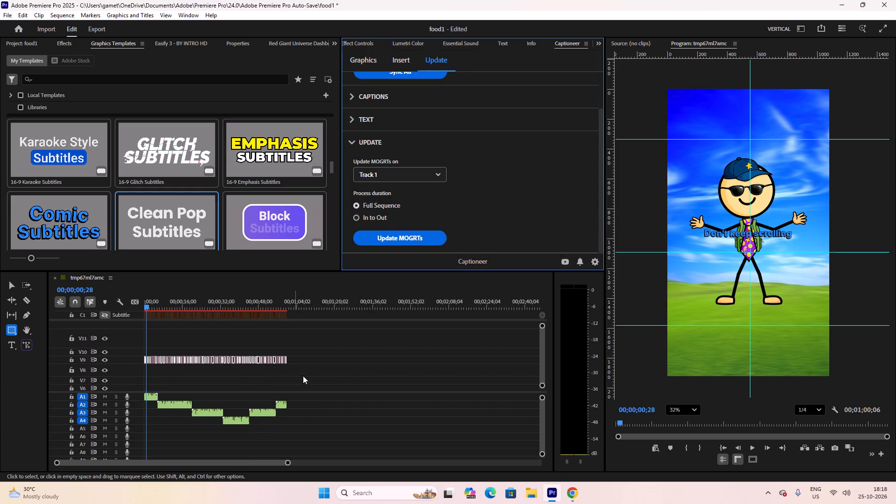
scroll(449, 197, "down", 2)
scroll(449, 196, "up", 5)
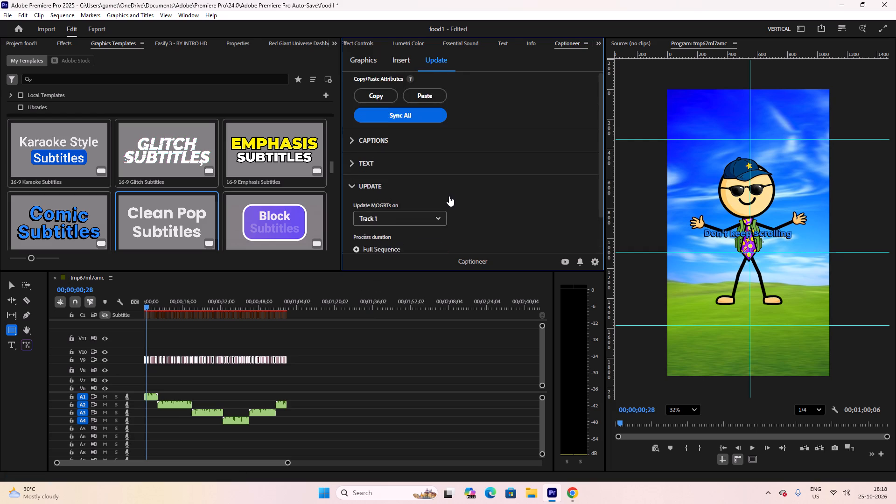
left_click(366, 63)
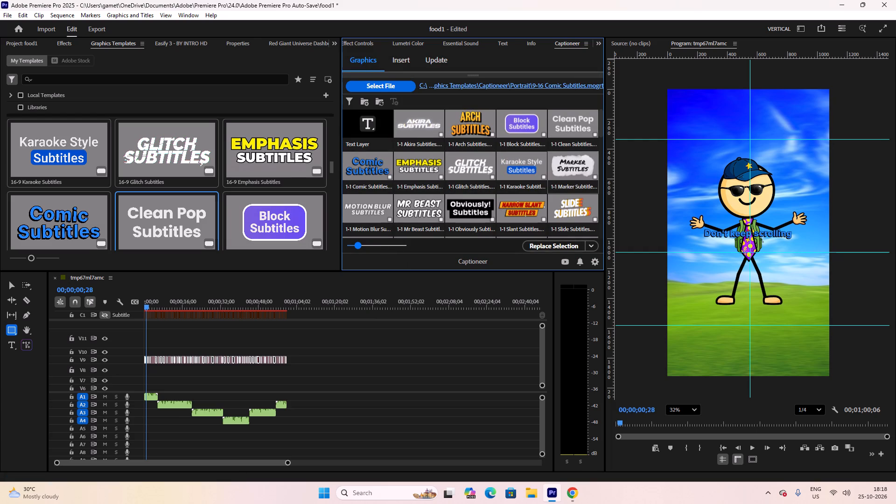
left_click(583, 114)
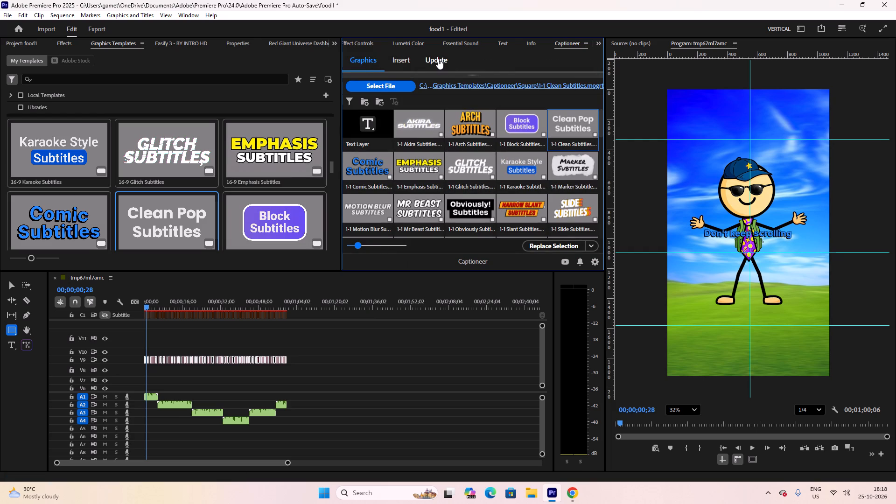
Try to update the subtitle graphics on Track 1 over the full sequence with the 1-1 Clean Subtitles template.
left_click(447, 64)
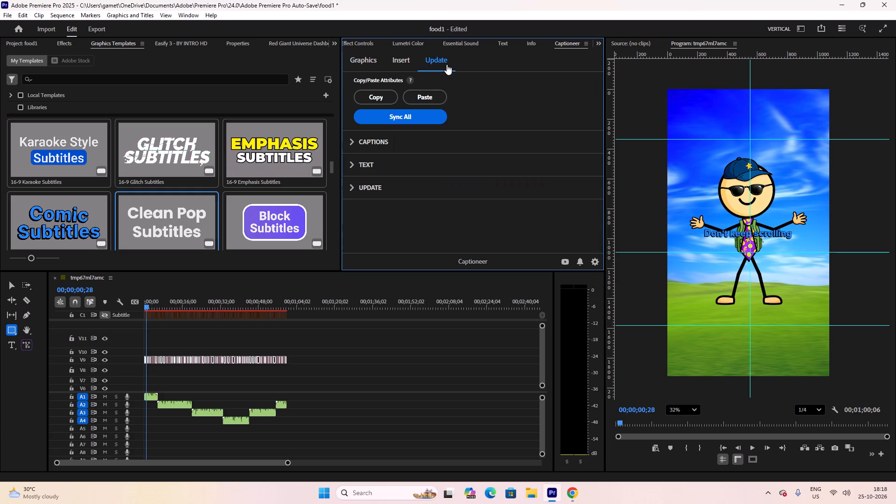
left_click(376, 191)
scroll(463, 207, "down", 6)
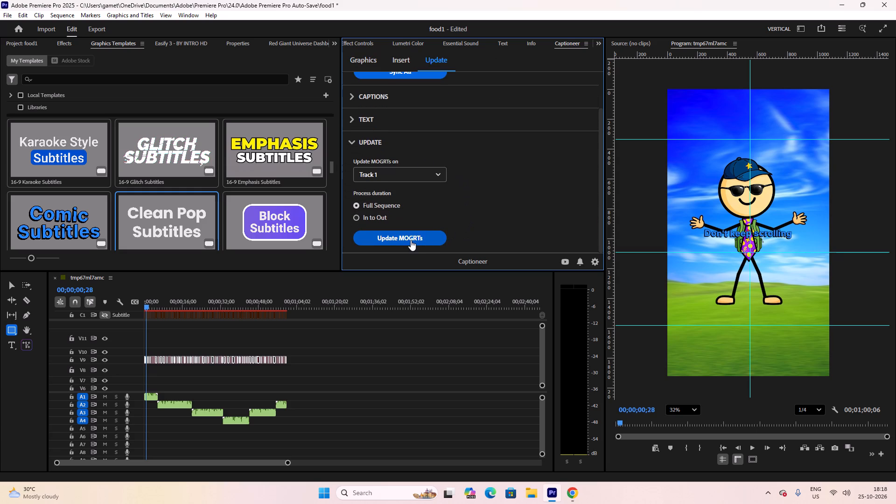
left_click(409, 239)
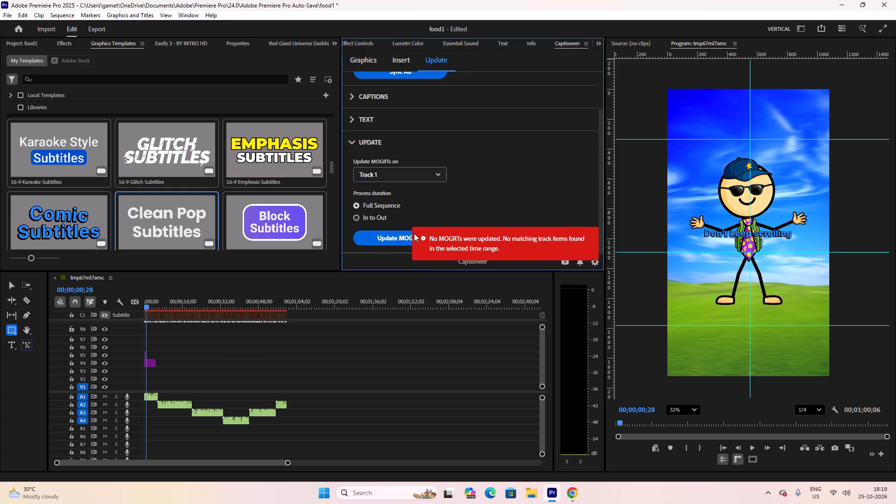
Set Captioneer's update target to Track 9 and run the subtitle graphics update over the full sequence.
left_click(392, 177)
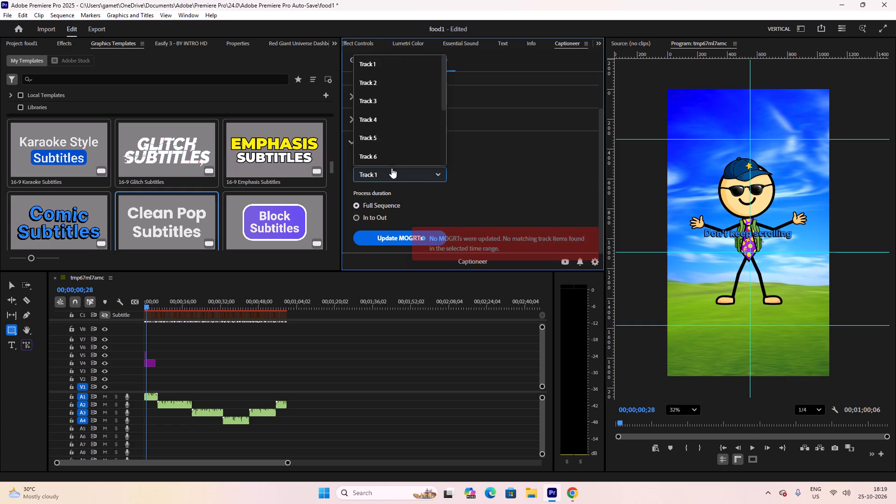
scroll(228, 357, "up", 2, "ctrl")
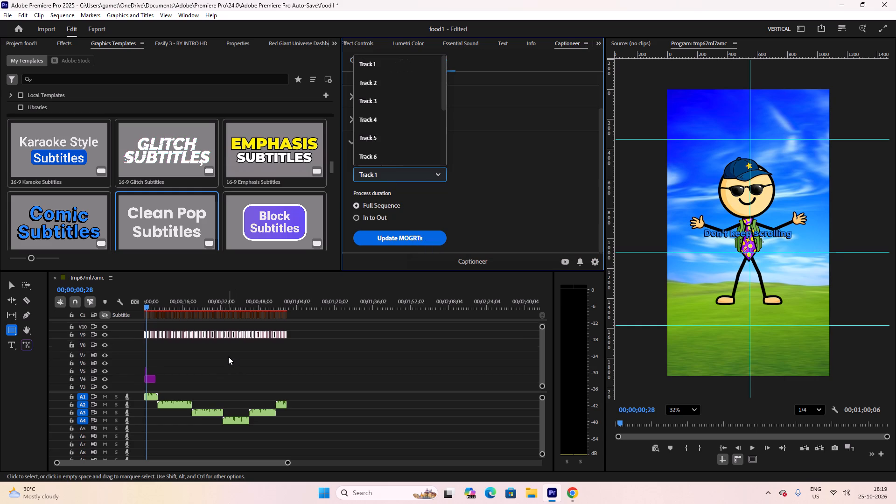
scroll(228, 357, "up", 1, "ctrl")
scroll(228, 357, "down", 1, "ctrl")
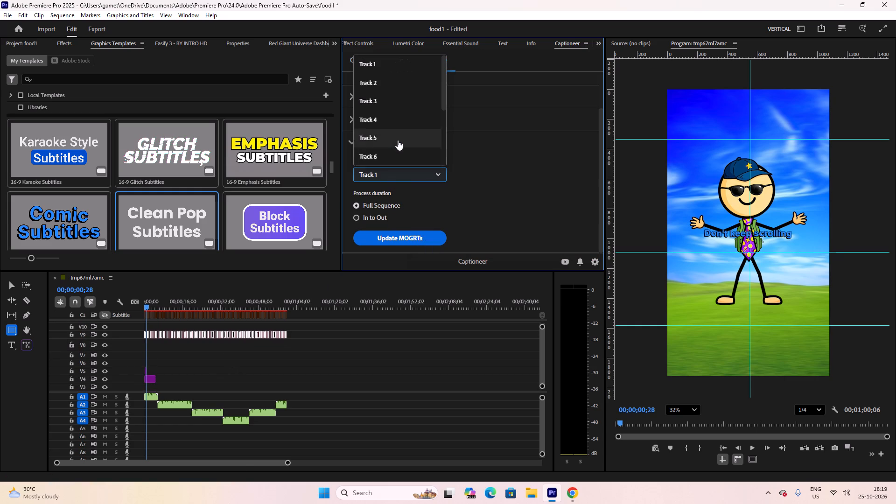
scroll(394, 93, "up", 4)
scroll(394, 92, "down", 6)
left_click(384, 102)
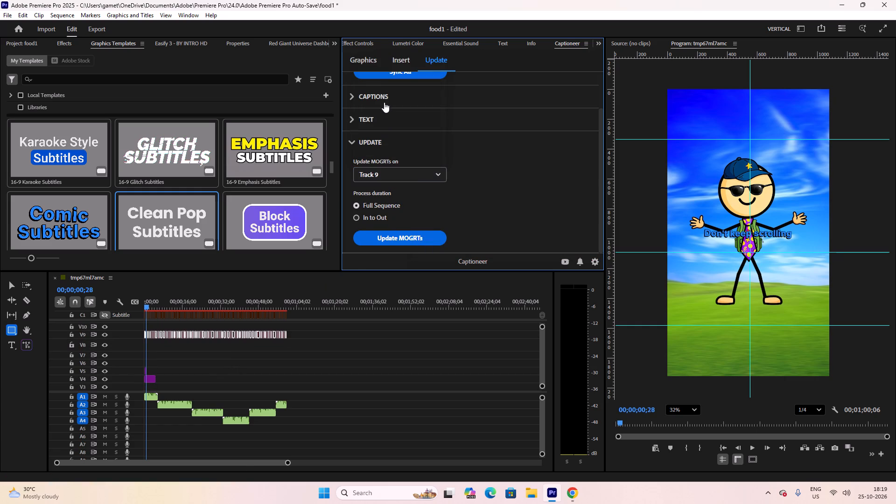
left_click(400, 239)
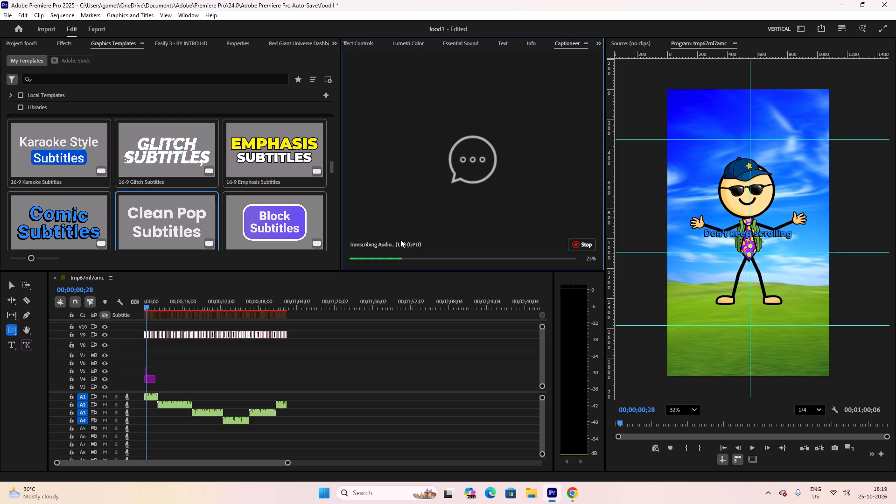
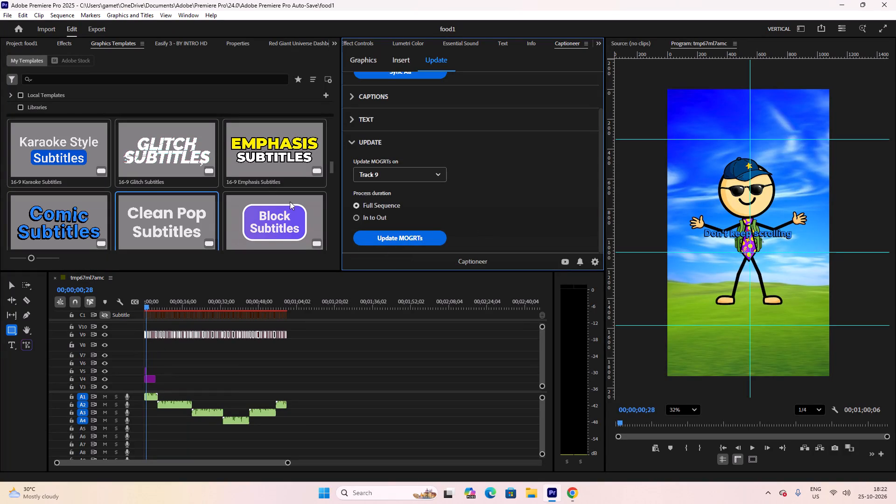
Replace the selected subtitle graphics on Track 9 with Captioneer's 1-1 Clean Subtitles template.
scroll(410, 129, "up", 3)
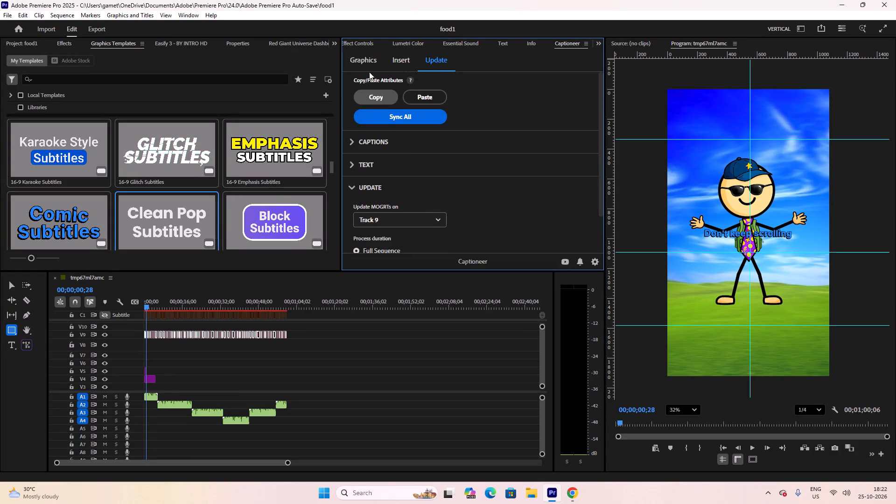
left_click(364, 61)
left_click(572, 131)
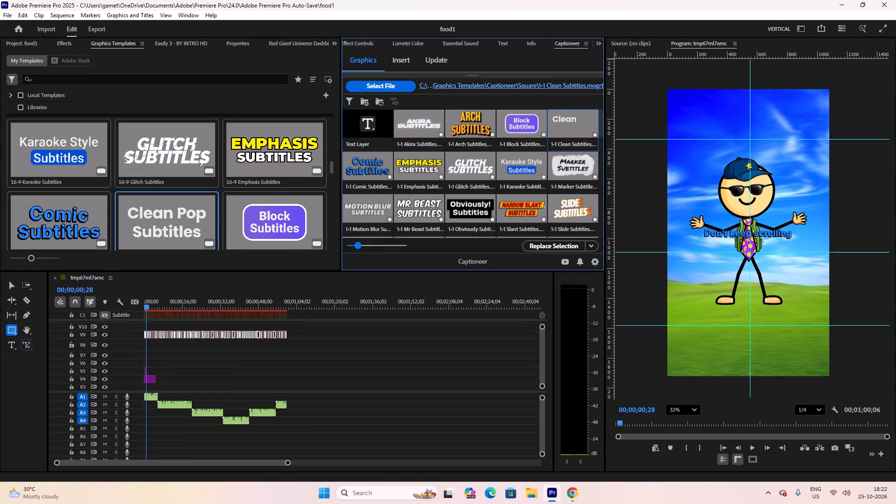
left_click(561, 250)
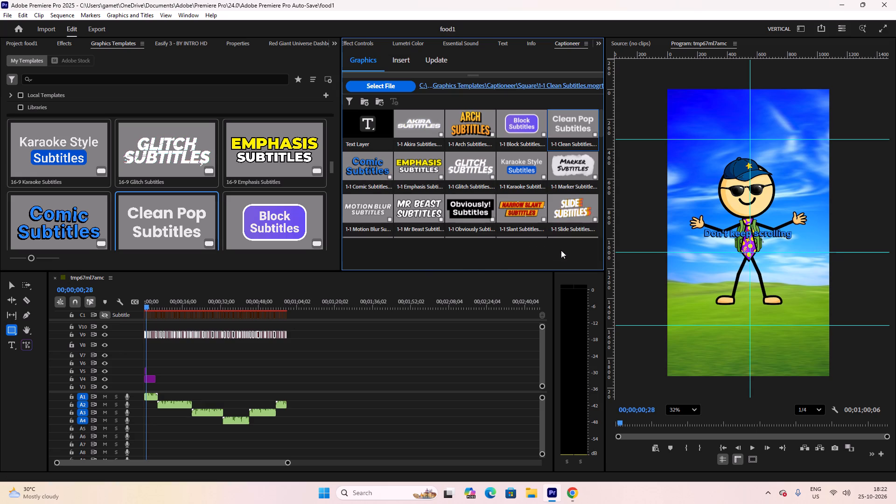
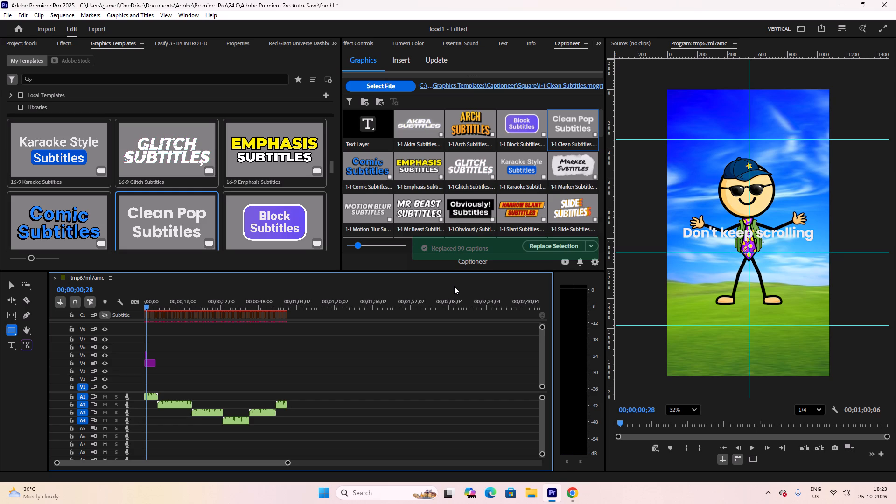
Play the sequence from the beginning to review the restyled subtitles in short bursts.
scroll(229, 366, "up", 6, "alt")
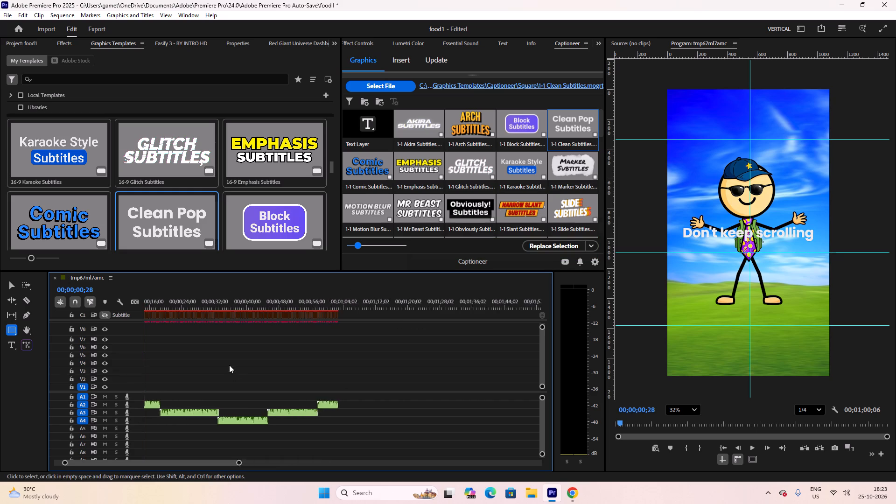
scroll(229, 365, "up", 13, "alt")
left_click_drag(150, 306, 132, 310)
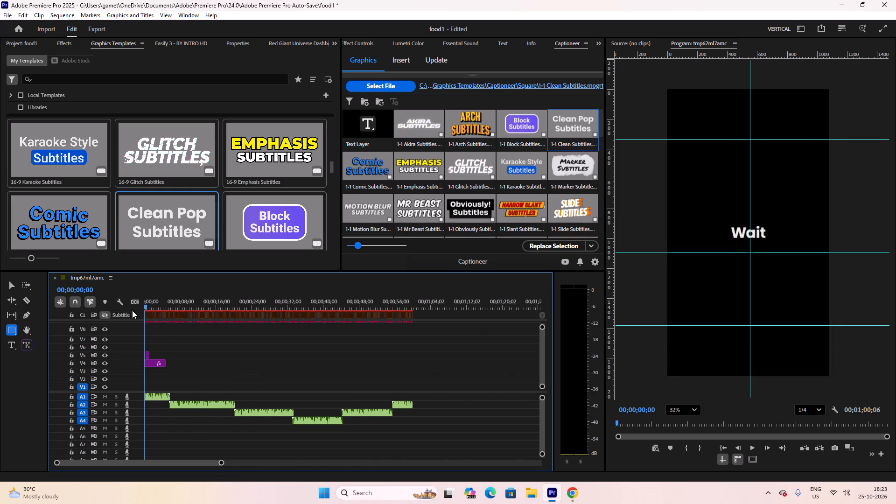
key("space")
key("space")
key("space")
key("space")
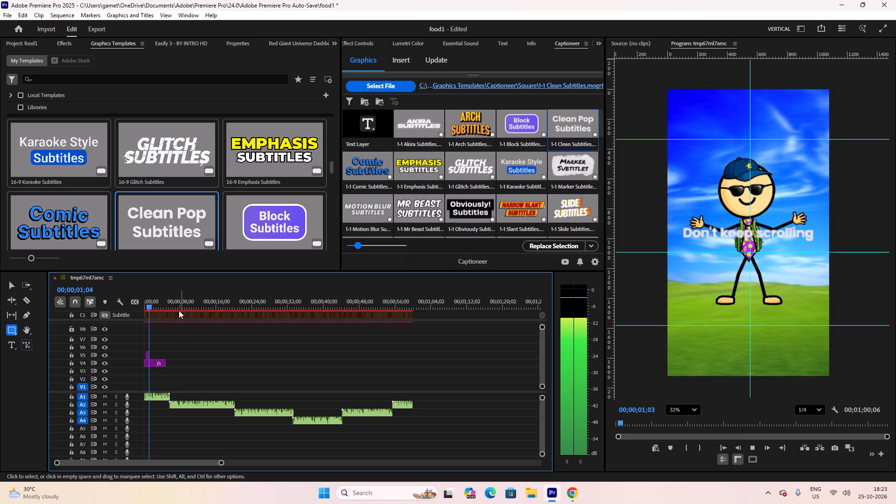
key("space")
key("space")
key("space")
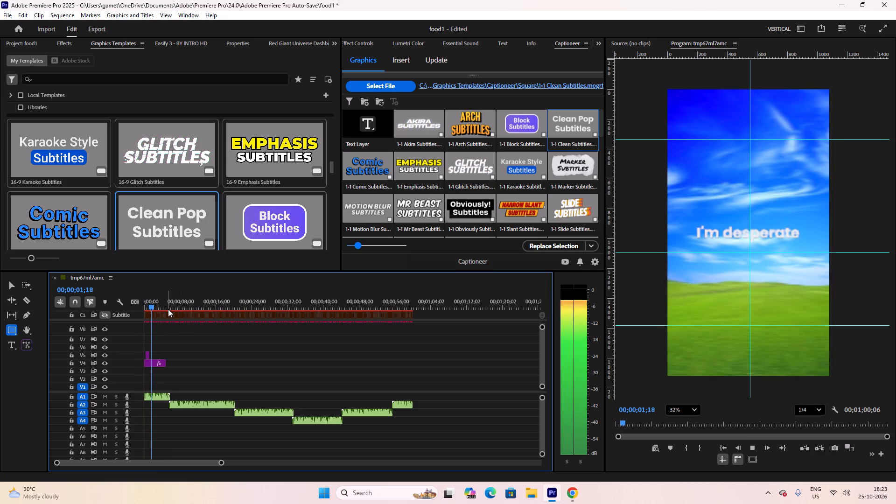
key("space")
key("space")
key("space")
key("space")
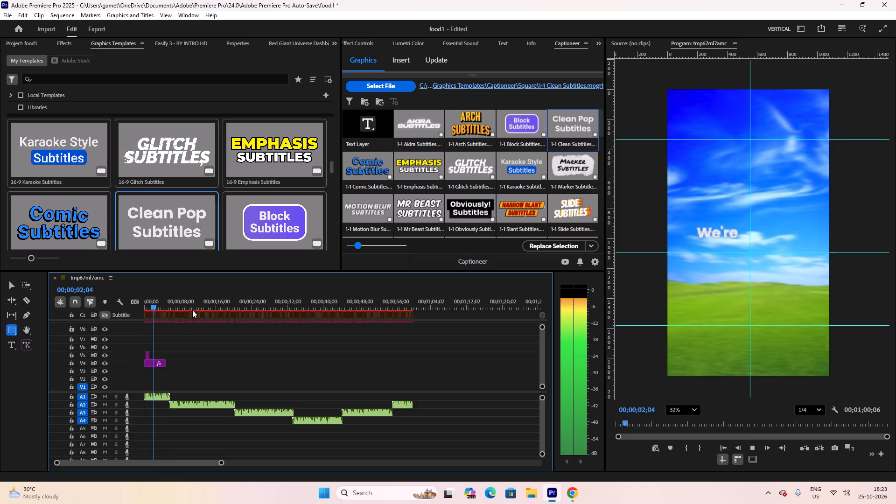
key("space")
key("space")
key("space")
key("space")
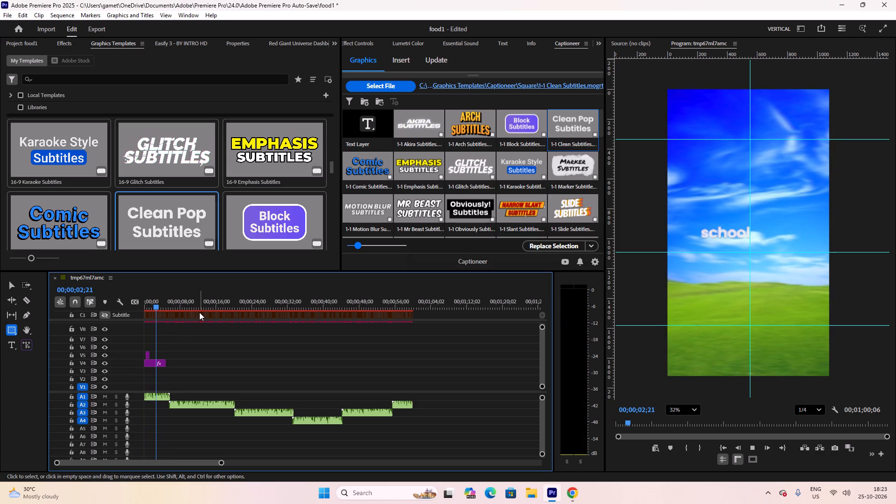
key("space")
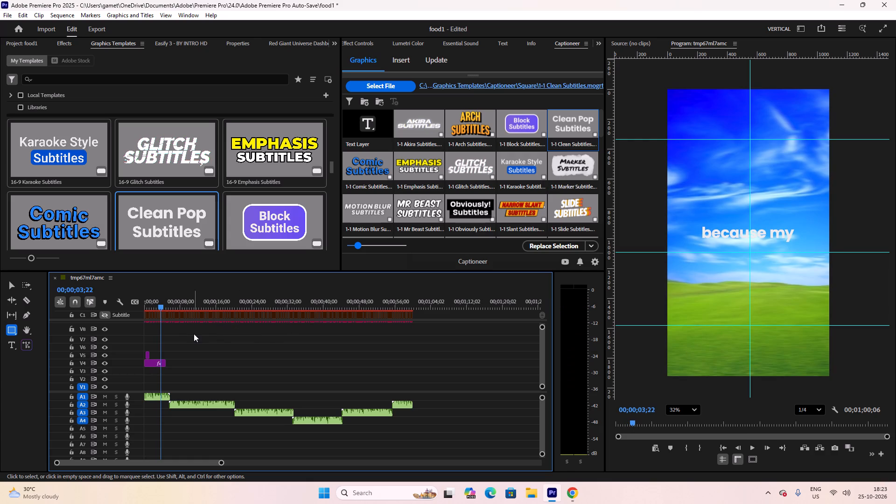
Browse the installed subtitle graphics templates, including the 16-9, 9-16 and 1-1 versions.
scroll(190, 329, "up", 15, "alt")
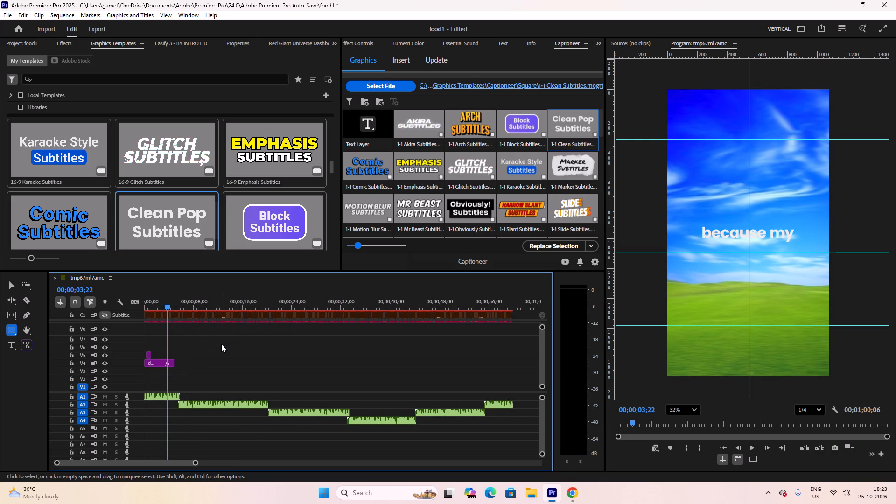
scroll(221, 344, "down", 13, "ctrl")
scroll(220, 344, "down", 12, "alt")
scroll(267, 348, "up", 4)
scroll(141, 164, "down", 11)
scroll(161, 202, "down", 12)
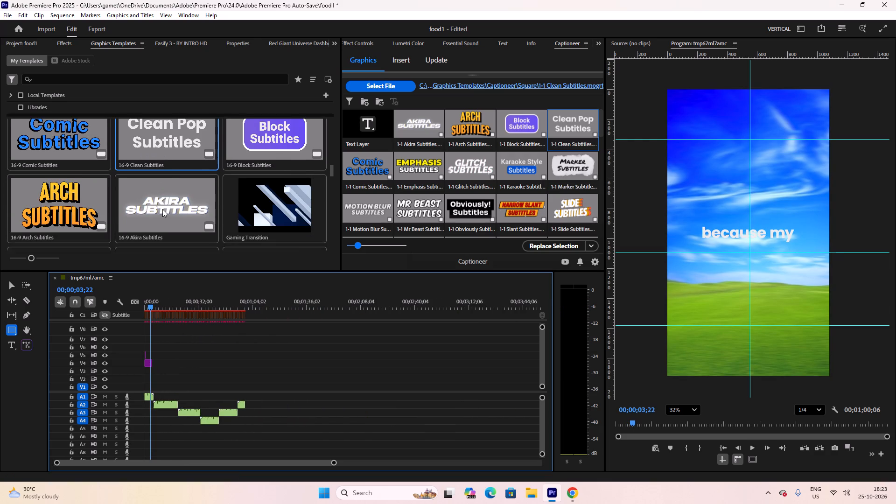
scroll(162, 209, "down", 20)
scroll(162, 209, "down", 7)
scroll(164, 218, "up", 15)
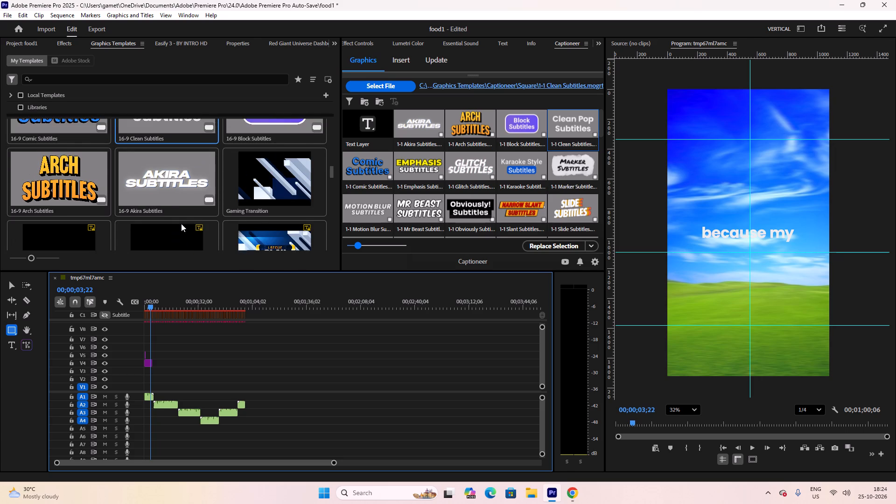
scroll(181, 224, "up", 20)
scroll(181, 224, "up", 20)
scroll(181, 224, "up", 1)
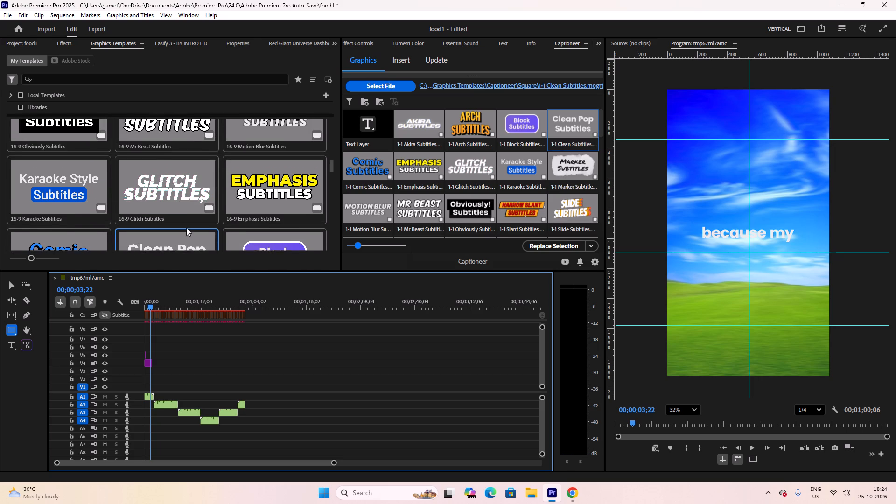
scroll(186, 228, "up", 20)
scroll(186, 228, "up", 17)
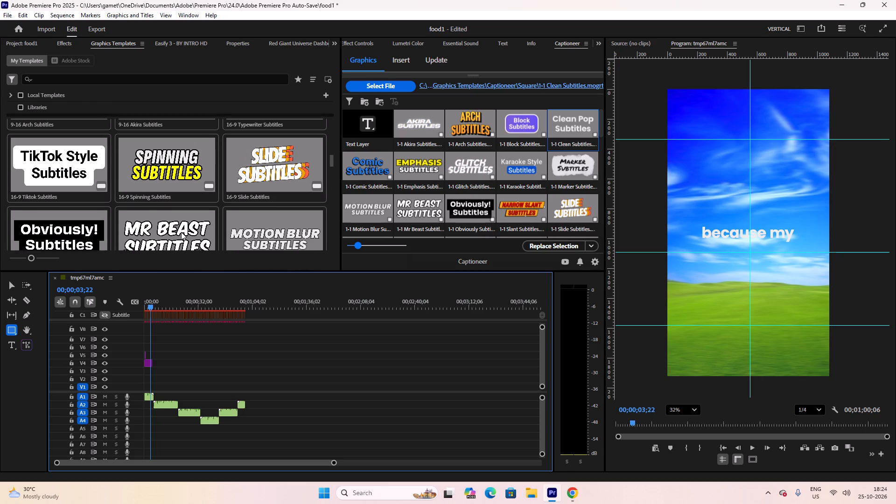
scroll(148, 195, "up", 4)
scroll(141, 192, "up", 20)
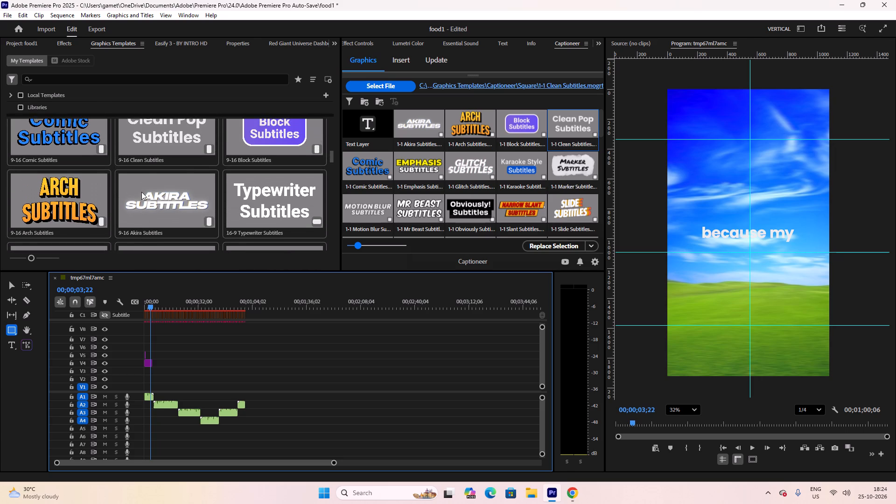
scroll(141, 192, "up", 20)
scroll(141, 192, "up", 10)
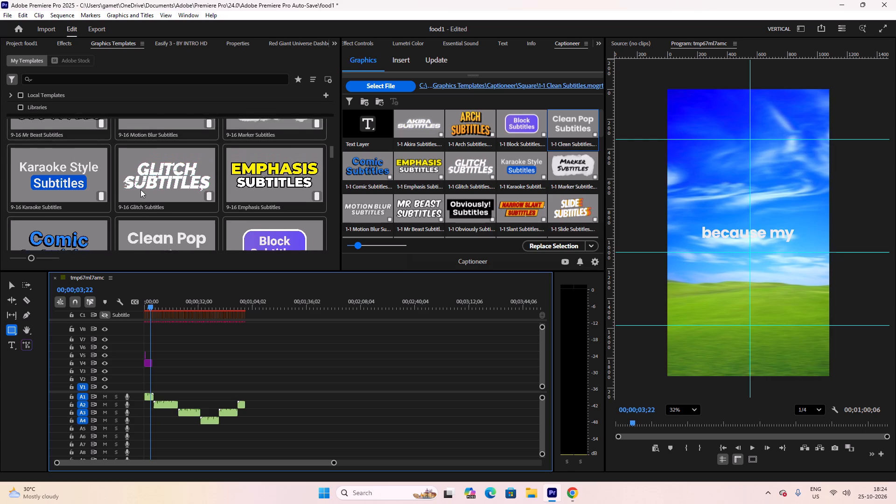
scroll(140, 189, "up", 19)
scroll(140, 189, "up", 6)
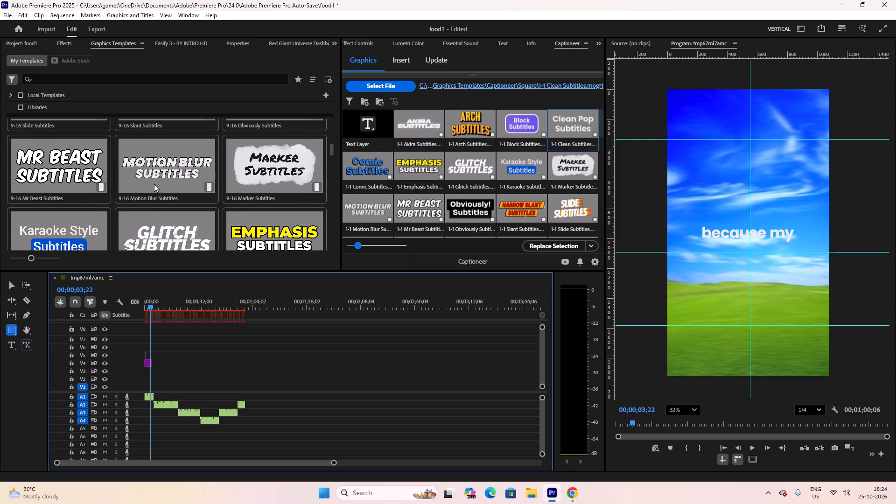
scroll(154, 184, "up", 20)
scroll(154, 184, "up", 13)
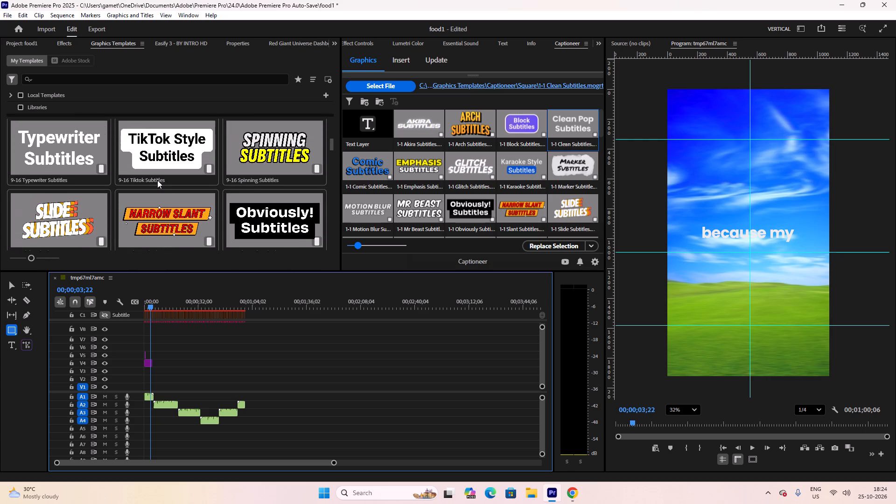
scroll(157, 180, "up", 19)
scroll(157, 180, "down", 1)
scroll(157, 180, "up", 11)
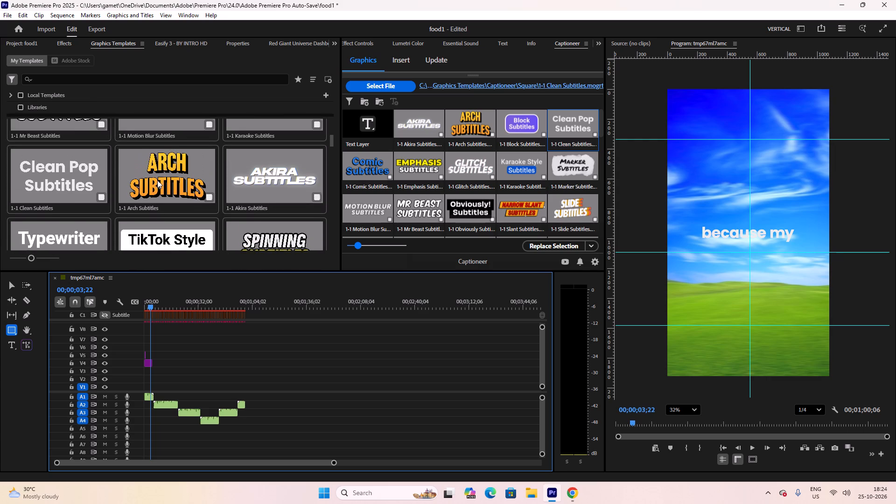
scroll(157, 180, "up", 14)
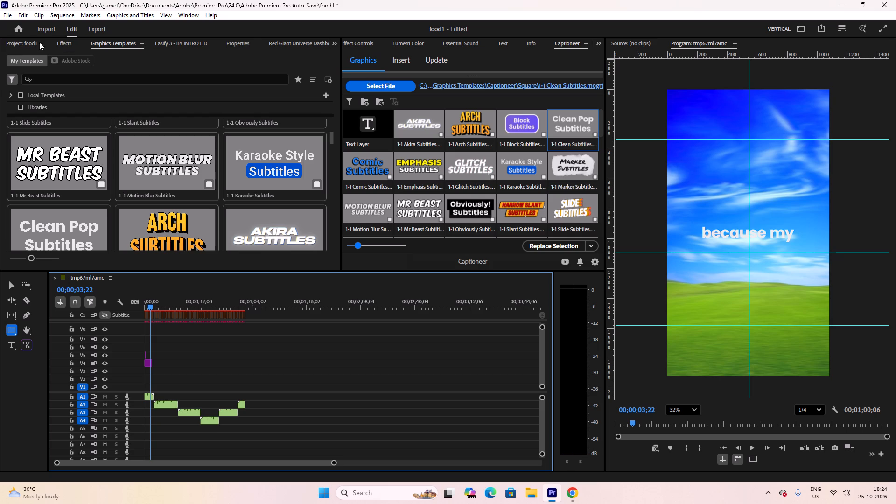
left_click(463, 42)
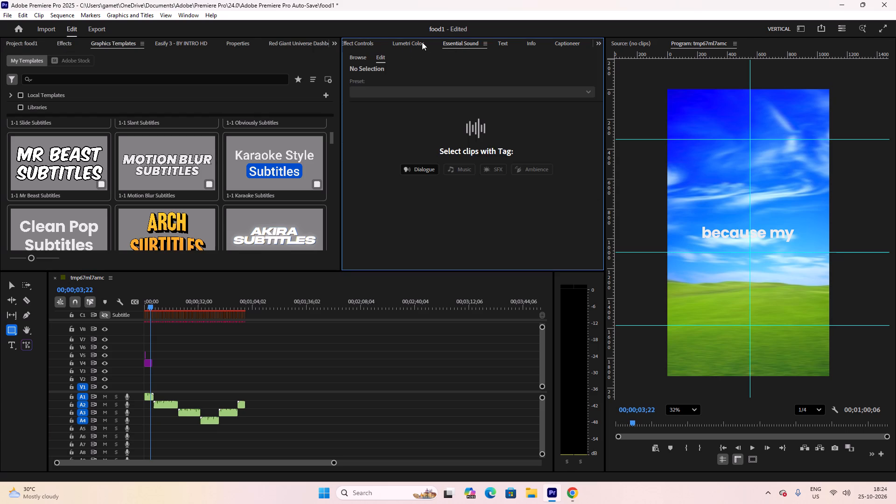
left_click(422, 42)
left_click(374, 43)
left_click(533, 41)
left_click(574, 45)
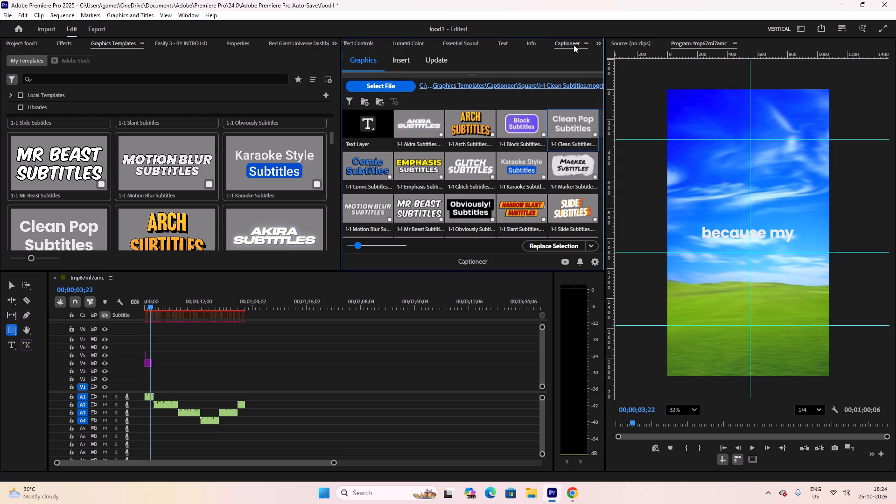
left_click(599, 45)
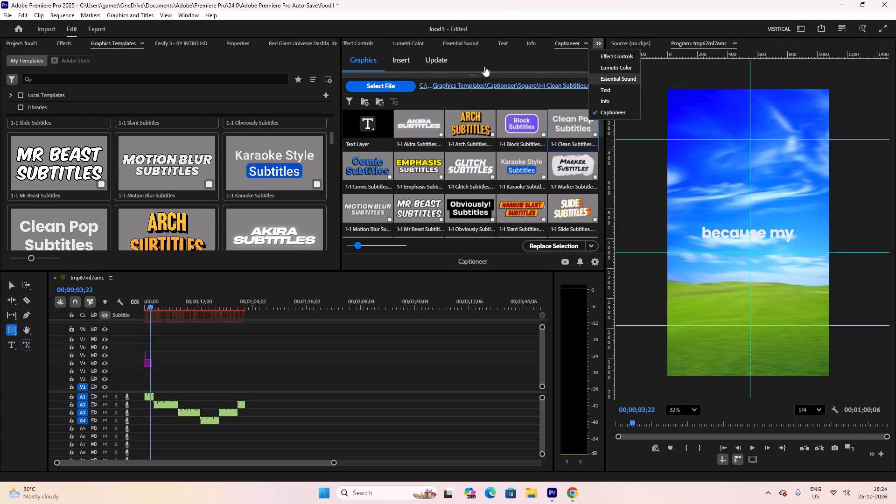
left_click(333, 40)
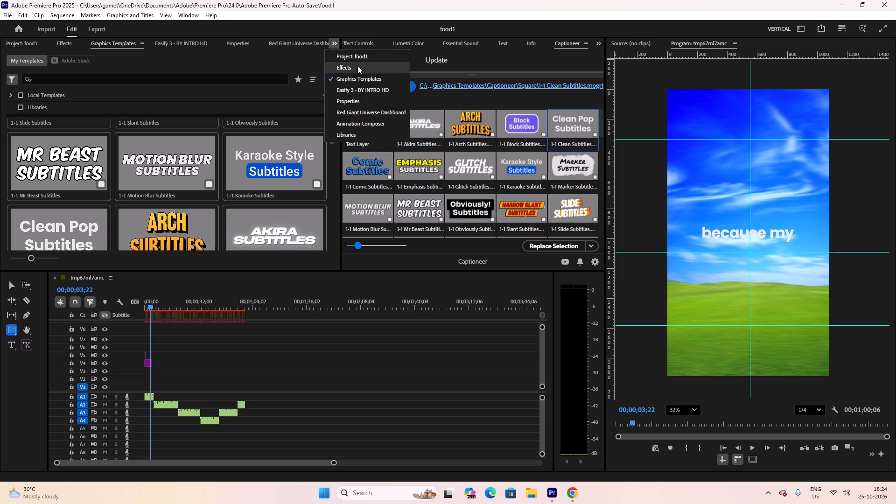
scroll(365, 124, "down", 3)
Select all the subtitle graphics on Track 9 and set their scale to 59% in their properties.
left_click(245, 44)
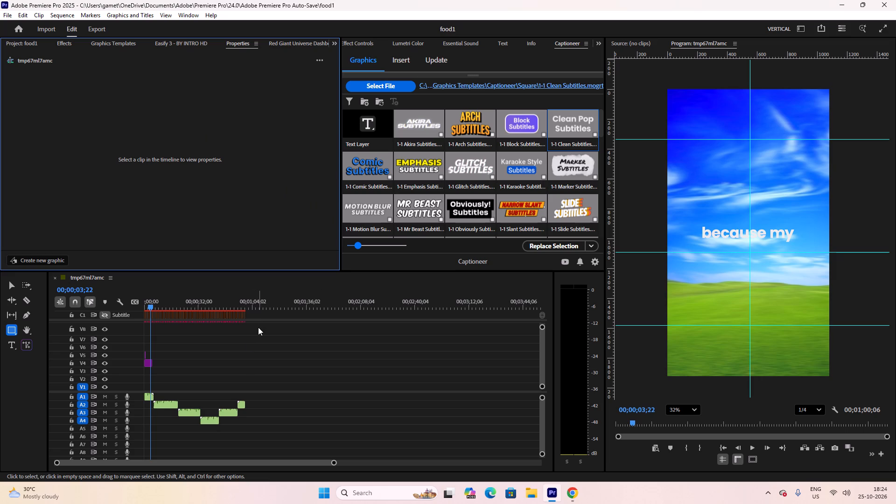
scroll(258, 327, "up", 4, "ctrl")
left_click_drag(271, 344, 189, 368)
left_click_drag(286, 341, 122, 359)
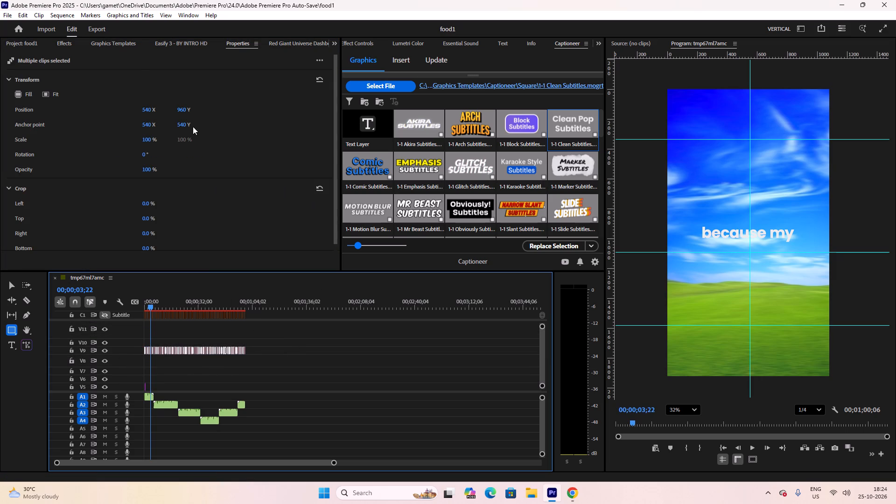
left_click_drag(145, 143, 142, 143)
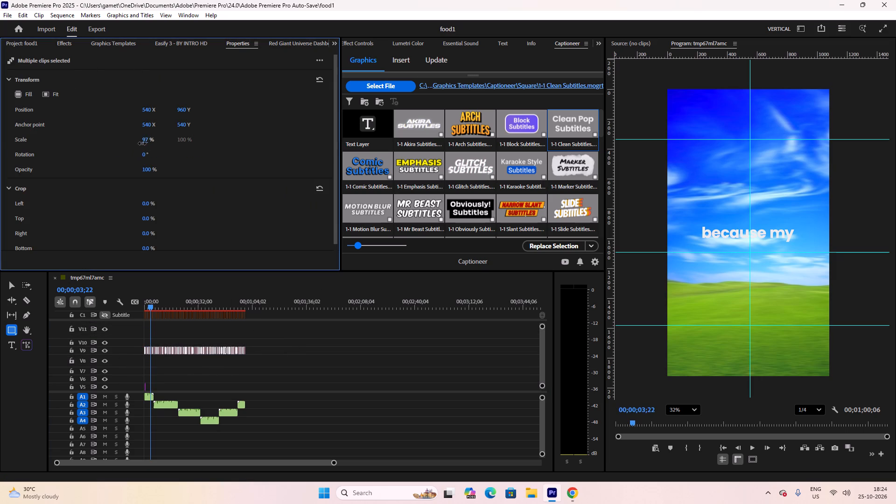
left_click_drag(142, 143, 126, 147)
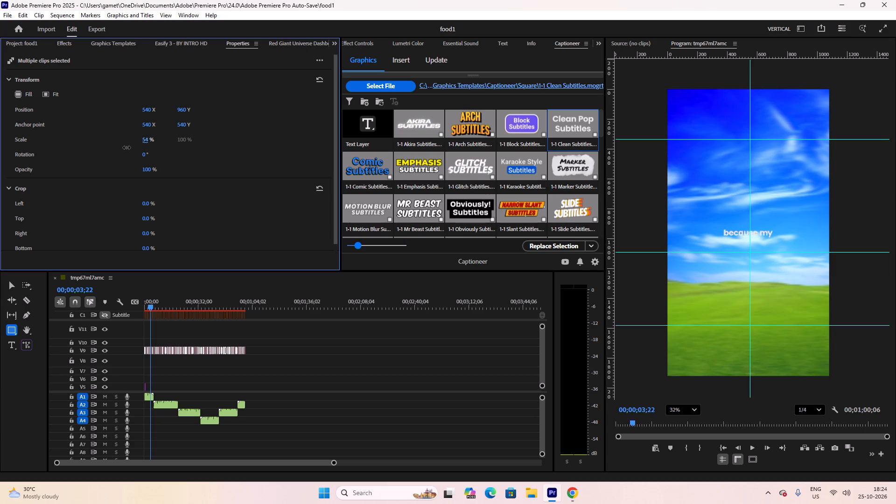
left_click_drag(126, 147, 130, 149)
left_click_drag(130, 149, 130, 149)
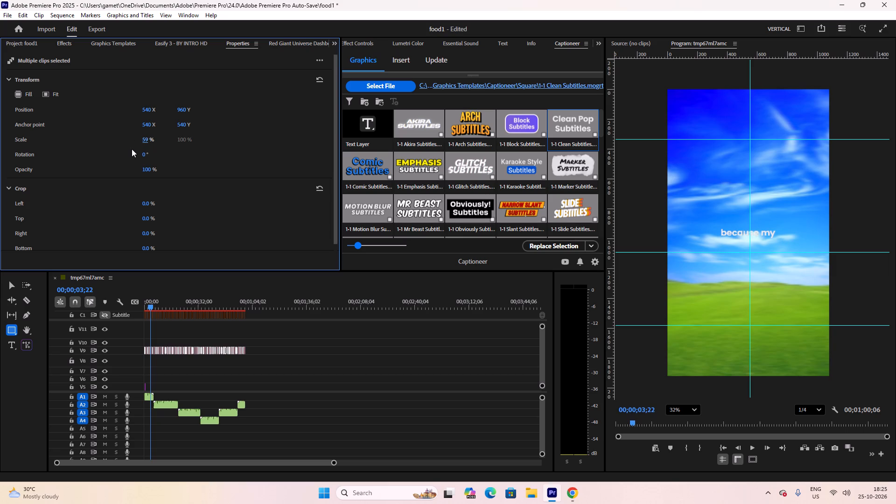
Move the selected Track 9 subtitle graphics lower in the frame by setting their vertical position to 1230.
left_click_drag(179, 124, 145, 130)
key("ctrl+z")
left_click_drag(181, 111, 179, 111)
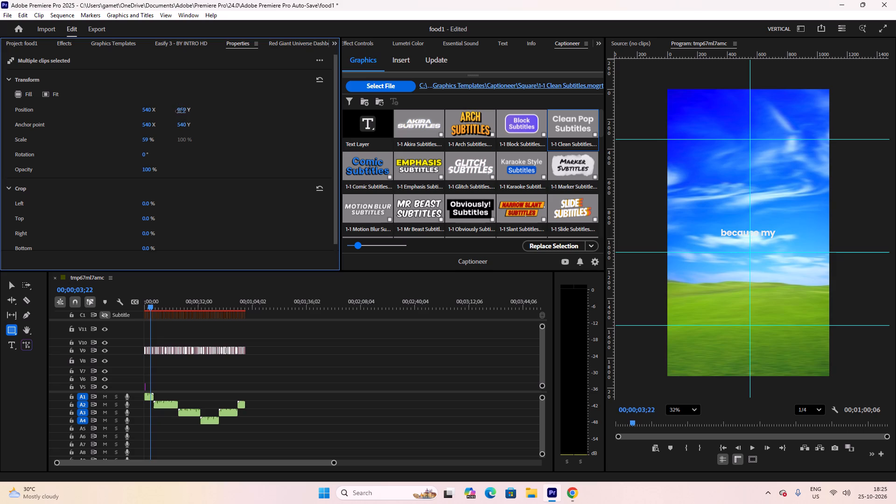
left_click_drag(179, 111, 275, 108)
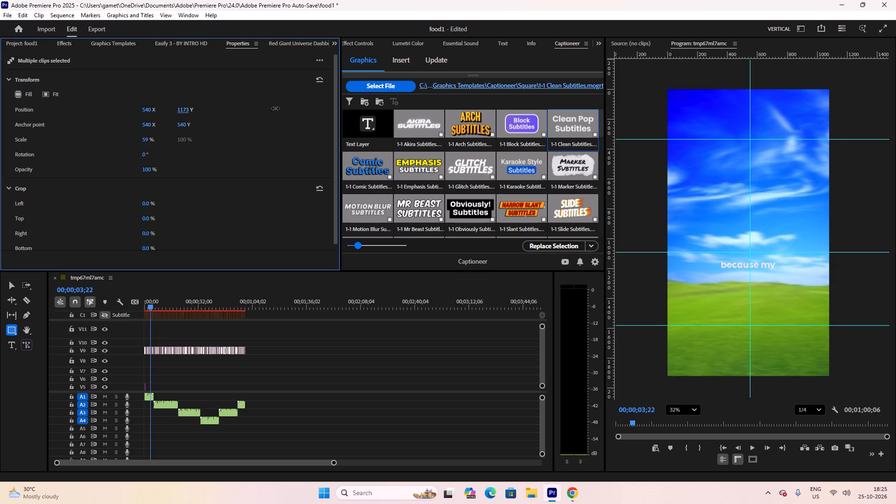
left_click_drag(275, 108, 271, 109)
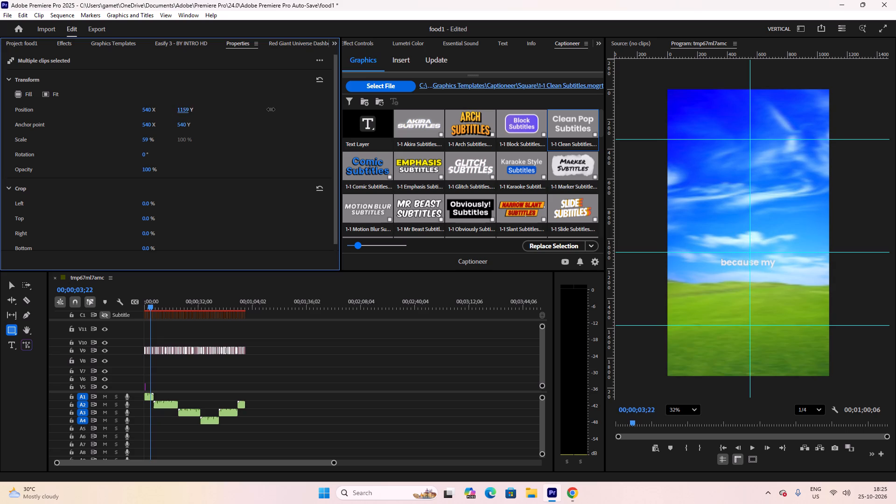
left_click_drag(271, 109, 192, 123)
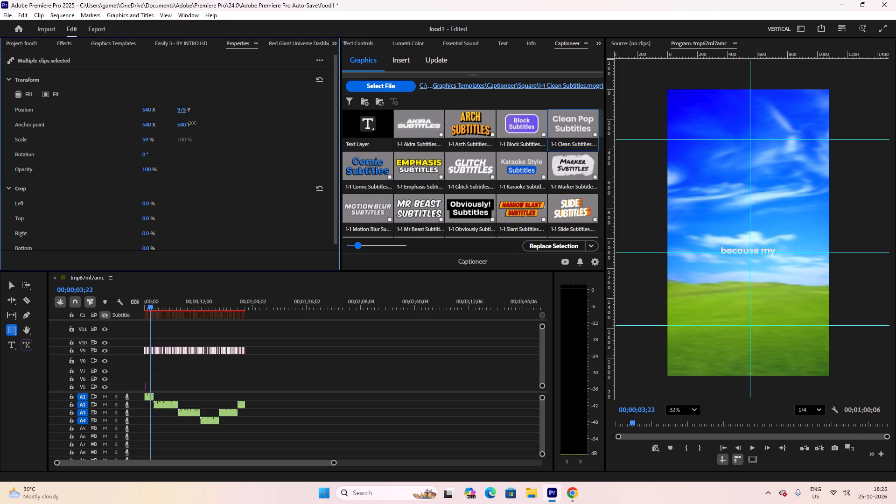
left_click_drag(192, 123, 0, 147)
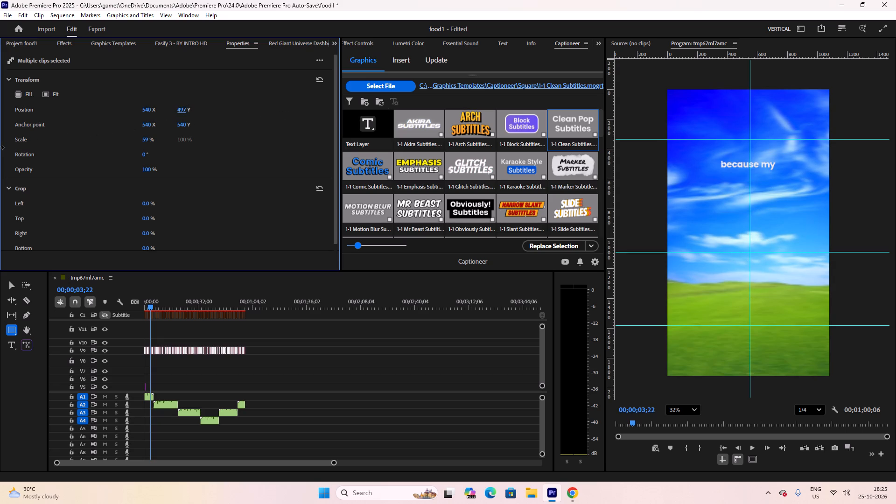
left_click_drag(0, 147, 0, 199)
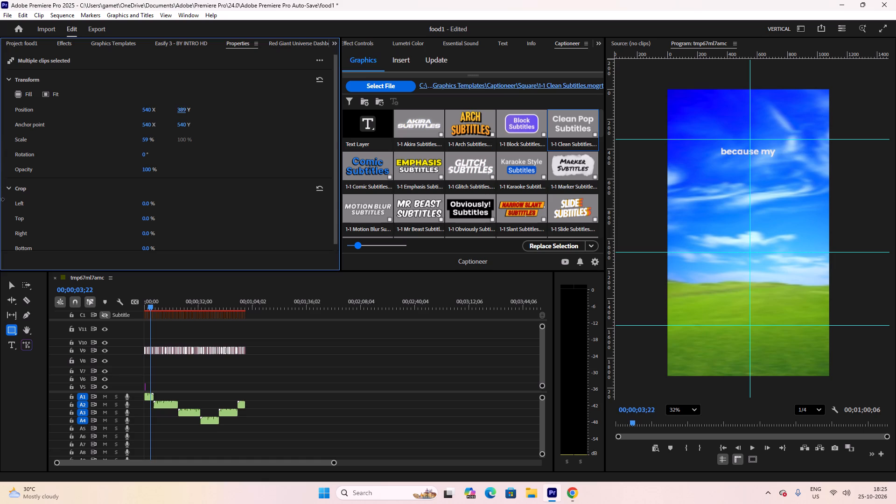
left_click_drag(0, 199, 7, 223)
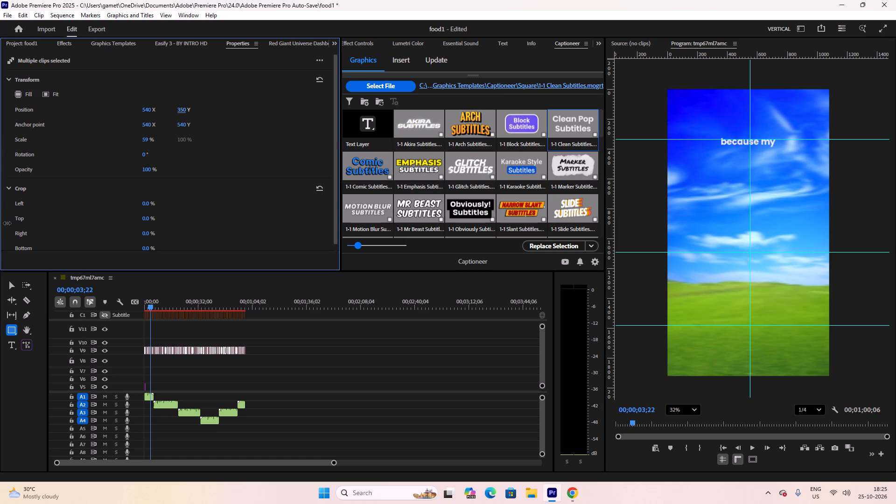
left_click_drag(7, 223, 55, 219)
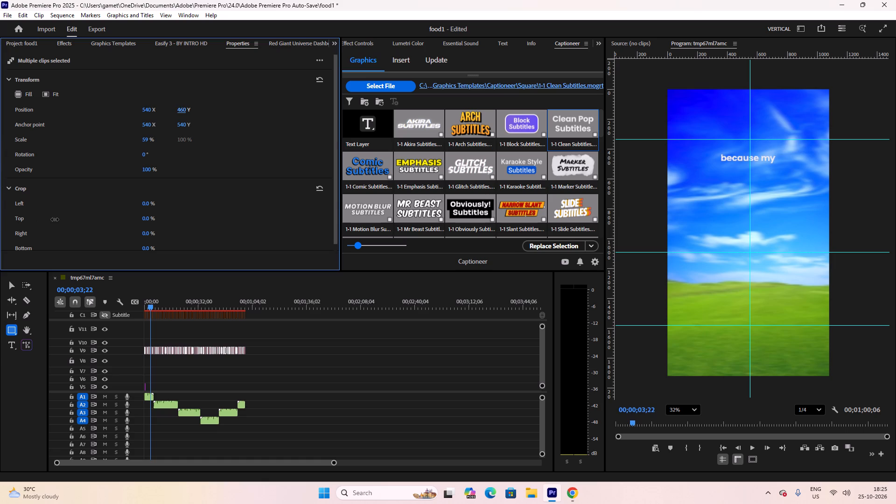
left_click_drag(55, 219, 225, 204)
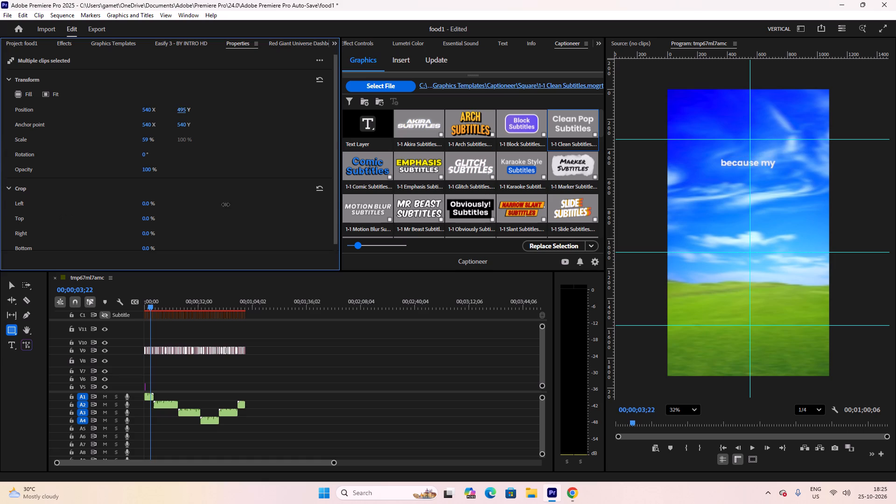
left_click_drag(225, 204, 353, 204)
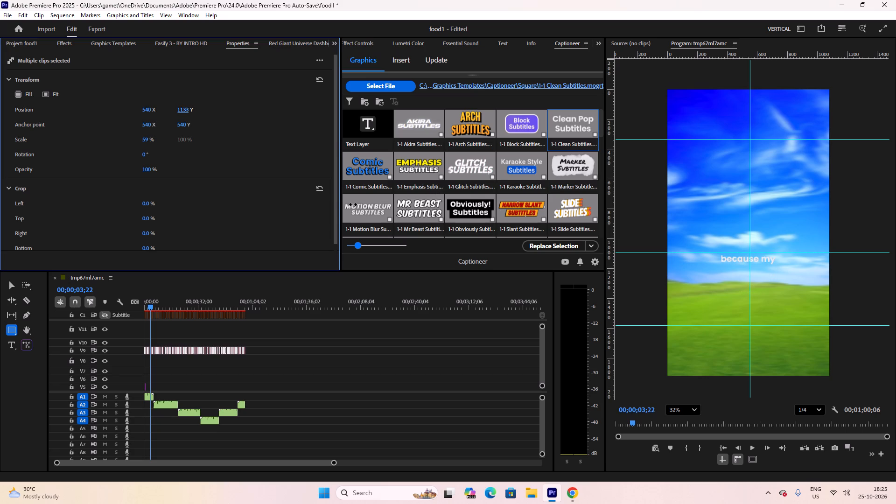
left_click_drag(353, 204, 395, 201)
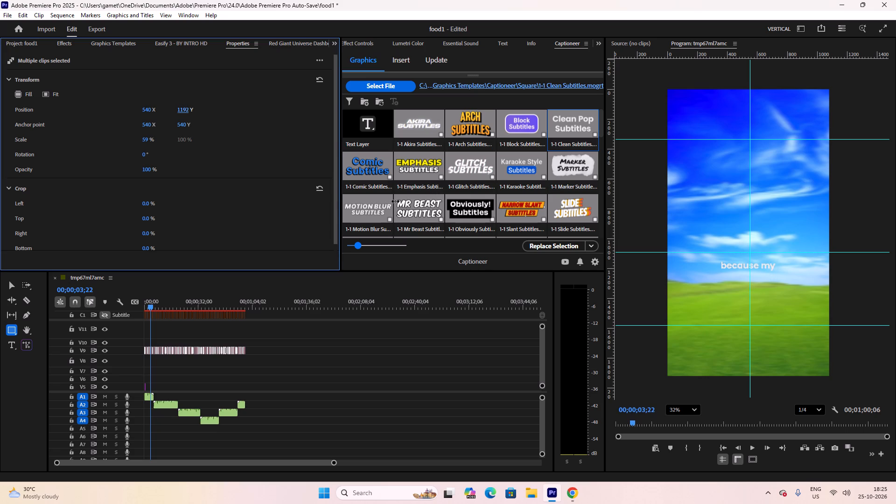
left_click_drag(395, 201, 396, 201)
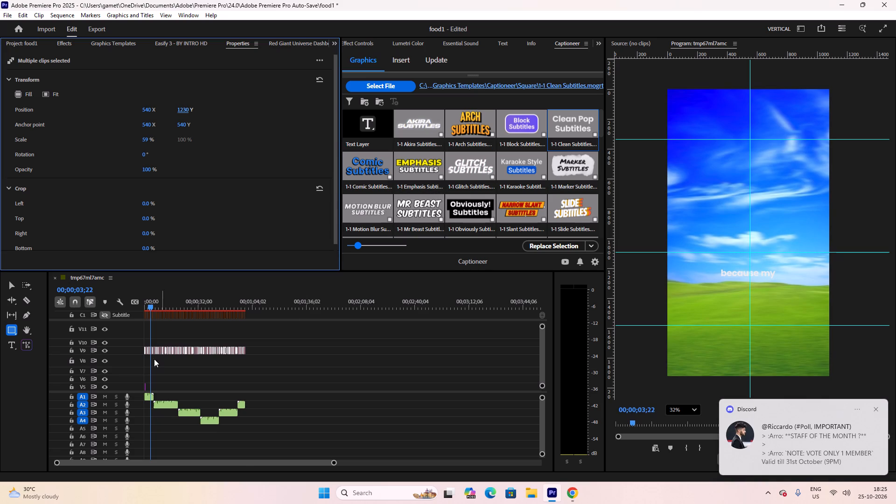
Play the opening second of the sequence to check the repositioned subtitles, and dismiss the Discord notification.
left_click_drag(152, 309, 146, 308)
key("space")
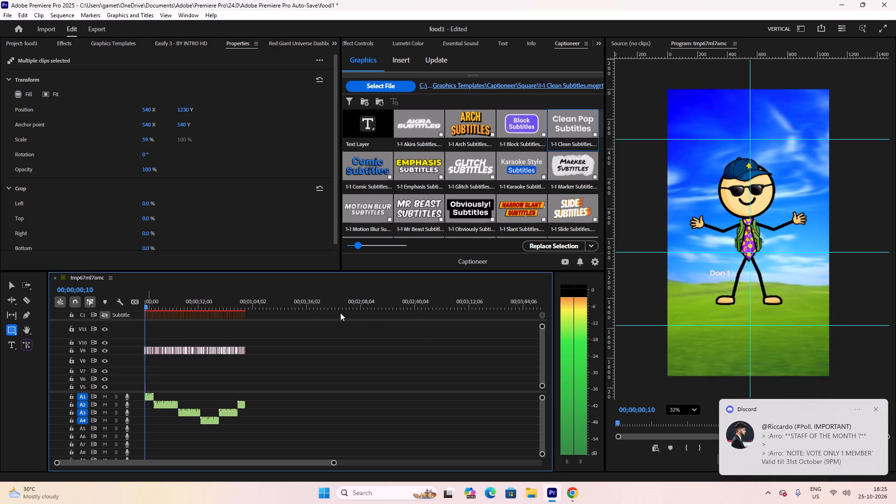
key("space")
left_click(880, 409)
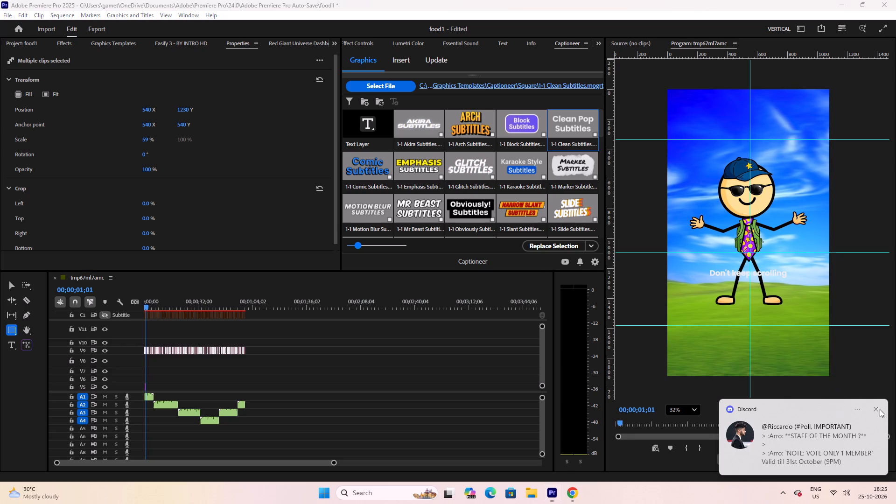
Browse the Red Giant Universe effects and the Animation Composer presets, closing the Animation Composer updates notice.
scroll(238, 139, "down", 8)
scroll(233, 177, "up", 3)
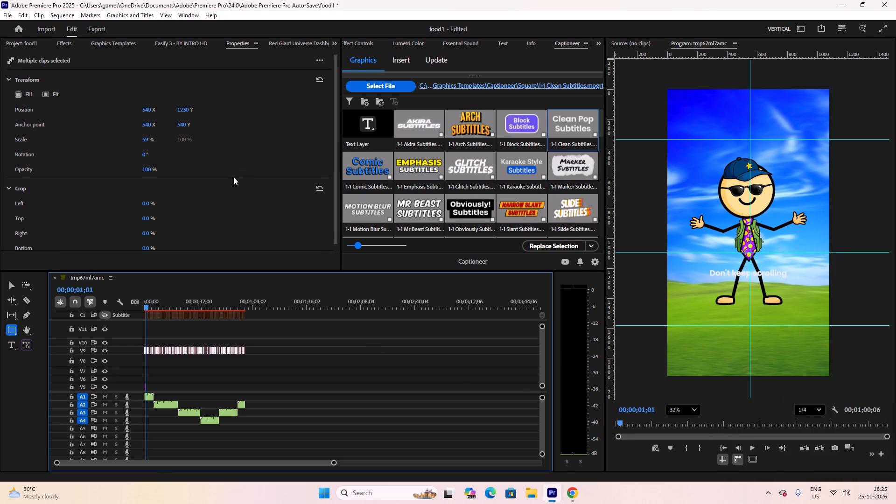
scroll(233, 177, "up", 6)
left_click(299, 45)
scroll(243, 164, "down", 5)
scroll(255, 156, "up", 4)
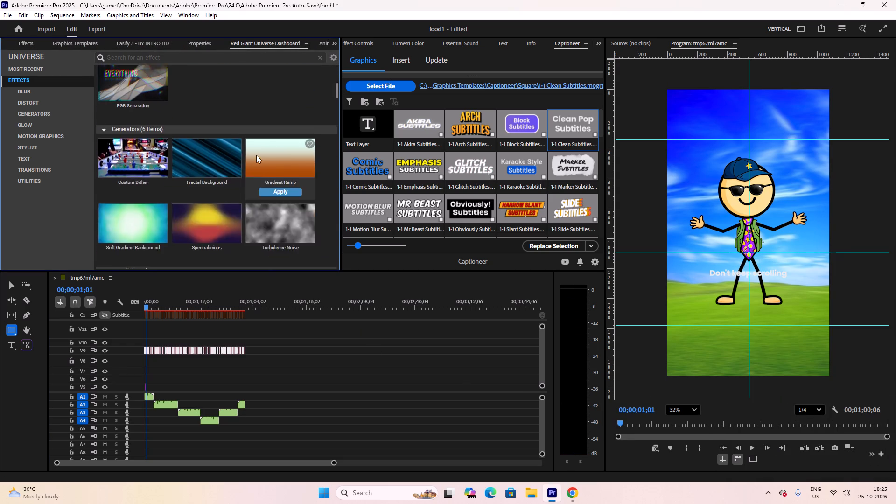
scroll(256, 155, "up", 1)
left_click(322, 44)
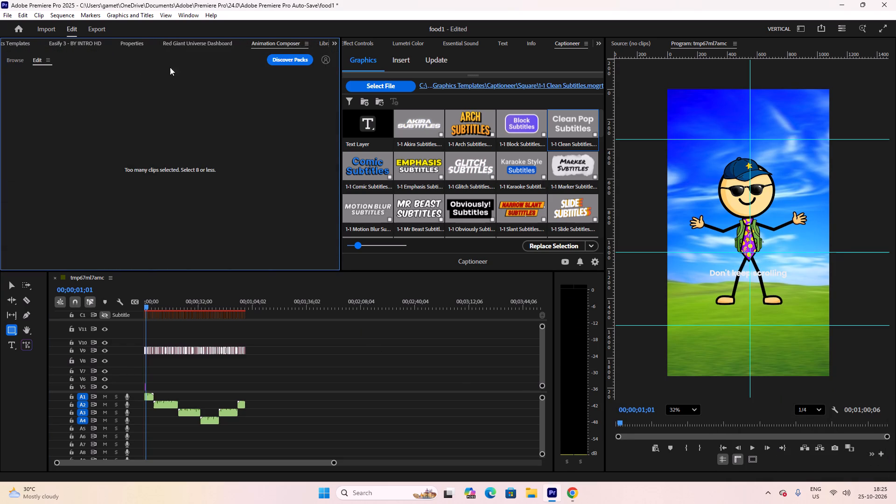
left_click(17, 60)
scroll(202, 159, "down", 2)
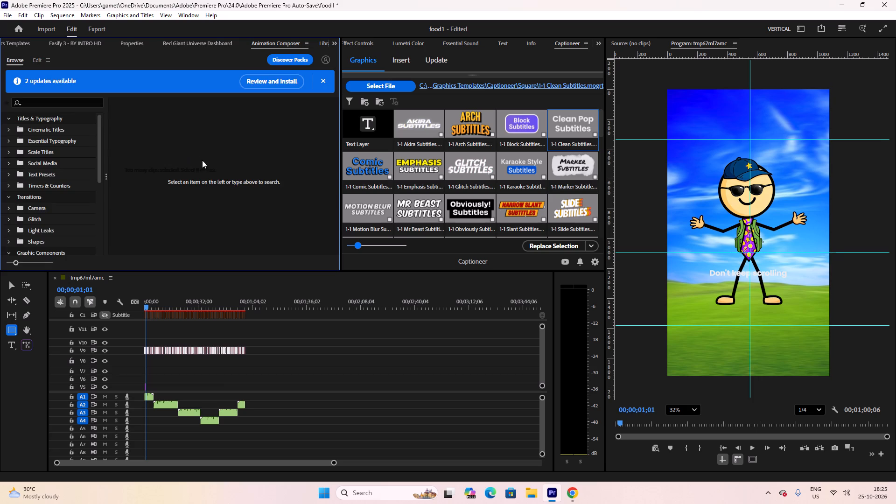
scroll(202, 160, "down", 3)
scroll(206, 157, "up", 5)
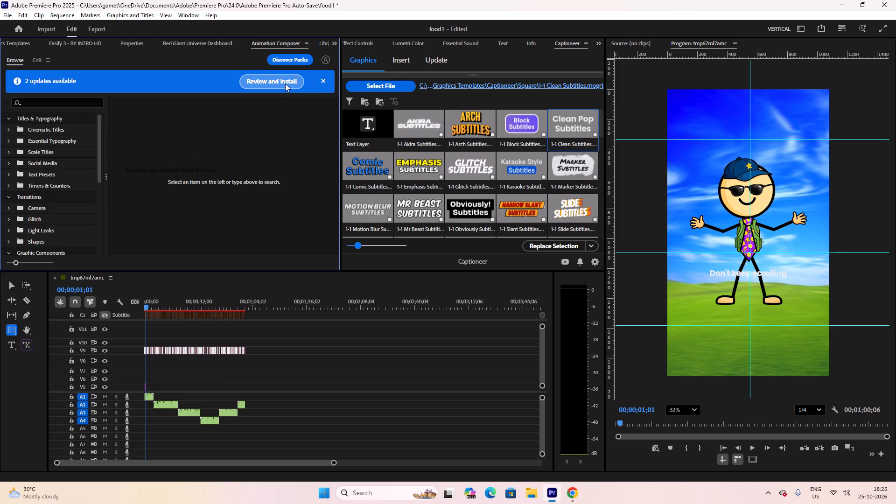
left_click(325, 79)
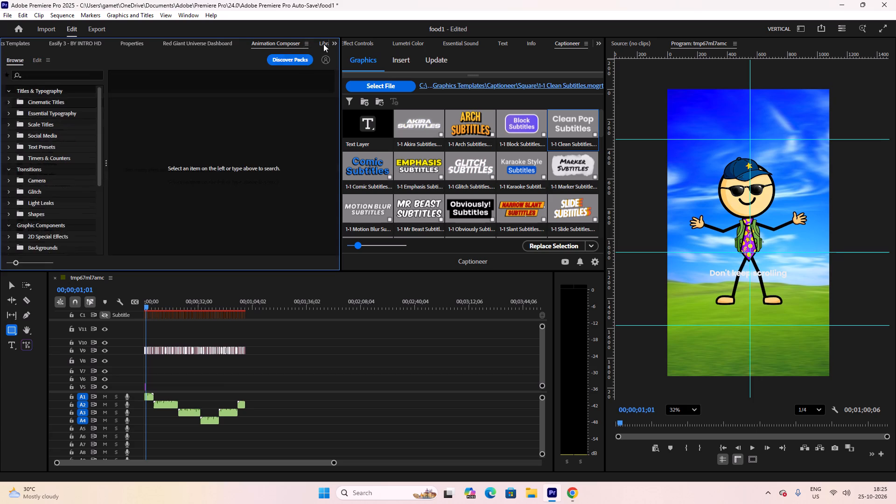
left_click(325, 43)
Look through Effect Controls, Lumetri Color, Essential Sound, Text and Info for the selected subtitle graphics.
left_click(375, 40)
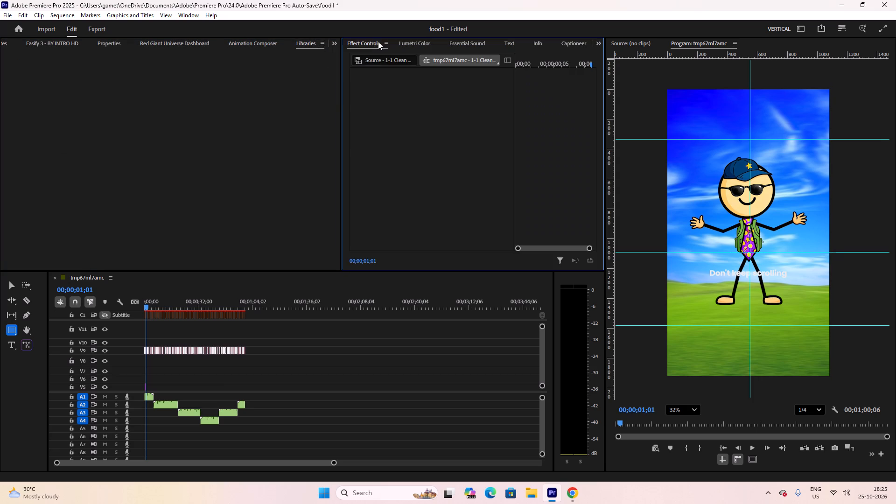
left_click(422, 40)
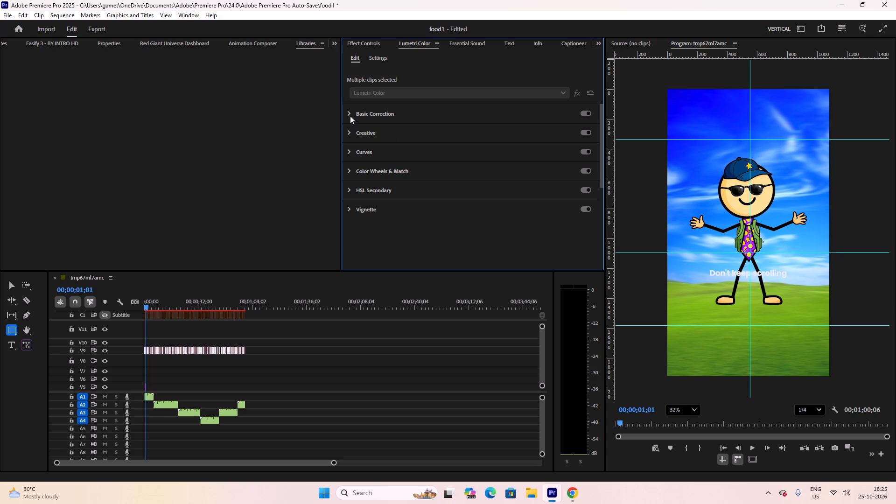
left_click(352, 115)
left_click(352, 113)
left_click(455, 45)
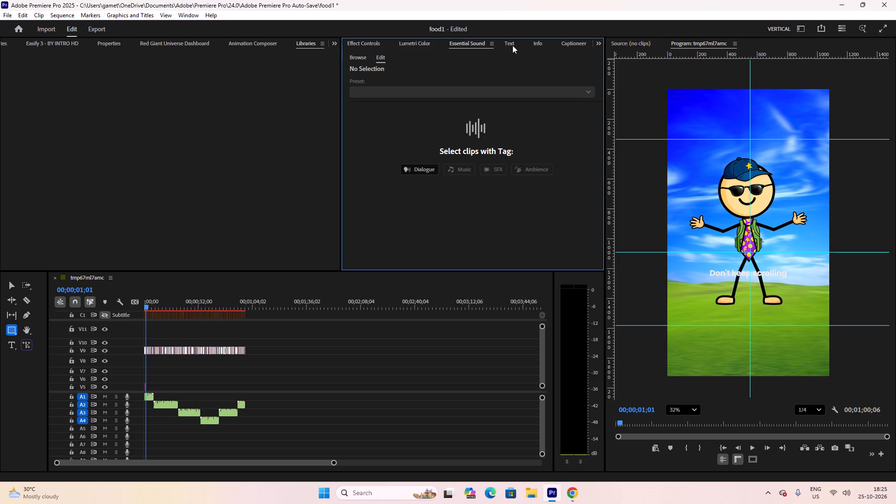
left_click(512, 45)
left_click(535, 42)
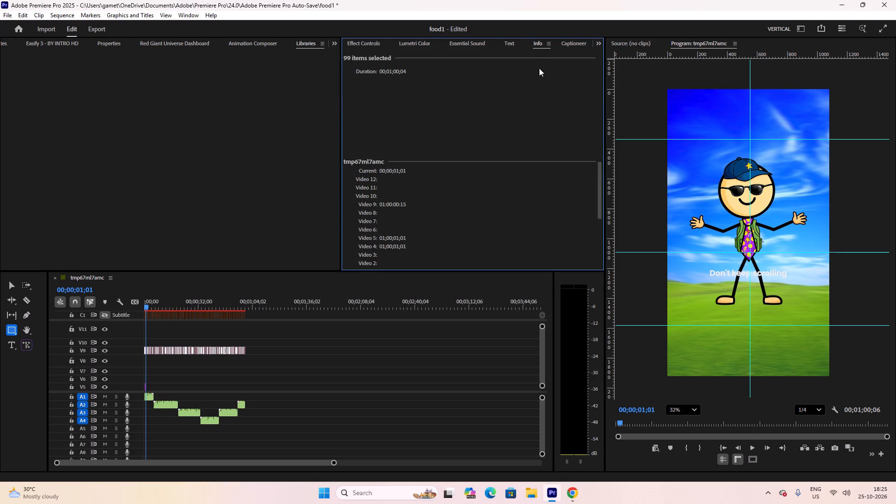
scroll(508, 133, "down", 6)
scroll(513, 130, "up", 5)
Browse the Captioneer graphics templates through to the end of the collection.
left_click(576, 41)
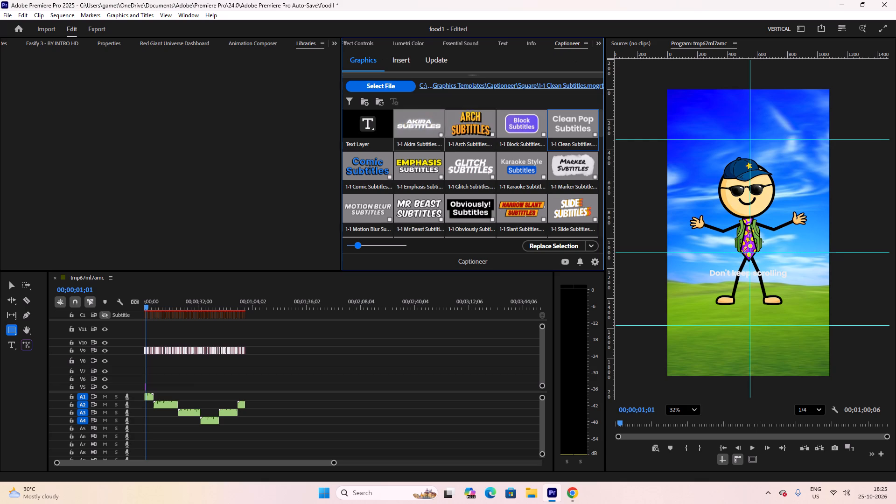
scroll(413, 129, "down", 1)
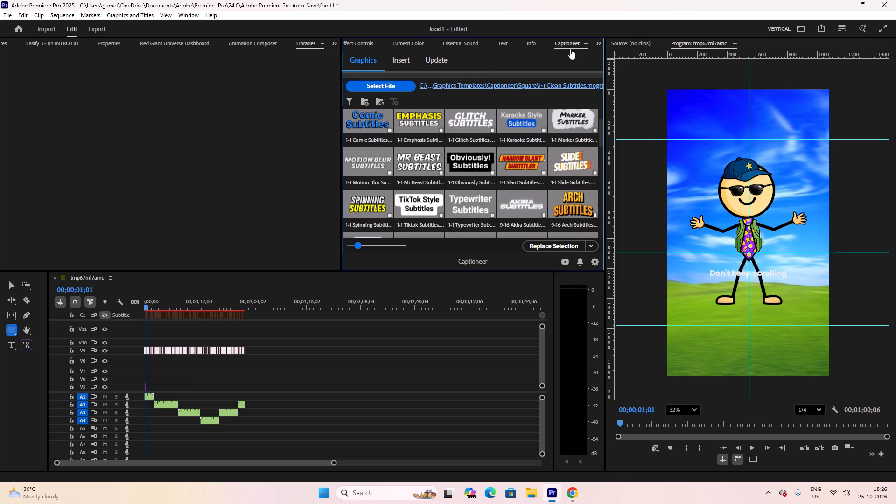
scroll(444, 165, "down", 9)
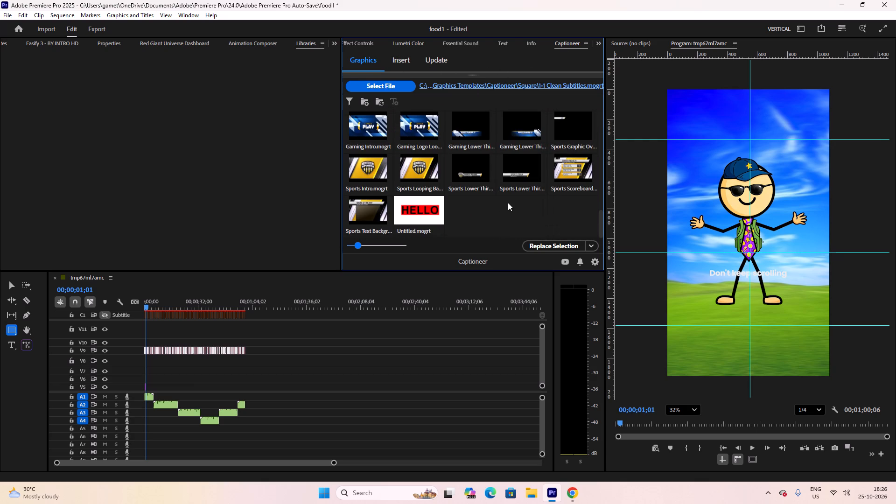
scroll(518, 224, "down", 4)
left_click(595, 42)
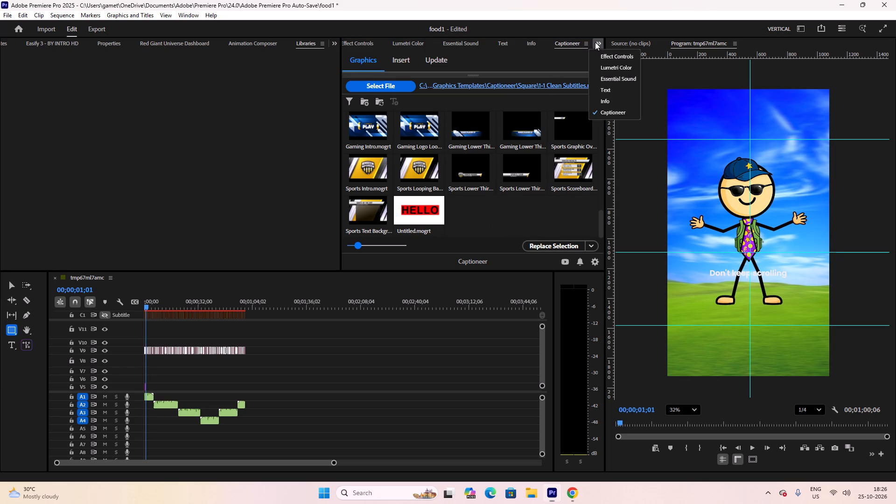
left_click(595, 42)
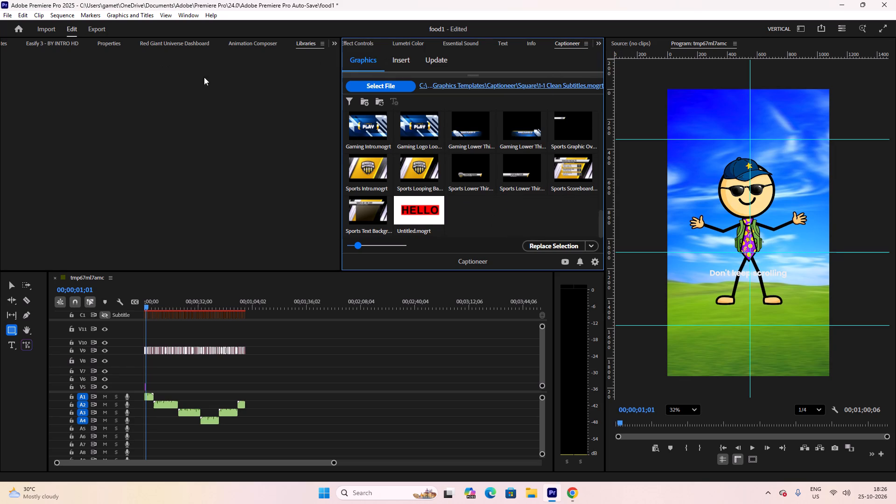
Search the effects library for "strock", shorten the search to "stro", and clear it after checking for a stroke effect.
left_click(54, 47)
left_click(11, 45)
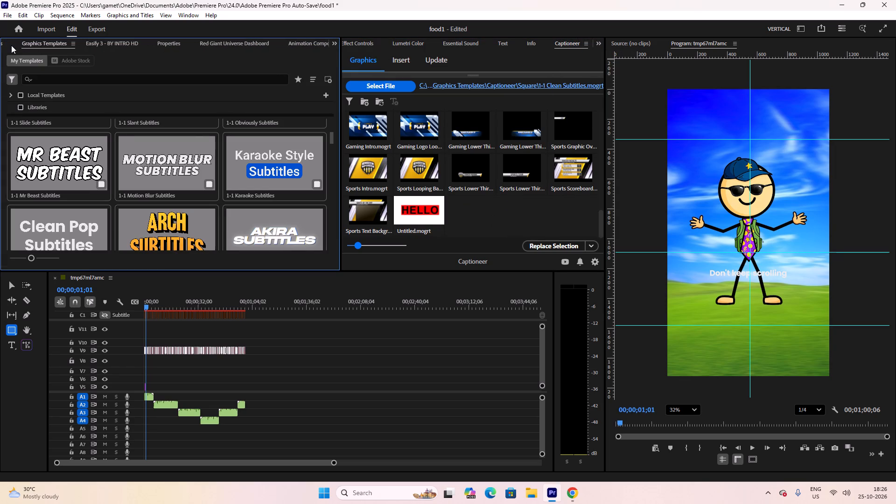
left_click(7, 42)
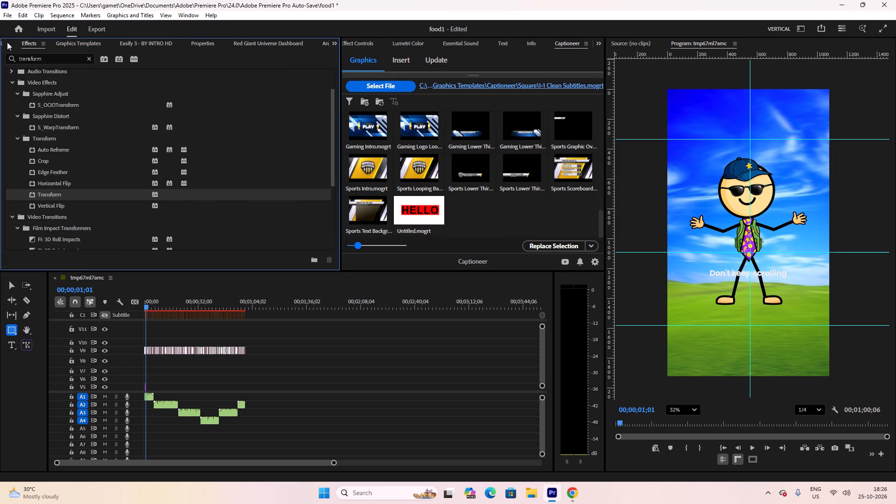
left_click(11, 44)
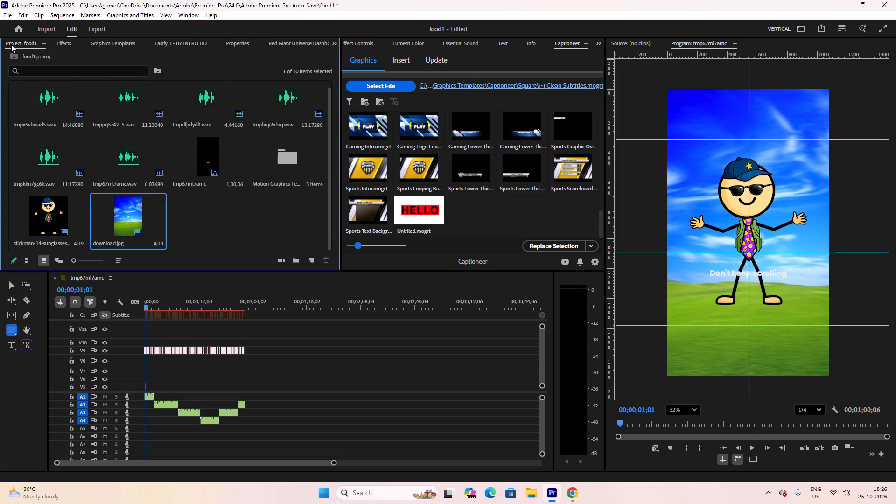
left_click(58, 43)
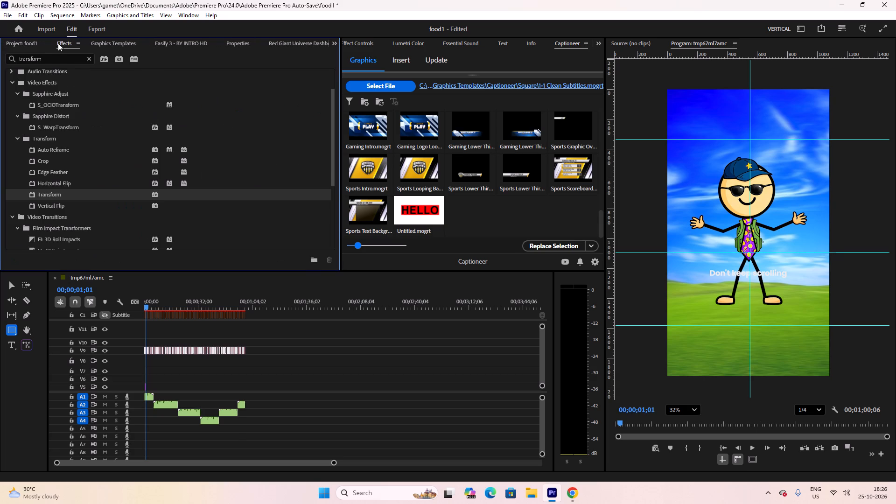
left_click(88, 59)
left_click(78, 60)
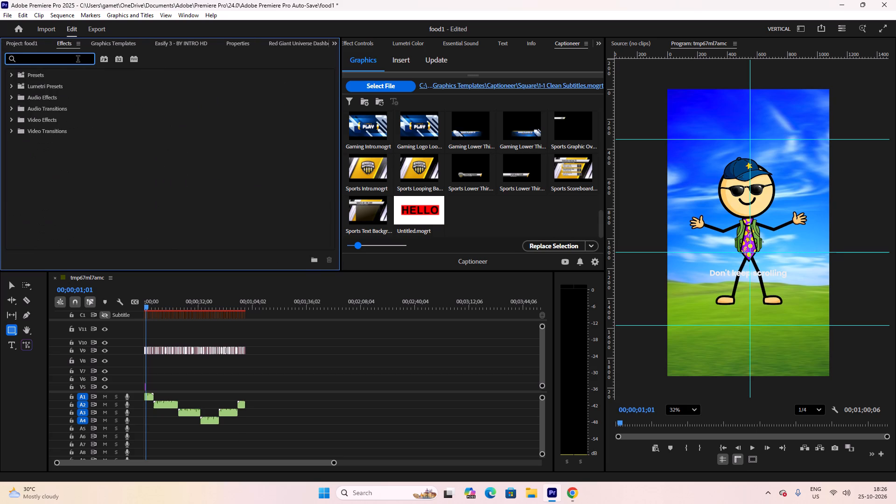
type("strock")
key("BackSpace")
key("BackSpace")
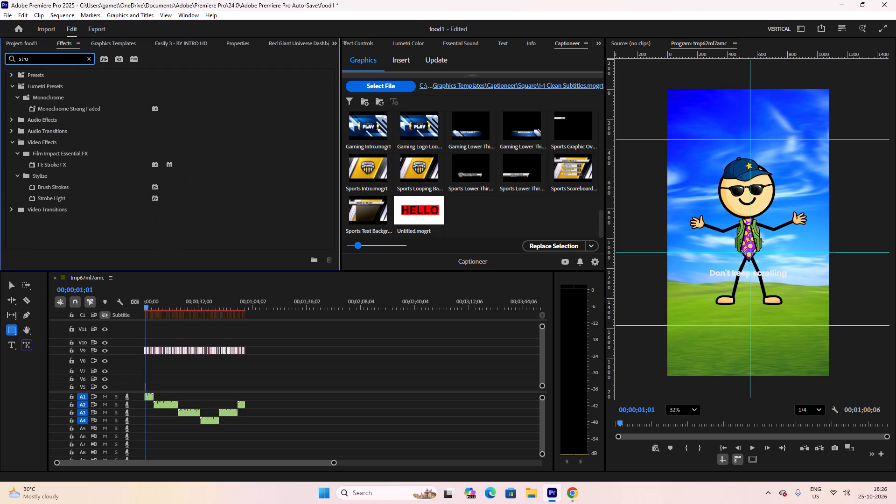
key("BackSpace")
key("BackSpace")
key("BackSpace")
key("BackSpace")
key("BackSpace")
key("BackSpace")
key("BackSpace")
key("BackSpace")
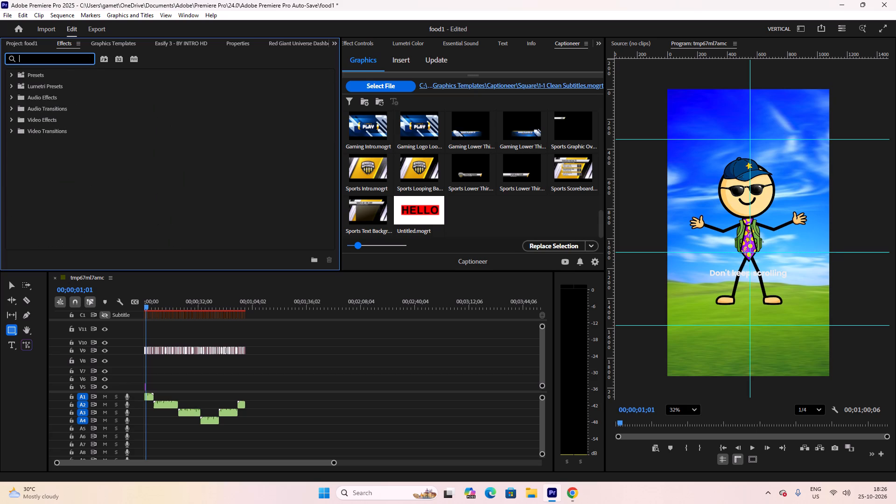
Check the Graphics Templates and the shared Properties of the selected subtitles for a stroke option.
left_click(116, 44)
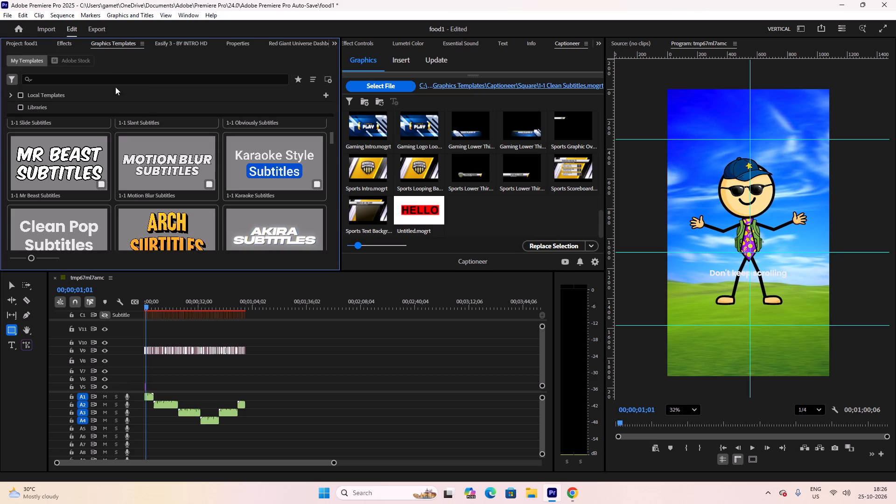
left_click(233, 44)
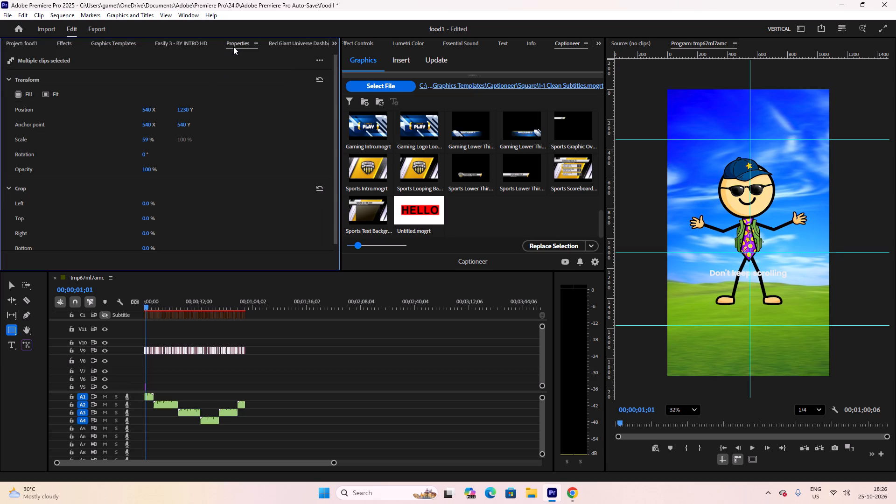
scroll(81, 98, "down", 6)
scroll(81, 105, "up", 3)
Bring up the Text panel, select the "Wait" subtitle in its graphics list, and look through Transcript, Captions and Graphics.
left_click(189, 11)
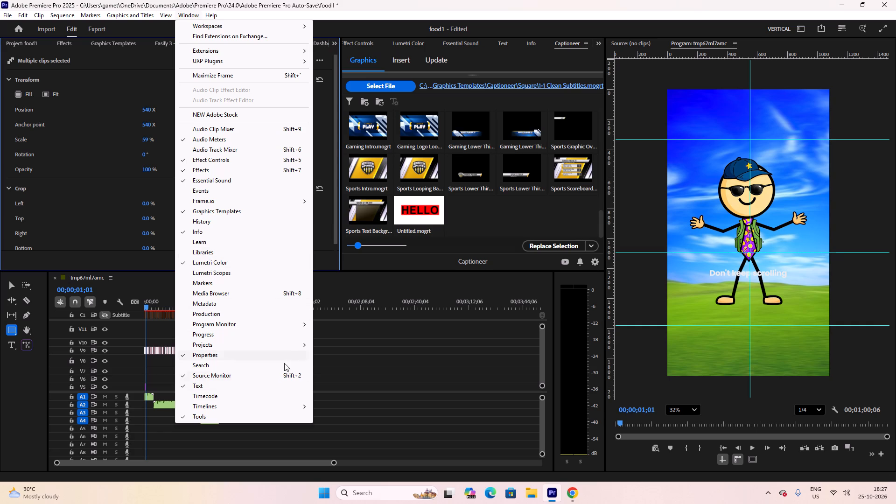
left_click(210, 389)
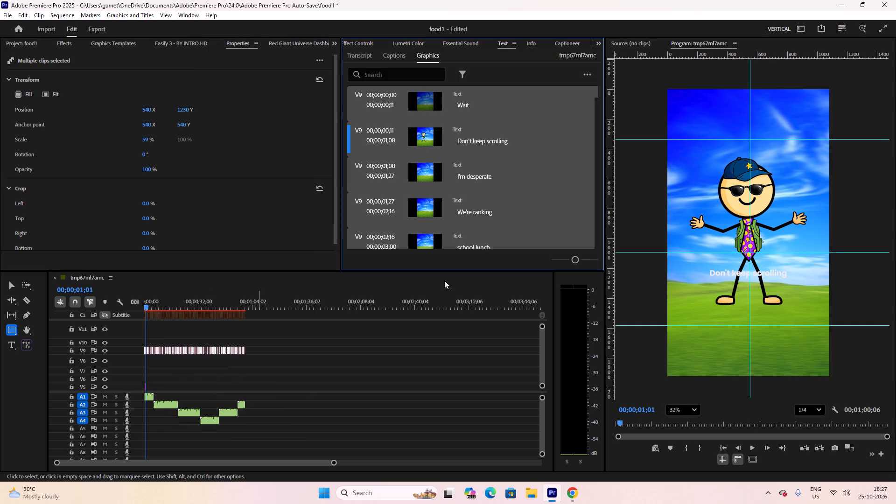
scroll(506, 146, "down", 1)
left_click(457, 108)
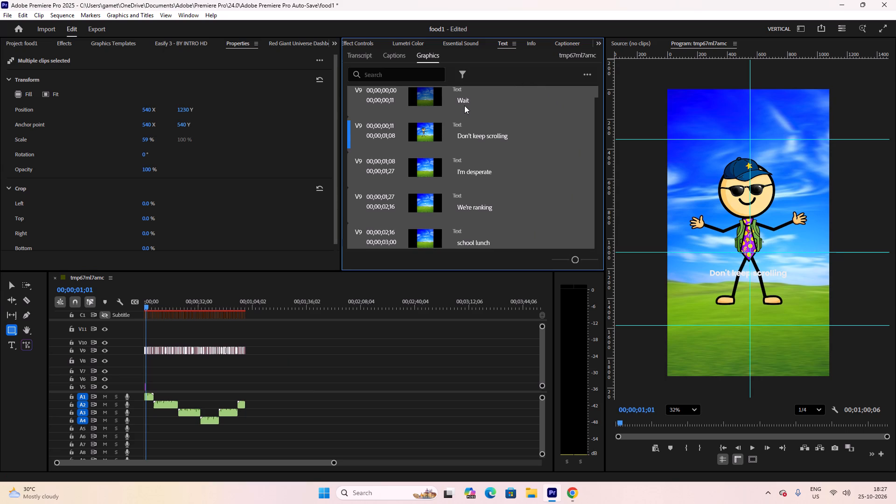
left_click(464, 105)
left_click(399, 62)
left_click(361, 59)
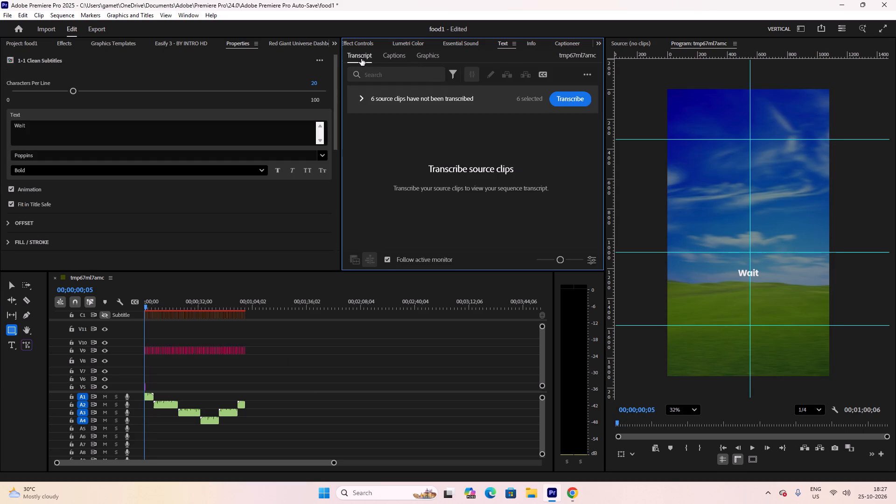
left_click(385, 53)
left_click(423, 55)
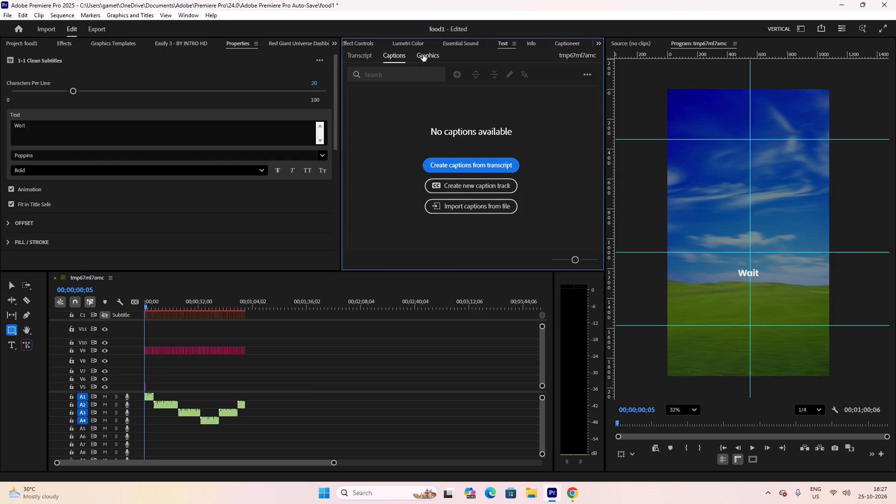
left_click(464, 105)
left_click(499, 104)
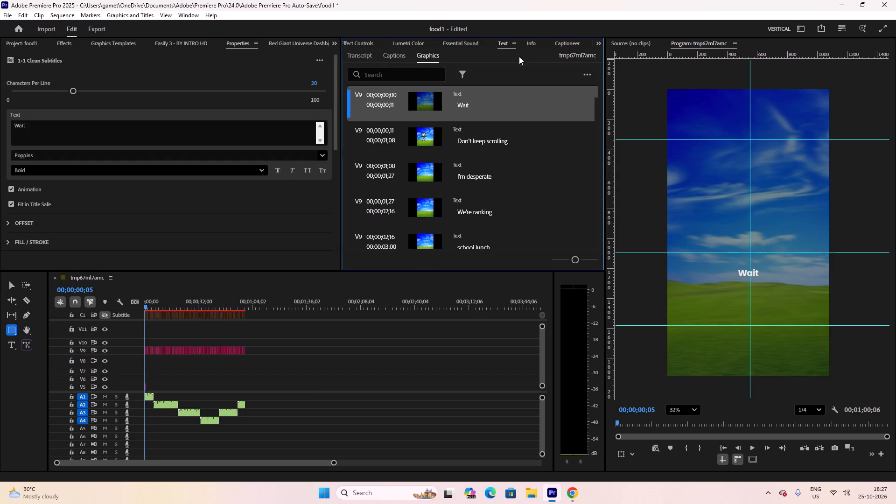
Close the Text panel, and check Captioneer and the clip Info for the "Wait" subtitle.
left_click(532, 44)
left_click(513, 42)
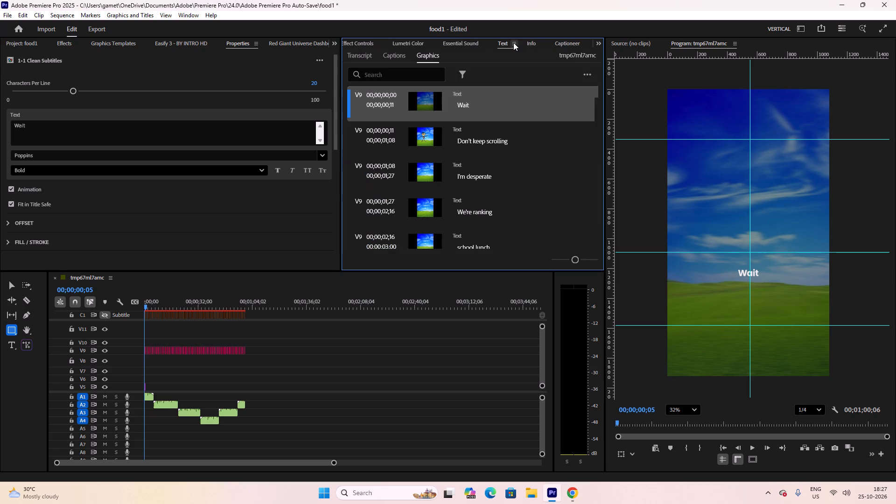
right_click(513, 42)
left_click(538, 50)
left_click(542, 43)
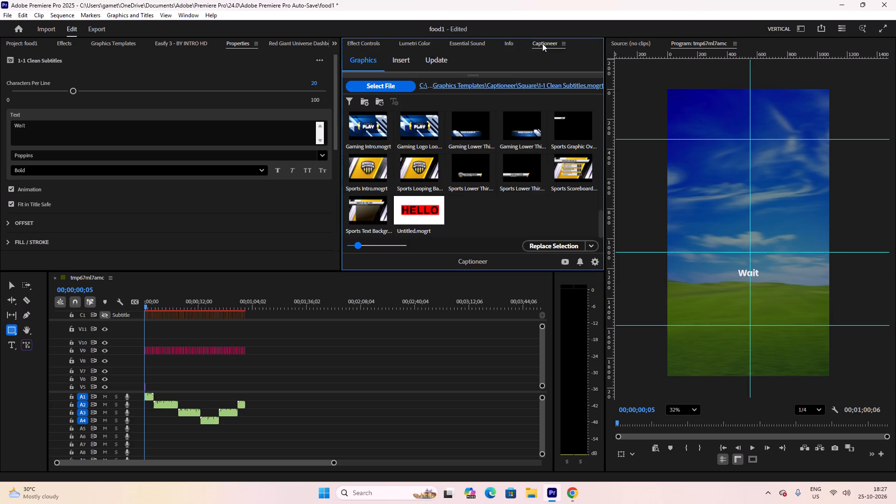
left_click(503, 43)
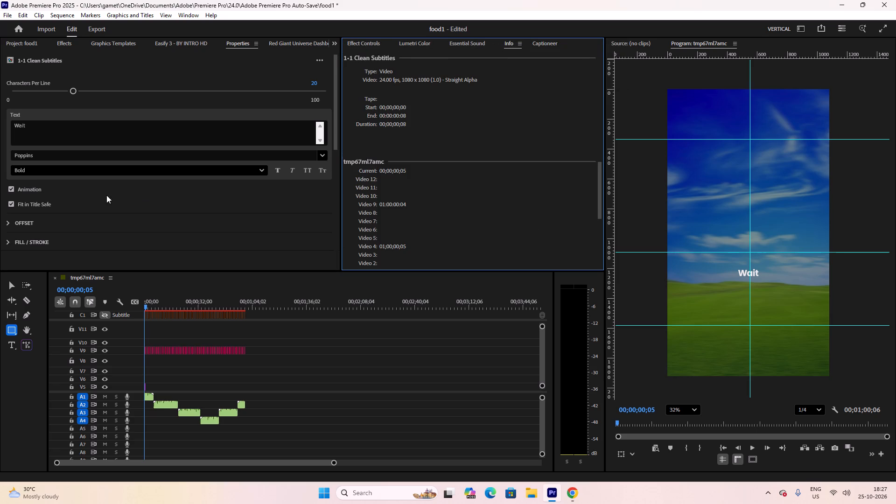
Apply faux bold to the "Wait" subtitle's Poppins Bold text.
scroll(110, 199, "down", 3)
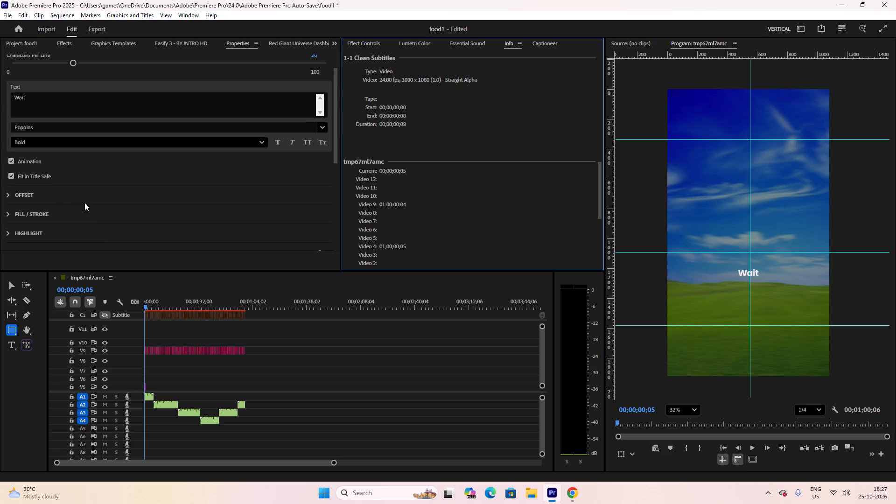
scroll(102, 190, "up", 2)
scroll(260, 196, "up", 2)
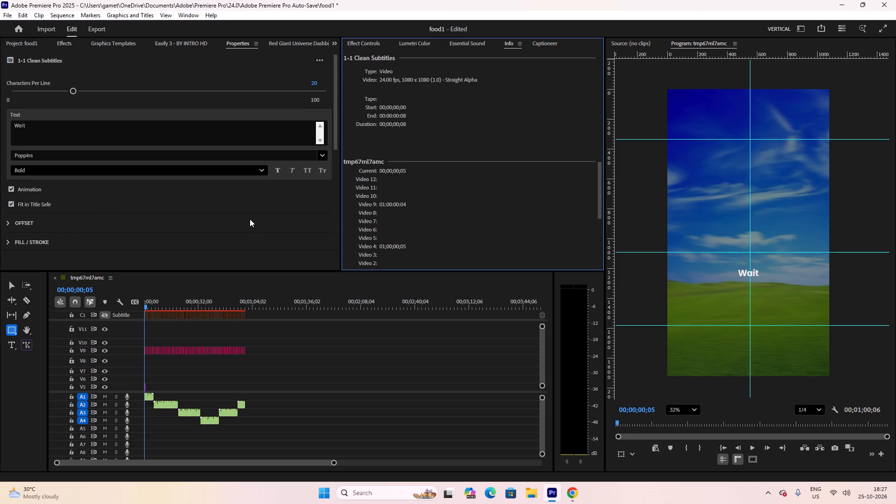
left_click(280, 168)
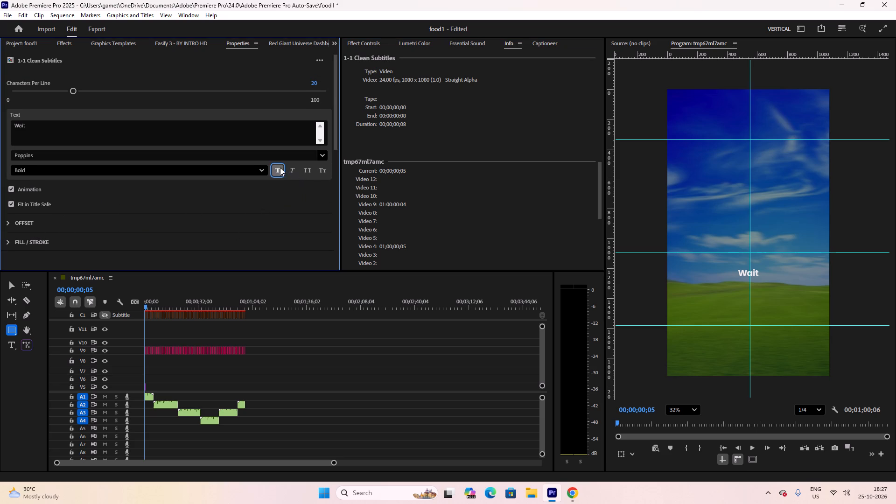
scroll(102, 107, "up", 4)
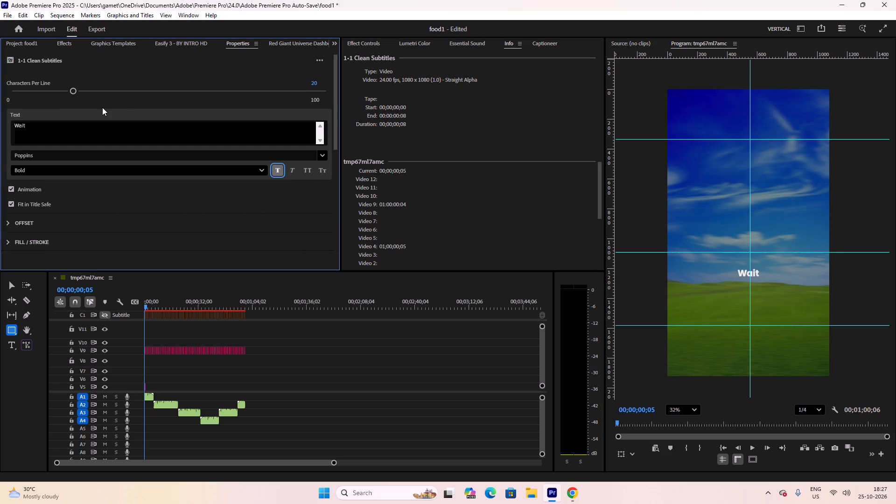
Expand the Offset and Fill / Stroke groups of the "Wait" subtitle and examine their settings.
scroll(102, 107, "up", 1)
scroll(49, 146, "down", 1)
scroll(61, 205, "down", 2)
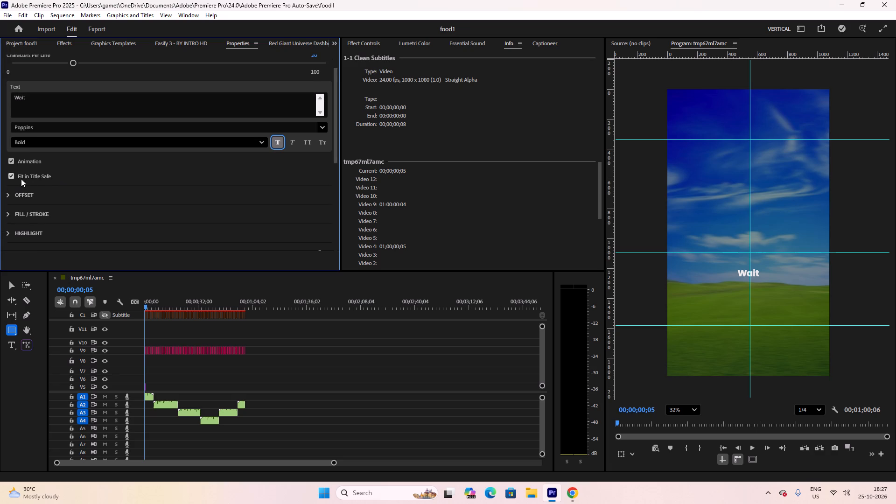
left_click(7, 196)
scroll(17, 203, "down", 6)
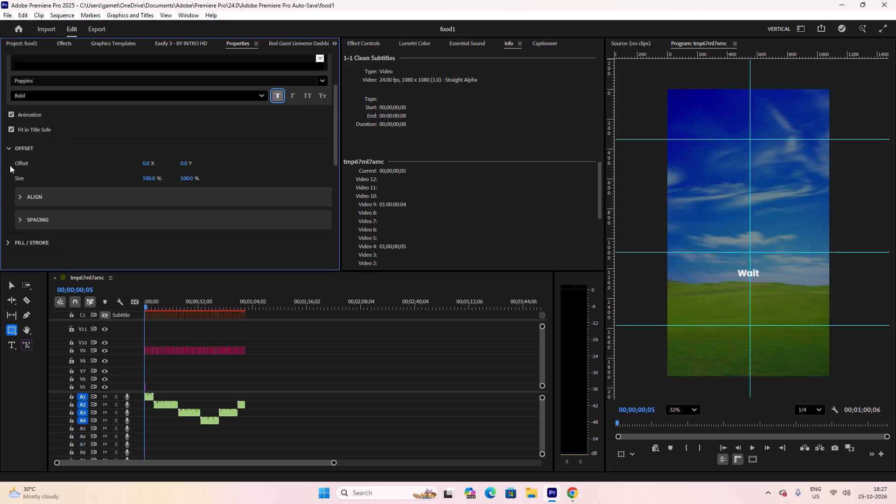
left_click(14, 183)
left_click(18, 186)
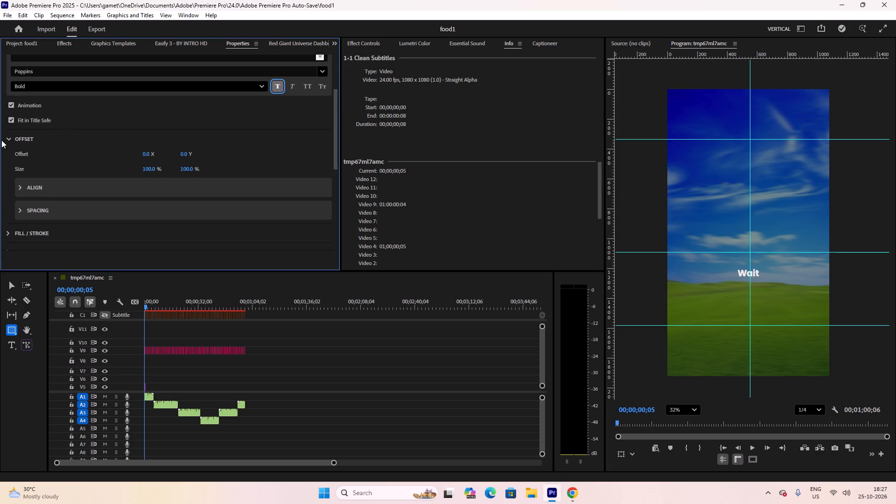
left_click(1, 140)
left_click(13, 137)
scroll(9, 208, "down", 5)
left_click(9, 184)
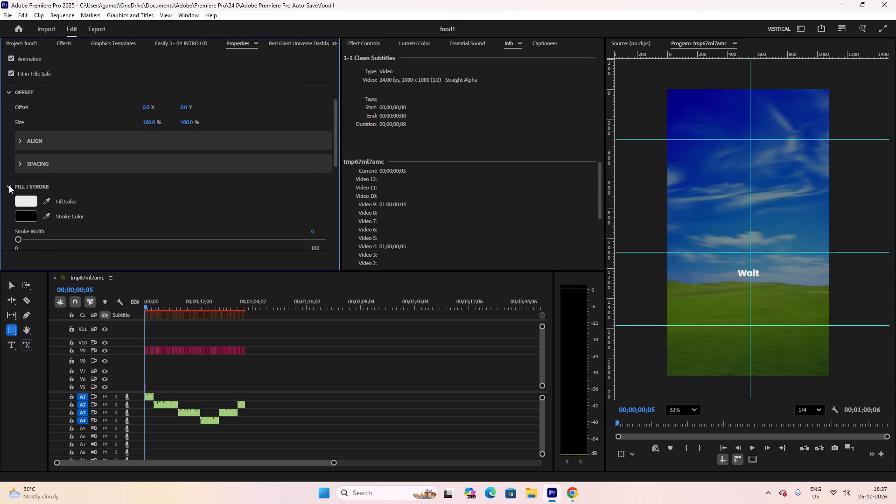
scroll(9, 186, "down", 4)
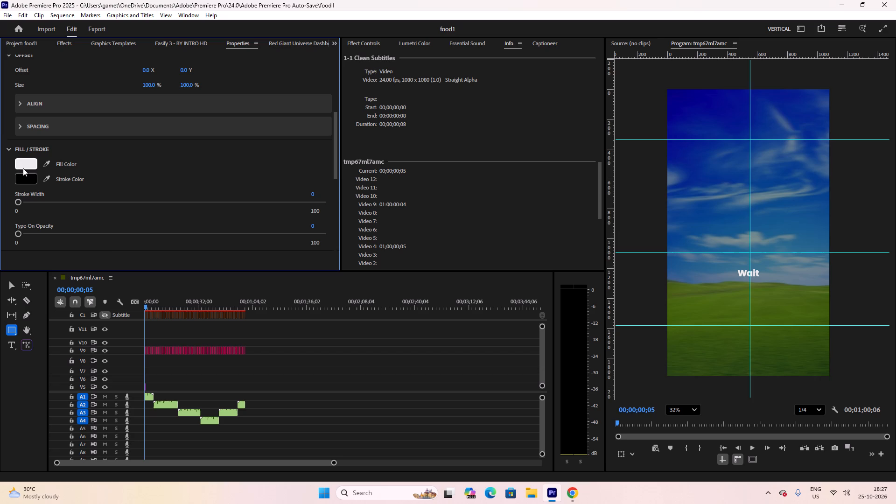
Select all the V9 subtitles to check which properties they share, and deselect them.
left_click_drag(259, 340, 88, 363)
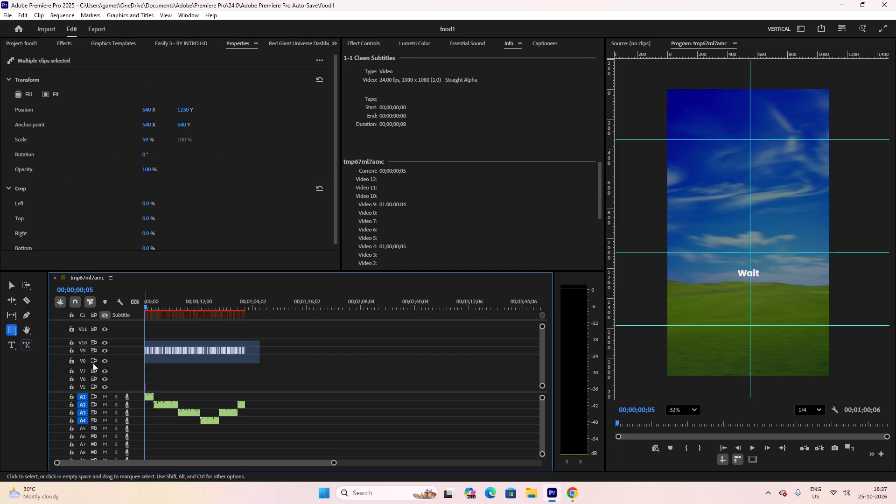
scroll(70, 168, "down", 5)
scroll(64, 173, "up", 5)
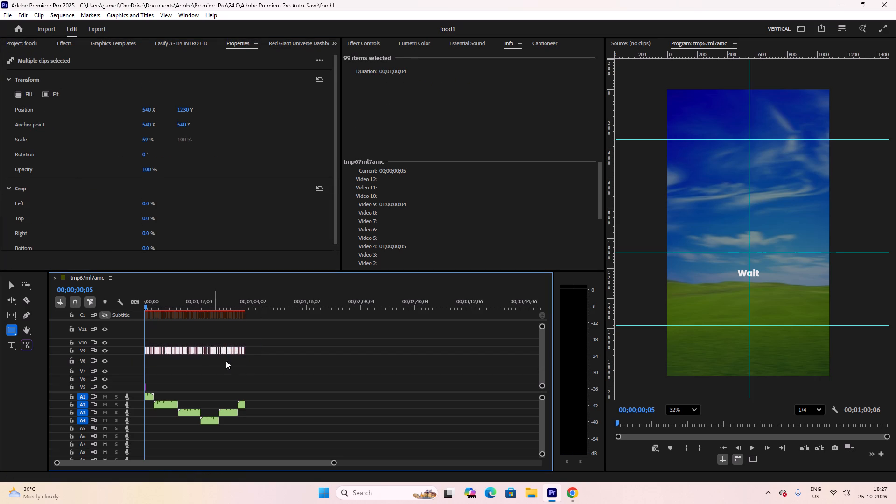
left_click(235, 372)
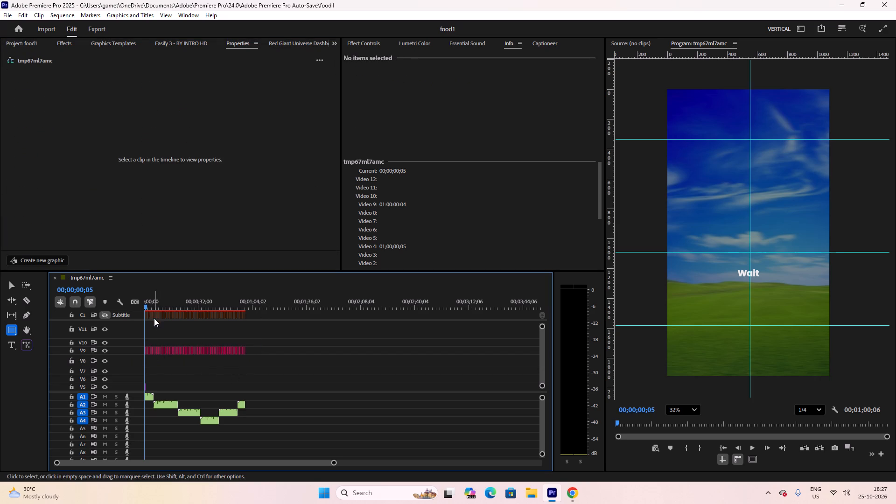
Reselect the "Wait" subtitle at the start of V9 and examine its Fill / Stroke, Highlight and Transform settings.
scroll(152, 328, "up", 5, "alt")
scroll(163, 344, "up", 20)
scroll(163, 344, "up", 9)
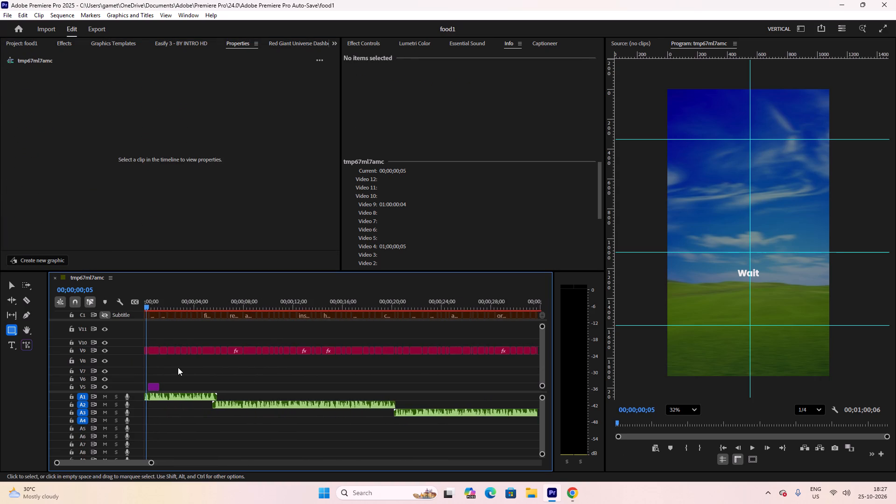
scroll(178, 367, "up", 20)
scroll(178, 367, "up", 10)
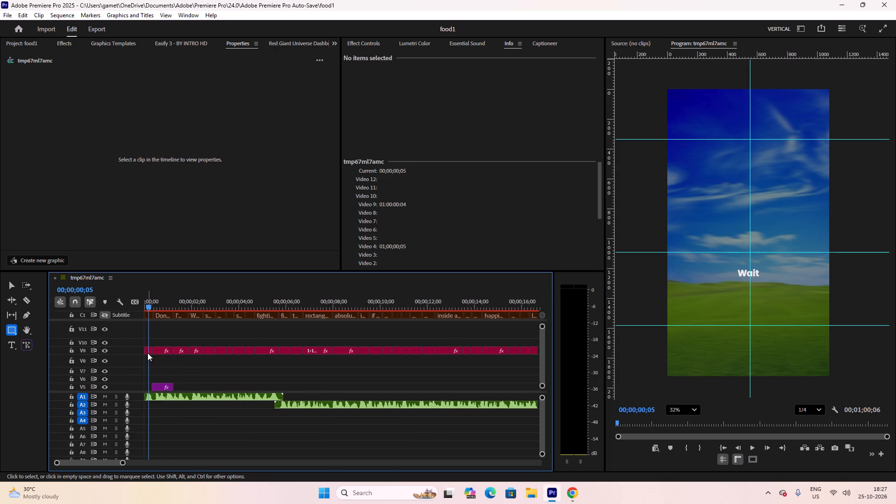
left_click(147, 353)
scroll(64, 228, "down", 18)
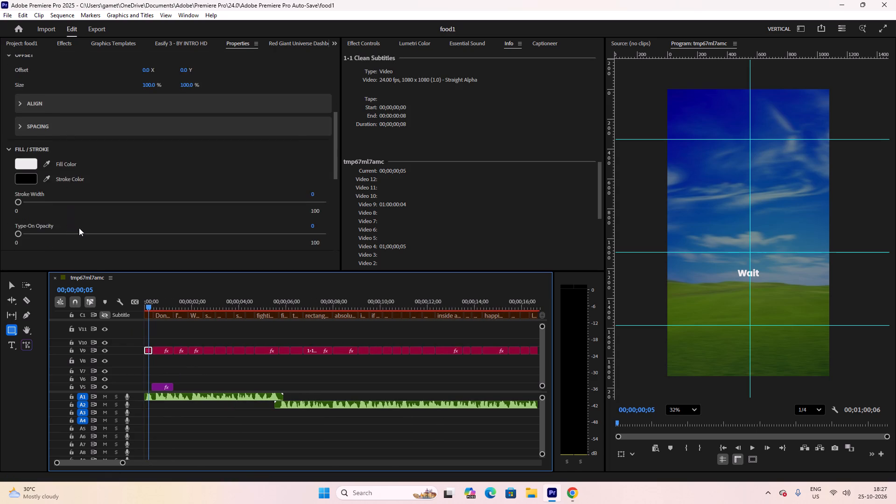
scroll(81, 225, "down", 12)
scroll(78, 214, "down", 12)
scroll(80, 217, "up", 8)
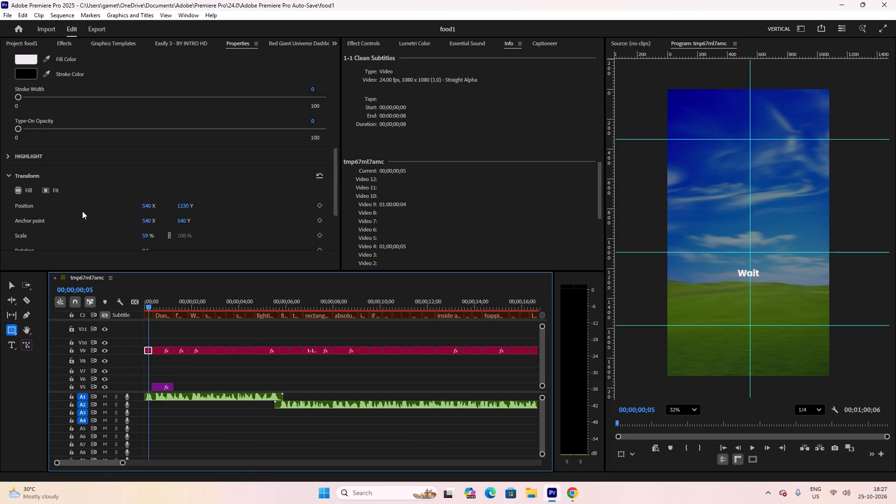
scroll(82, 211, "up", 5)
left_click(9, 175)
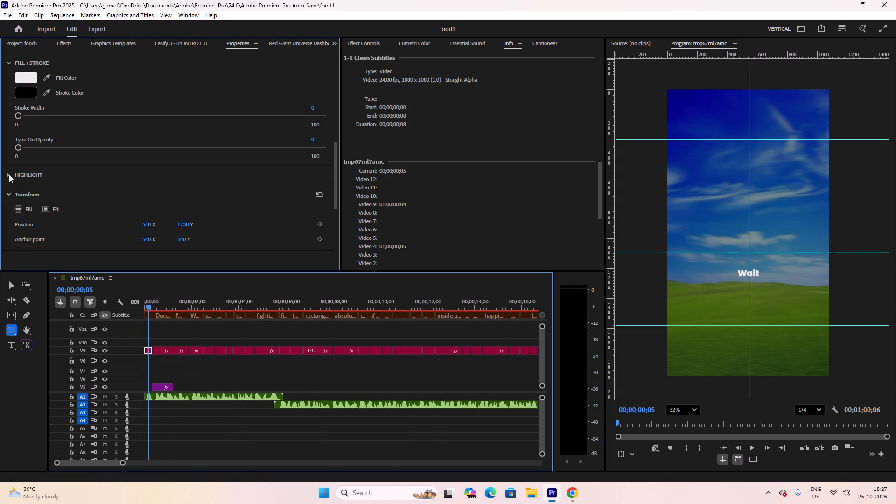
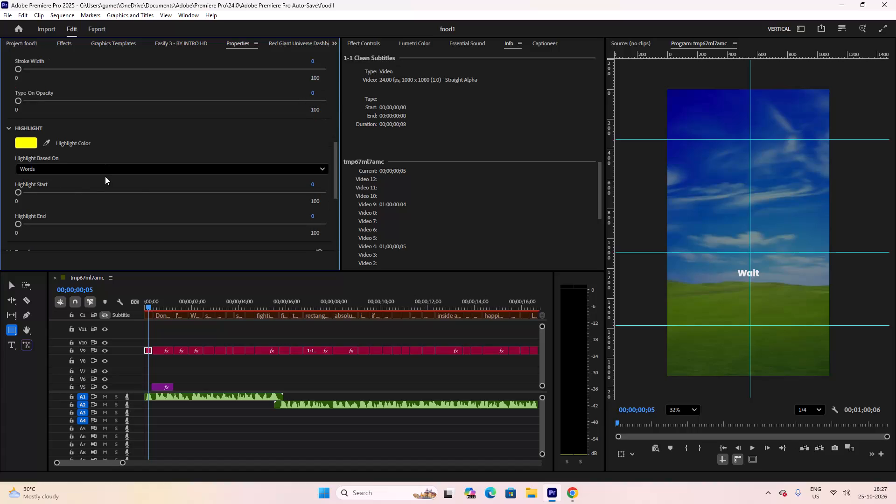
Collapse the Highlight, Transform and Crop groups of the "Wait" subtitle's properties.
scroll(172, 178, "up", 5)
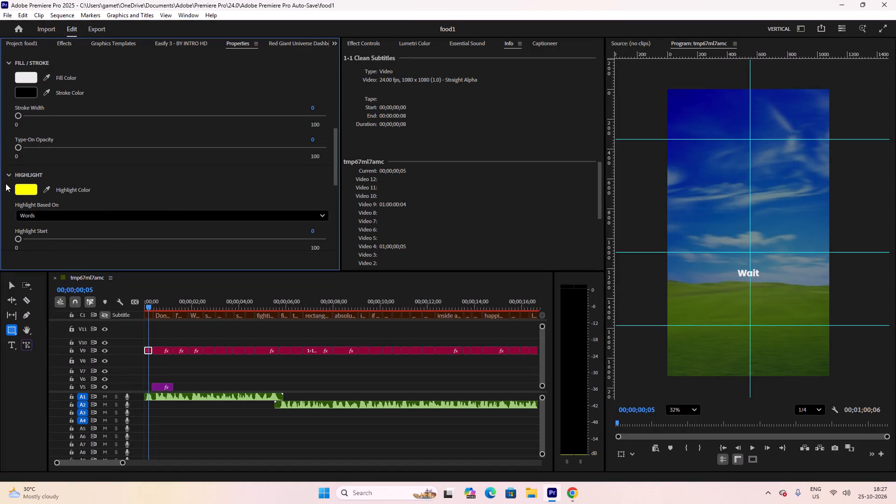
left_click(12, 175)
left_click(6, 175)
left_click(9, 174)
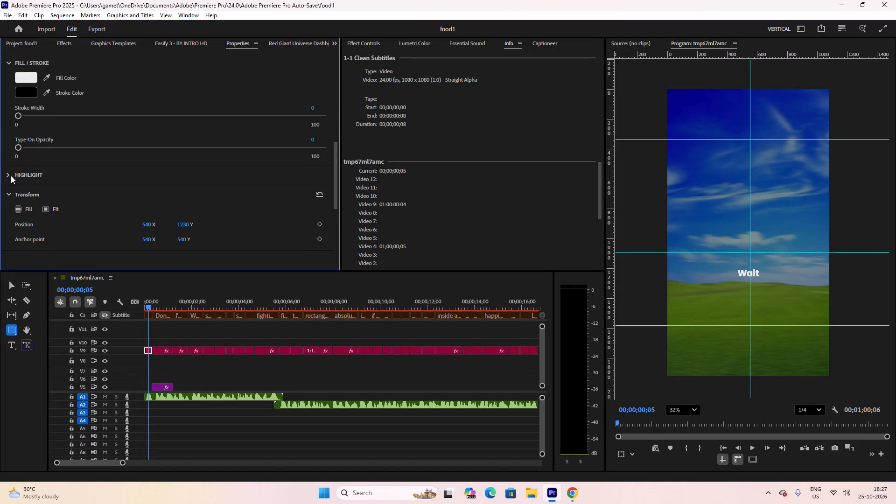
left_click(3, 193)
left_click(9, 195)
left_click(13, 212)
left_click(8, 211)
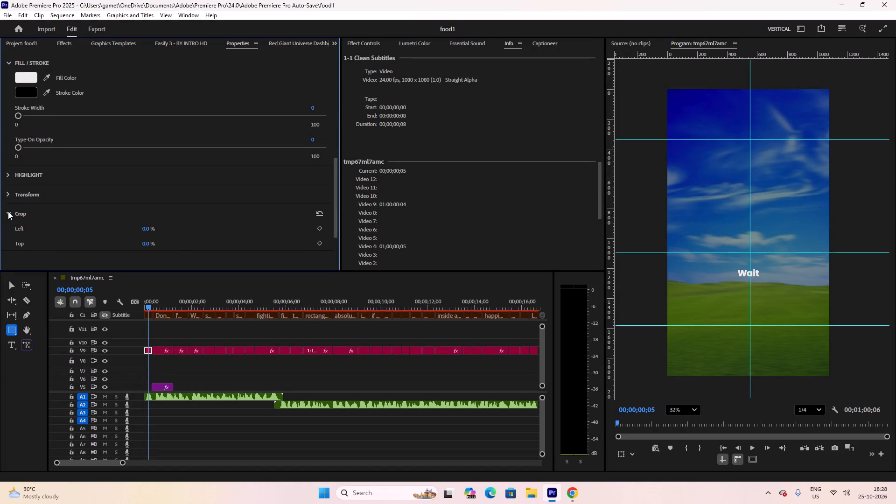
Open the "Wait" subtitle's fill color and accept it as EBEBEB.
scroll(57, 210, "up", 6)
left_click(26, 164)
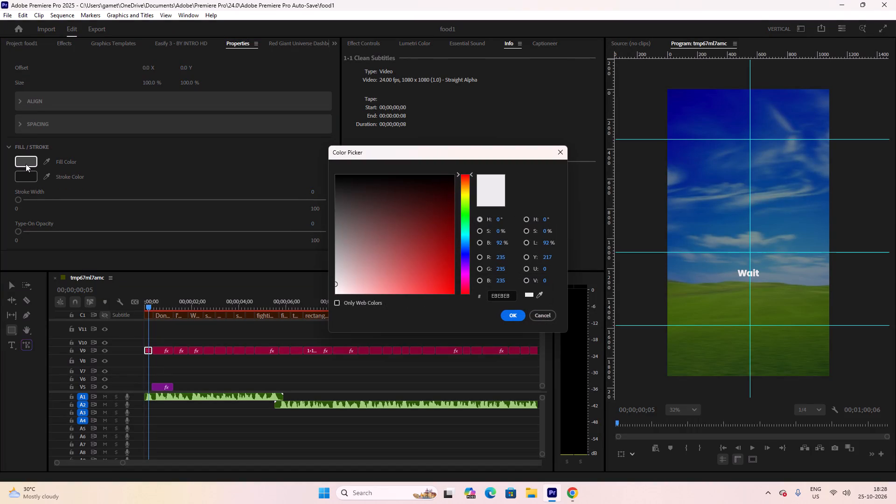
left_click(503, 318)
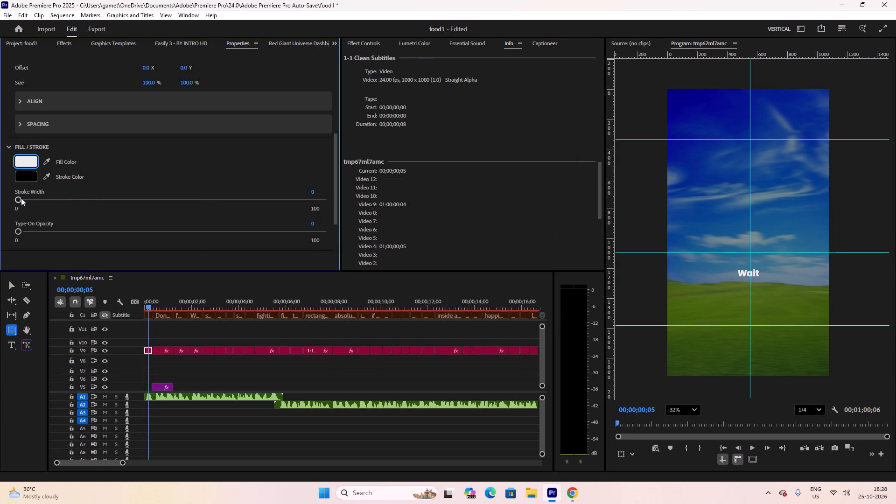
Give the "Wait" text a black stroke, trying several widths and settling on a stroke width of 30.
left_click_drag(21, 198, 53, 201)
scroll(732, 267, "up", 17)
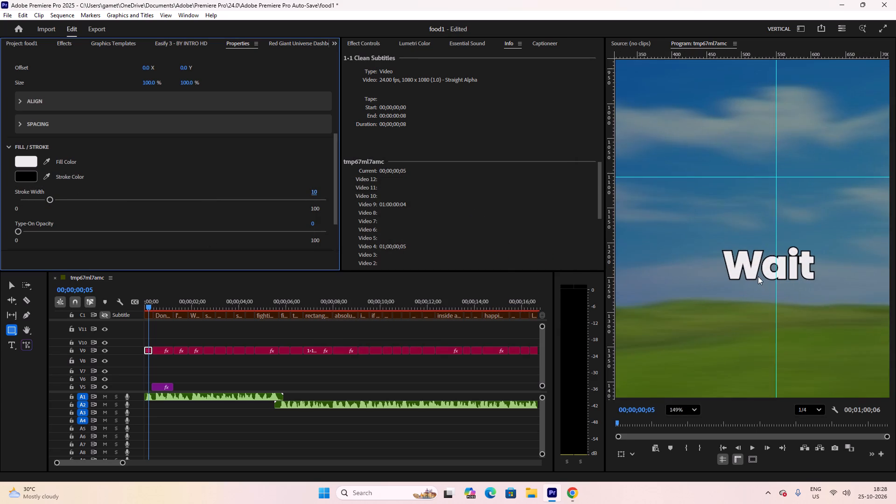
scroll(758, 276, "up", 1)
left_click_drag(53, 201, 68, 201)
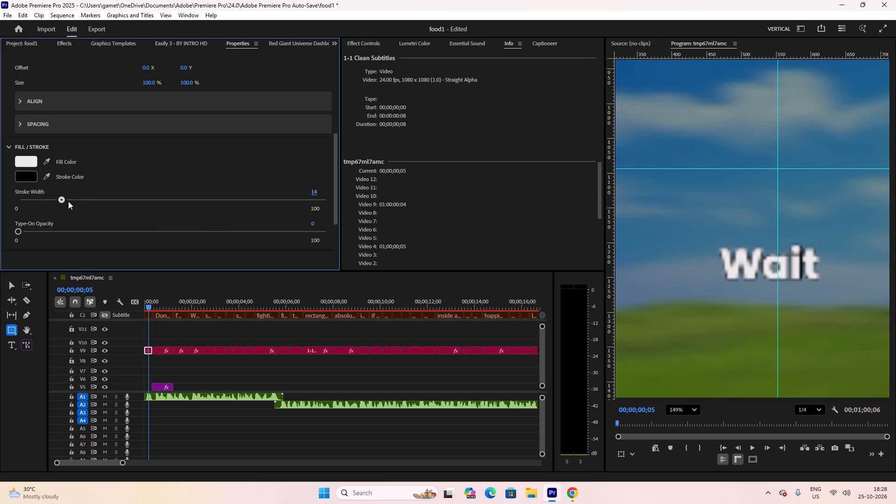
left_click_drag(68, 201, 93, 201)
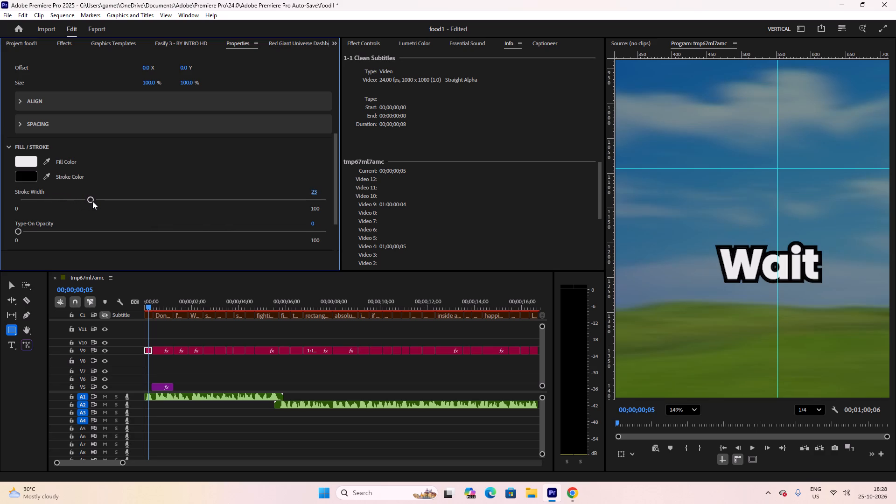
left_click_drag(92, 200, 90, 200)
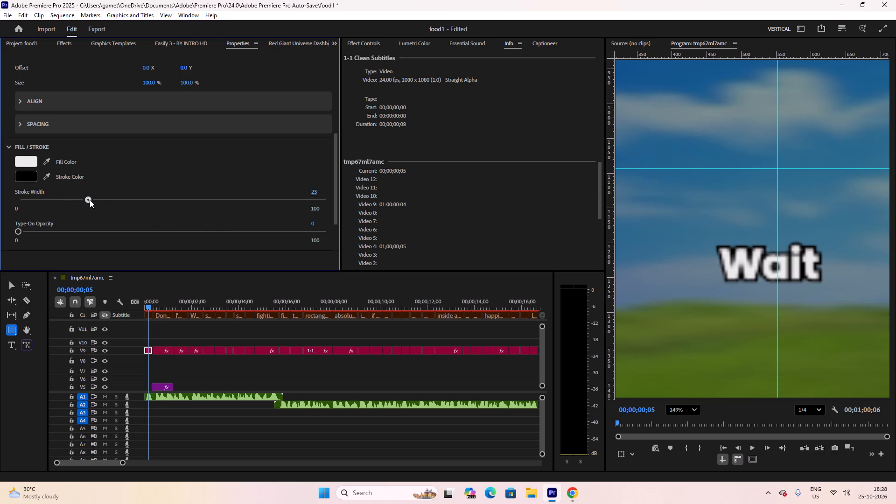
left_click_drag(90, 200, 203, 208)
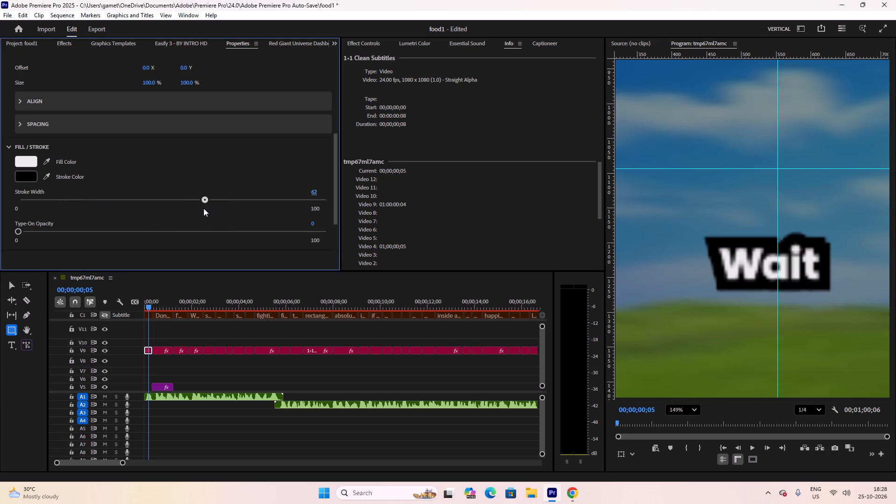
left_click_drag(203, 208, 121, 210)
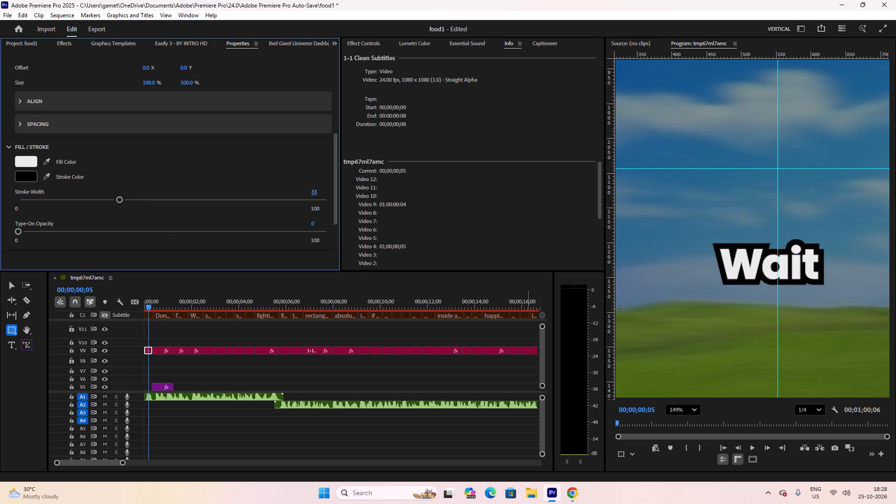
left_click(111, 199)
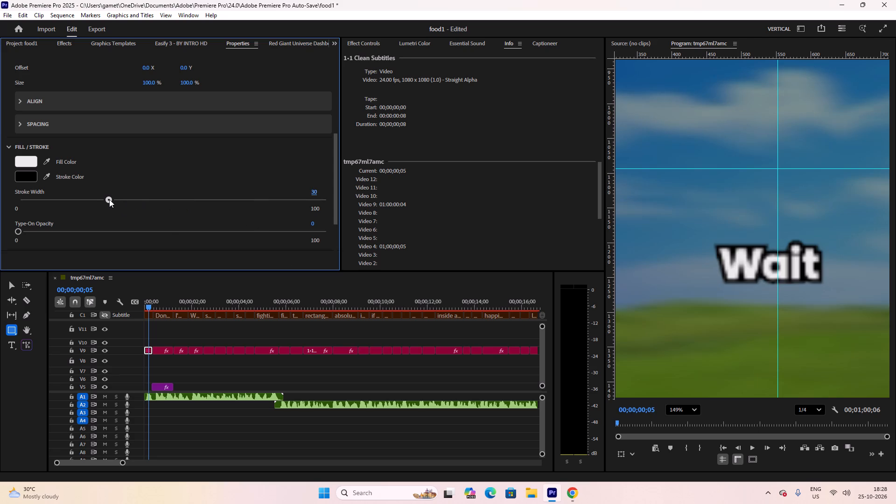
left_click_drag(108, 198, 112, 198)
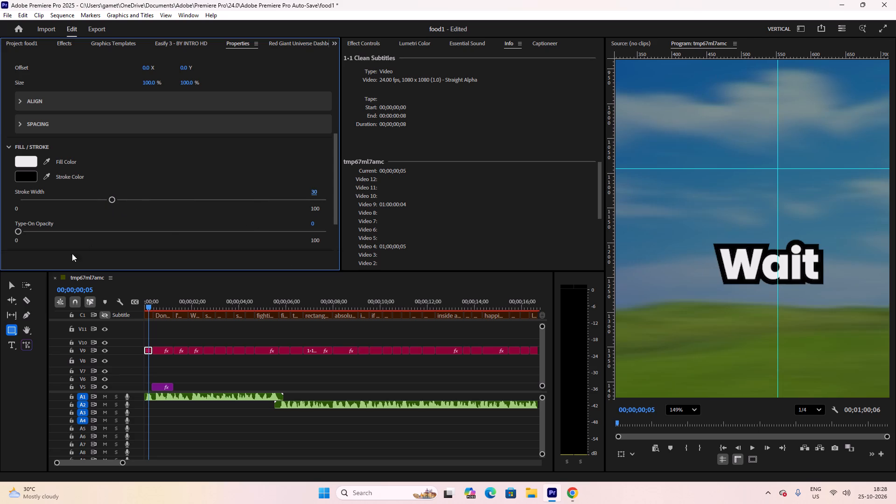
Try different Type-On Opacity values on the "Wait" subtitle, leave it at 39, and play the sequence's opening frames.
left_click_drag(20, 228, 173, 234)
left_click_drag(173, 235, 228, 239)
scroll(188, 220, "down", 2)
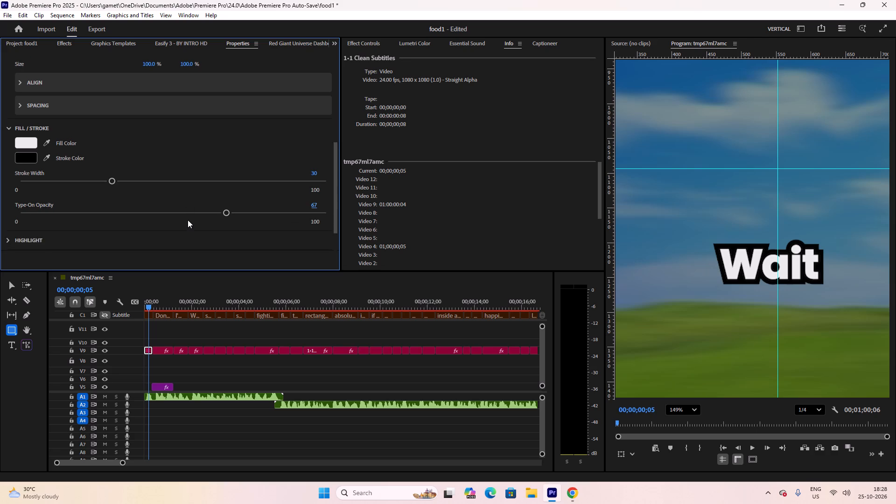
scroll(188, 220, "down", 3)
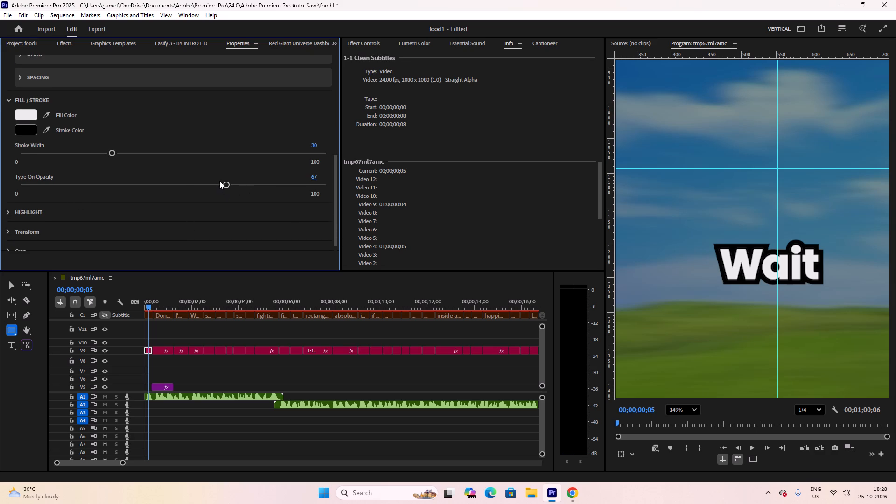
left_click_drag(220, 181, 32, 186)
left_click_drag(32, 182, 12, 182)
left_click_drag(35, 183, 140, 187)
scroll(159, 165, "down", 4, "alt")
scroll(159, 165, "up", 3, "alt")
scroll(155, 163, "down", 4, "ctrl")
scroll(155, 163, "up", 4, "ctrl")
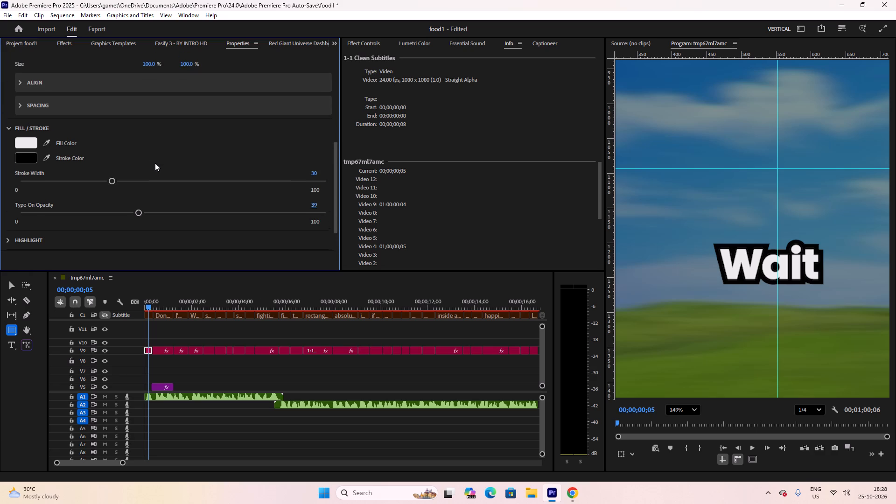
left_click_drag(154, 303, 142, 302)
key("space")
key("space")
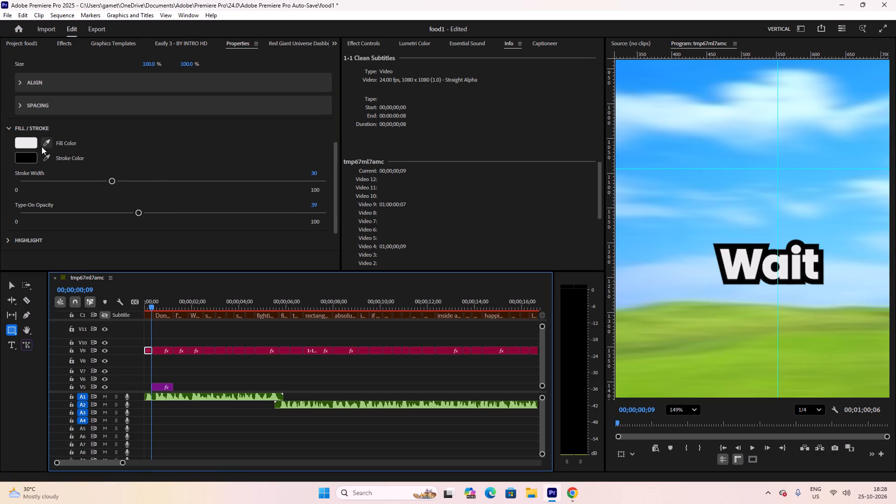
Collapse the Fill / Stroke and Offset groups of the "Wait" subtitle and try to select the Fill / Stroke group.
left_click(73, 158)
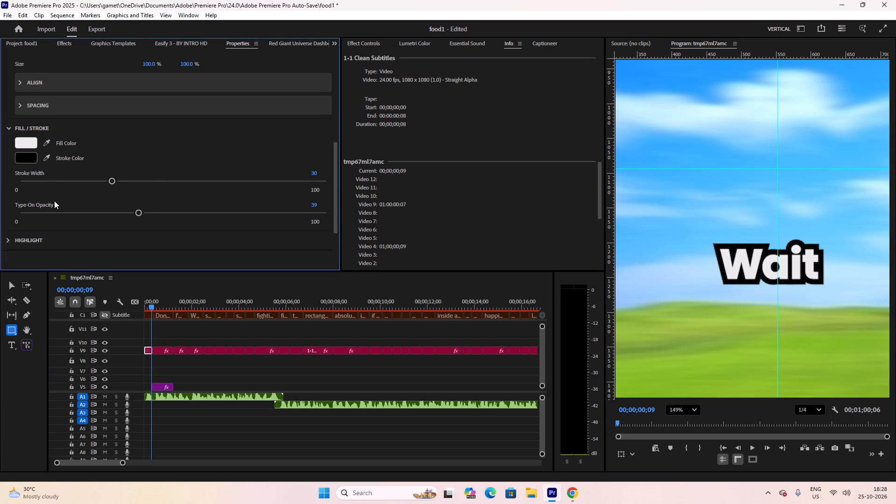
left_click(56, 202)
left_click(32, 173)
left_click(28, 128)
left_click(13, 87)
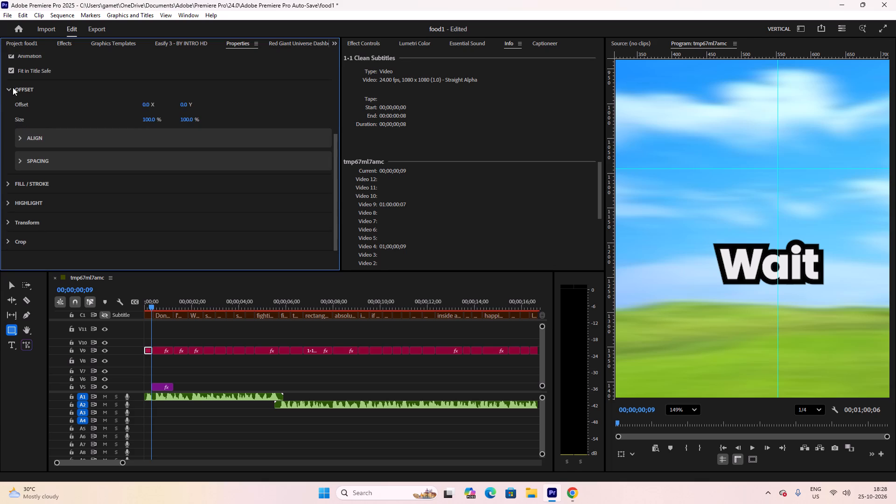
left_click(6, 91)
left_click(14, 88)
left_click(8, 91)
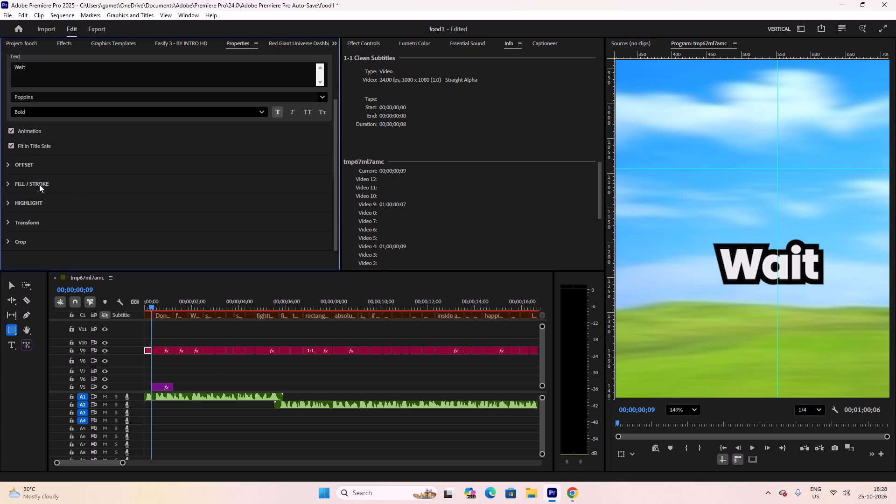
left_click(42, 181)
left_click(20, 179)
left_click(22, 183)
left_click(27, 182)
right_click(27, 182)
Select the V9 subtitles in the second half of the sequence and check which properties they share.
scroll(214, 337, "down", 4, "alt")
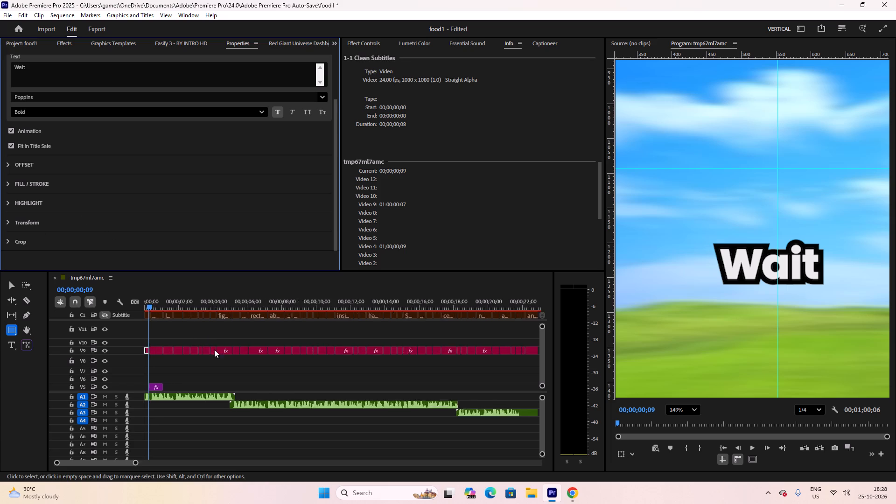
scroll(214, 350, "down", 14, "alt")
left_click_drag(356, 341, 298, 355)
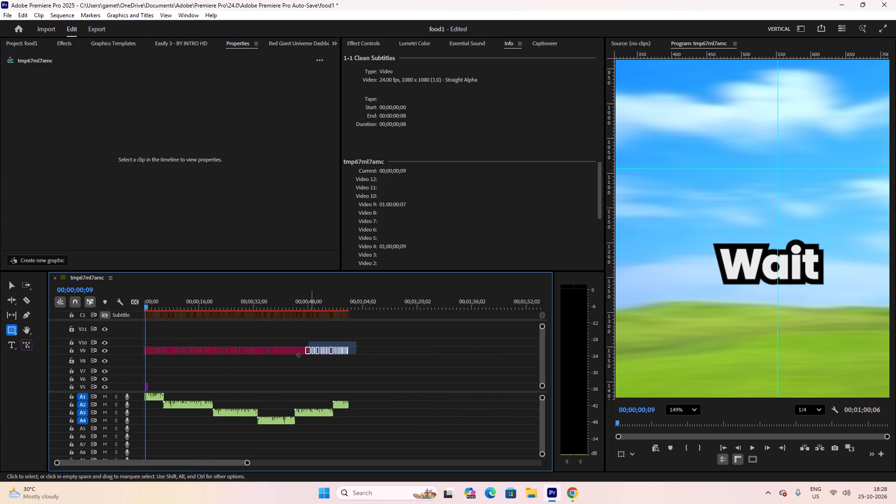
left_click_drag(298, 355, 253, 357)
scroll(61, 150, "down", 5)
scroll(54, 157, "up", 9)
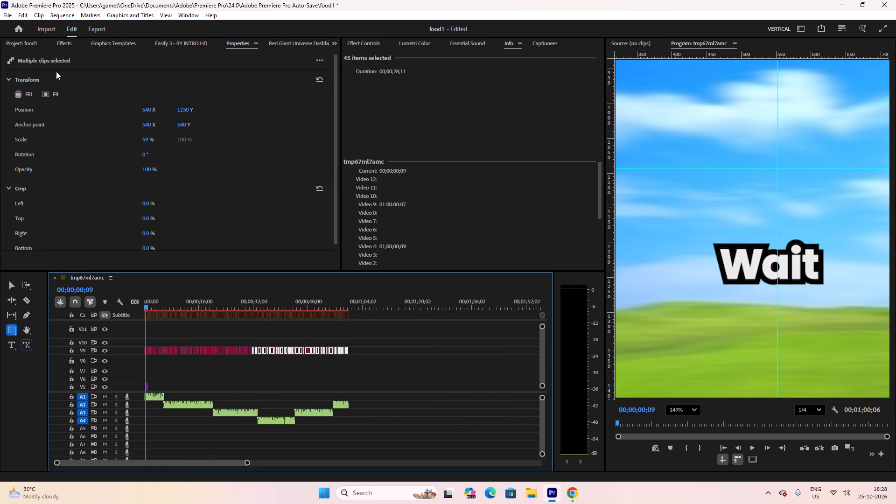
left_click(55, 59)
Select all the V9 subtitles, search the effects for "shado", and apply the Perspective Drop Shadow effect to them.
left_click_drag(374, 343, 168, 352)
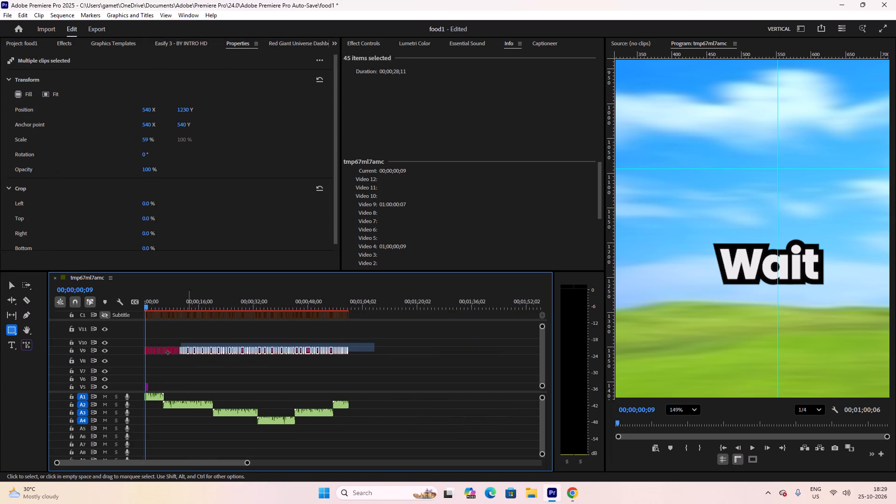
left_click_drag(168, 352, 105, 360)
scroll(61, 132, "down", 4)
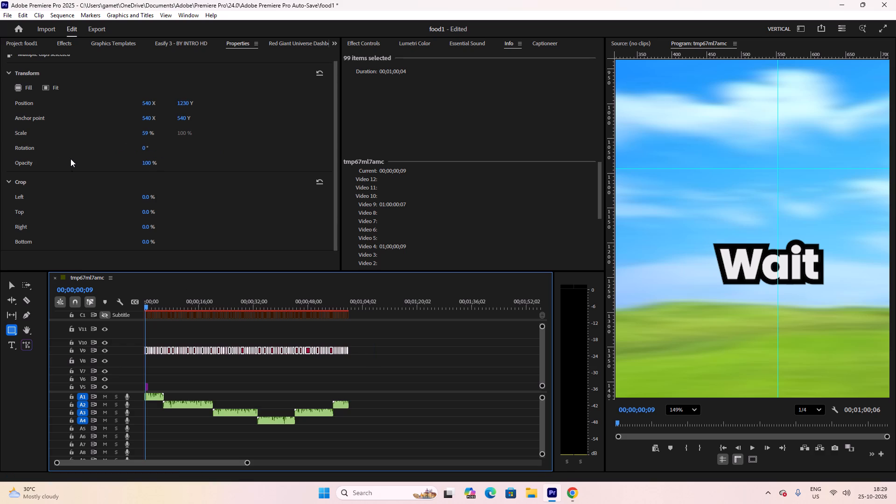
scroll(70, 166, "down", 9)
scroll(73, 196, "up", 6)
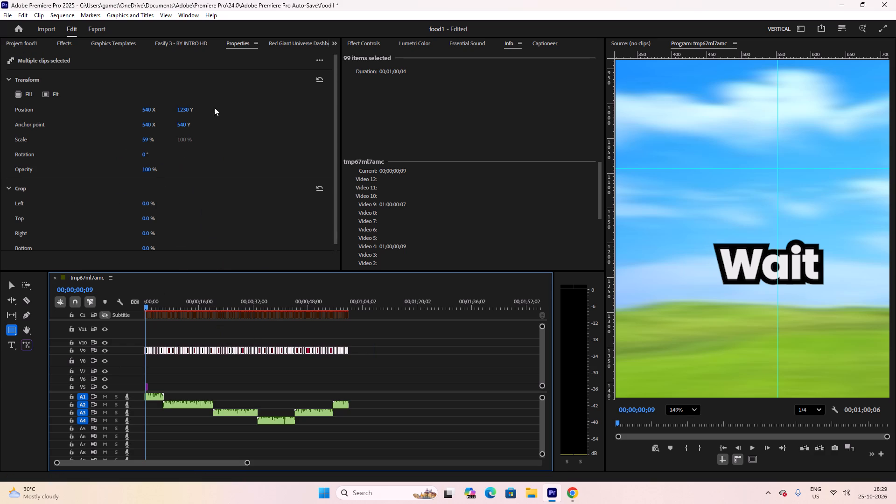
left_click(61, 43)
left_click(51, 60)
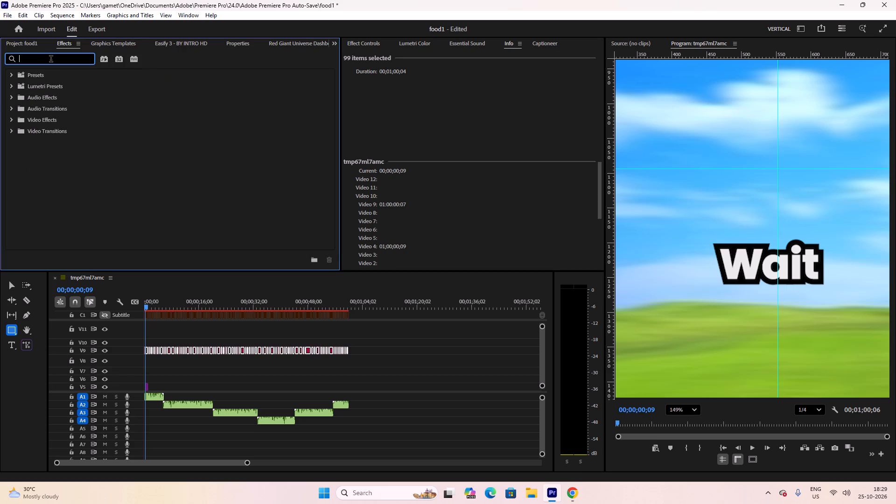
type("shado")
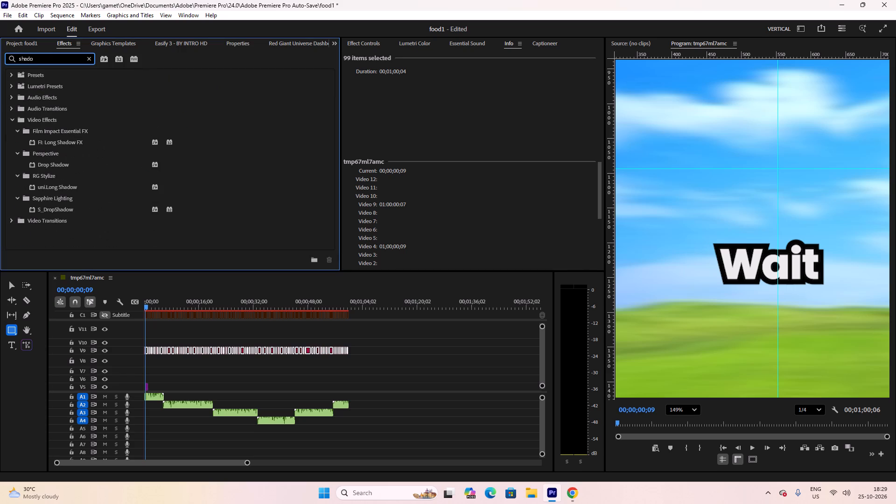
left_click_drag(62, 163, 117, 196)
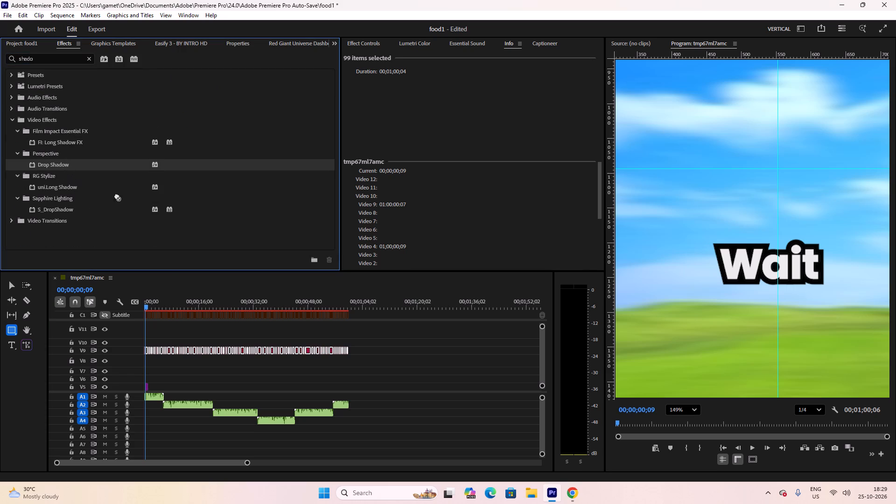
left_click_drag(117, 196, 169, 352)
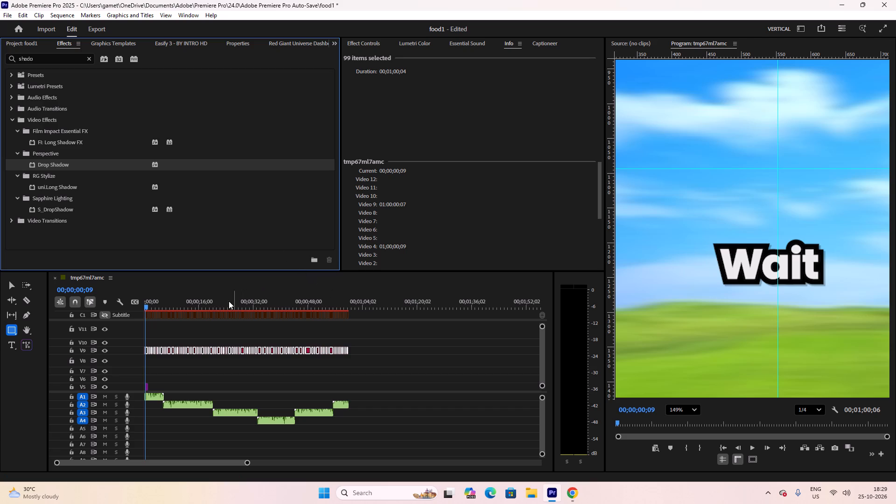
Play the opening captions in short bursts to examine the drop shadow on the V9 subtitles.
key("space")
key("space")
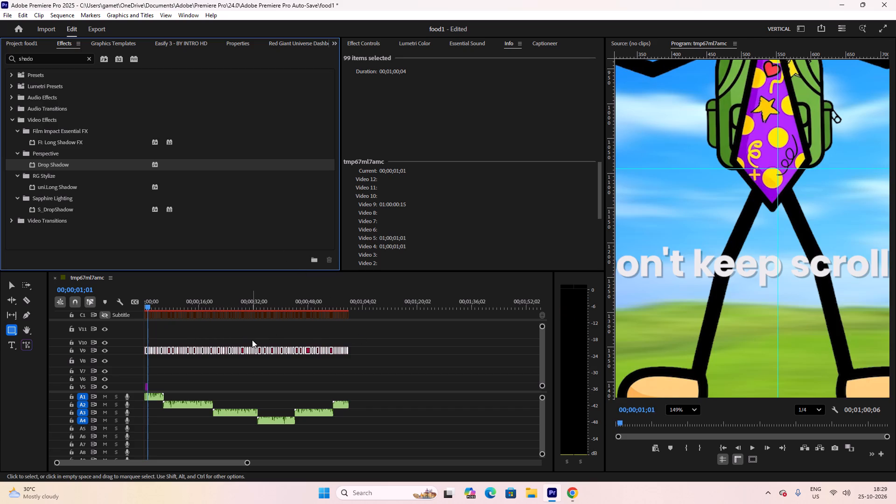
key("space")
key("space")
key("space")
key("space")
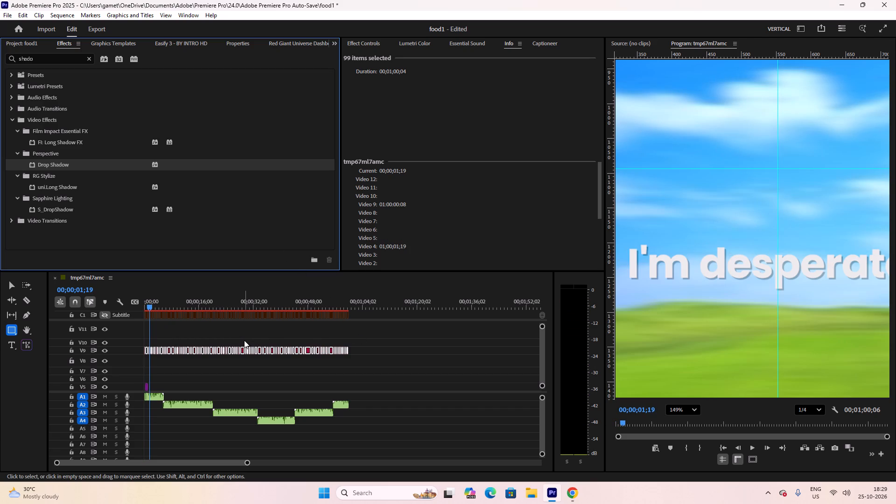
key("space")
key("space")
scroll(721, 285, "down", 5)
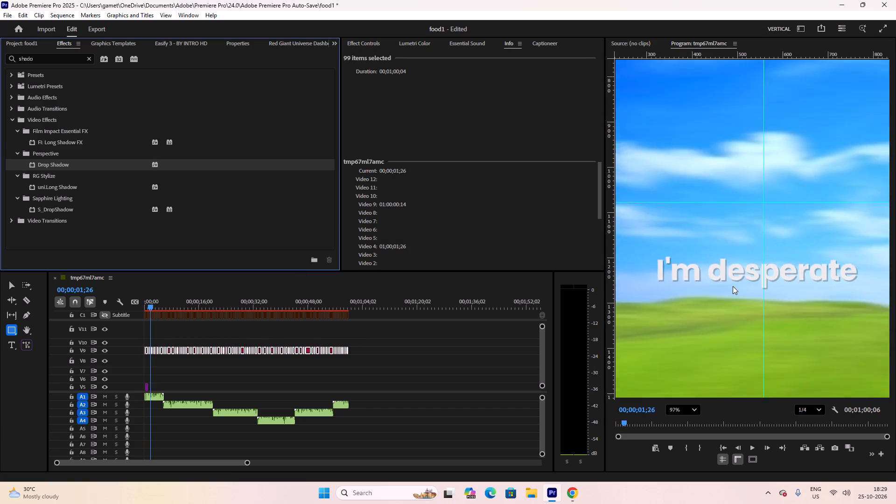
scroll(733, 286, "down", 10)
scroll(720, 285, "up", 6)
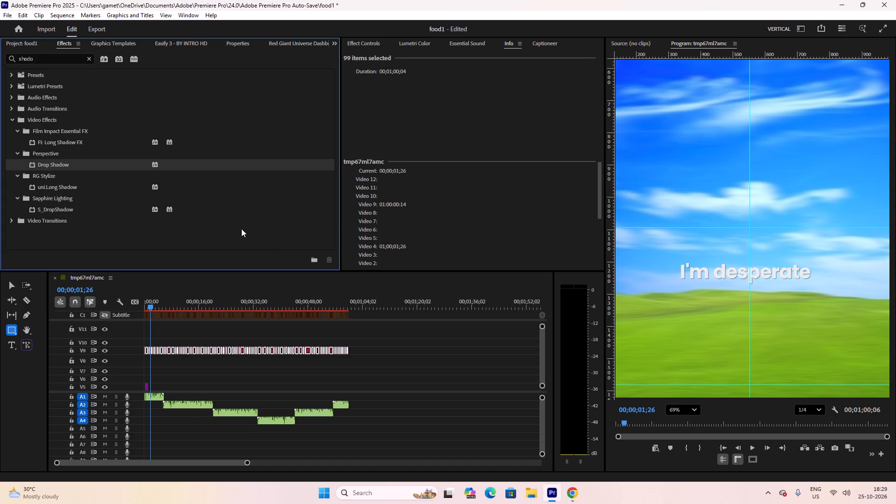
Search the effects for "strock" to look for a stroke effect for the subtitles.
left_click(92, 58)
left_click(64, 59)
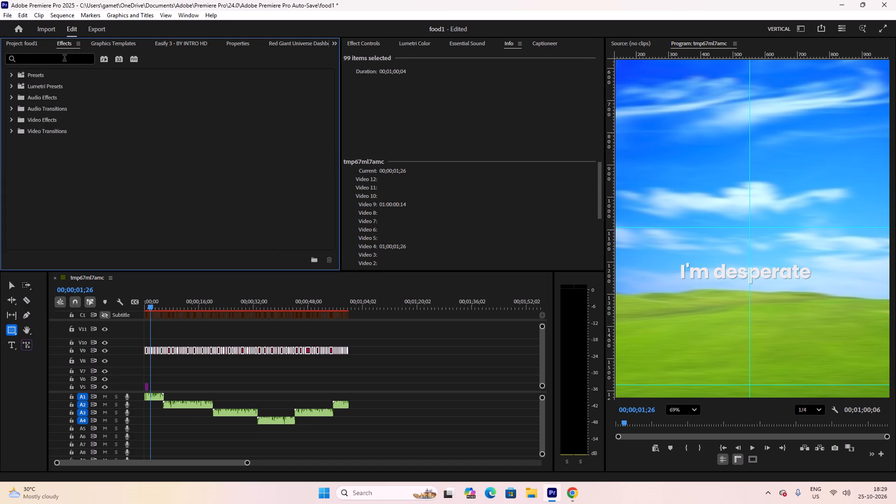
type("str")
key("BackSpace")
type("rr")
key("BackSpace")
type("ock")
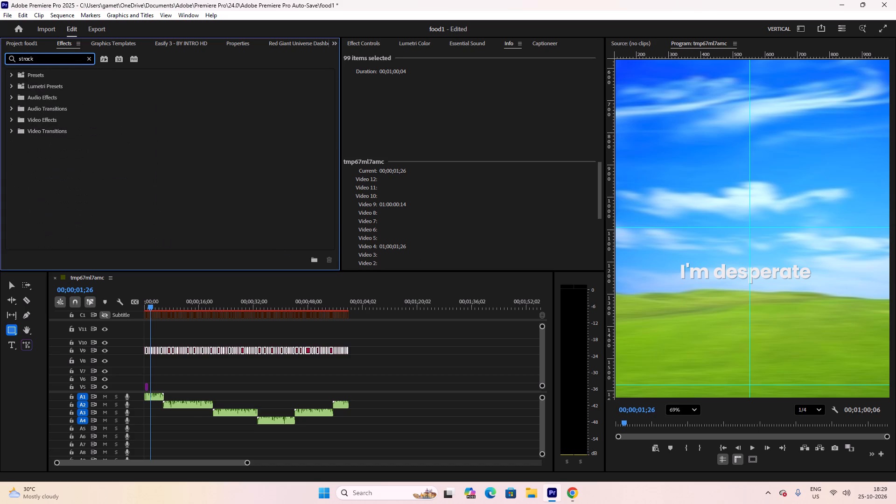
left_click(115, 42)
left_click(65, 42)
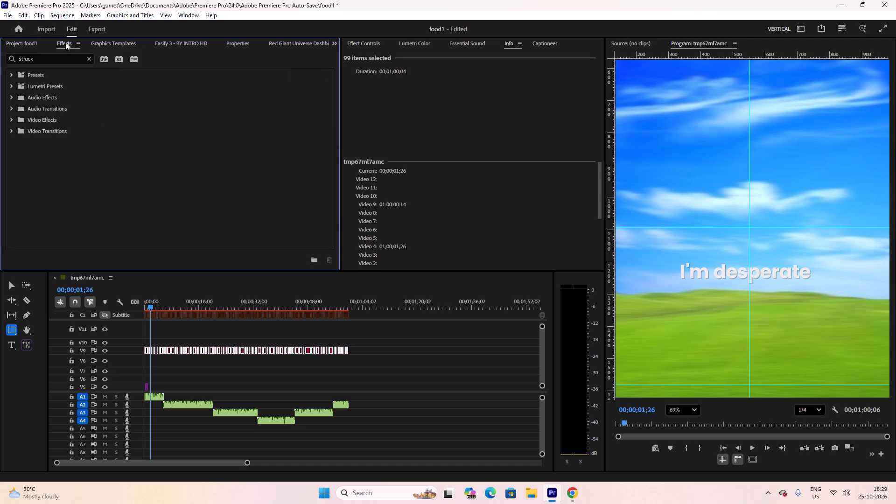
Examine the first V9 subtitle's effect settings, from Motion down to Drop Shadow.
left_click(410, 41)
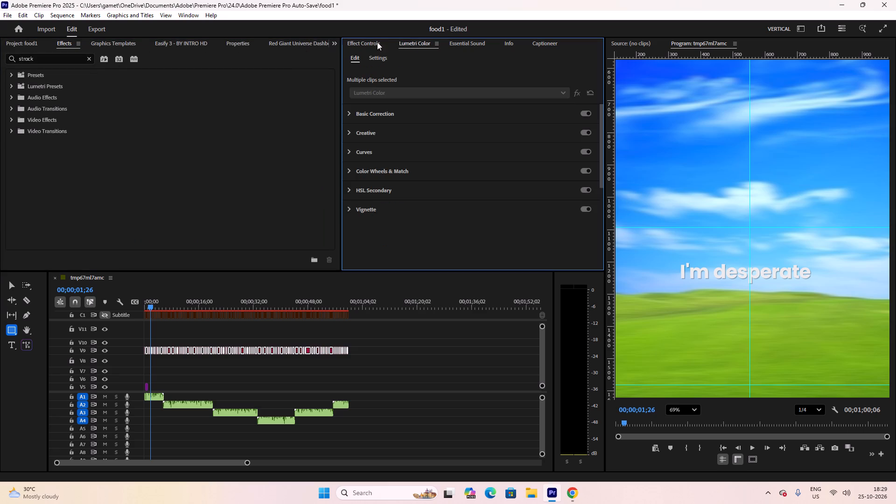
left_click(367, 42)
left_click(388, 61)
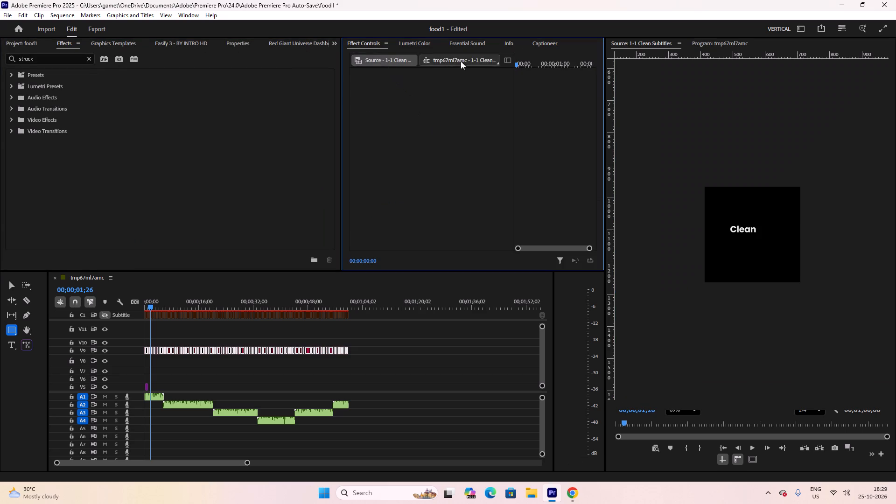
left_click(461, 61)
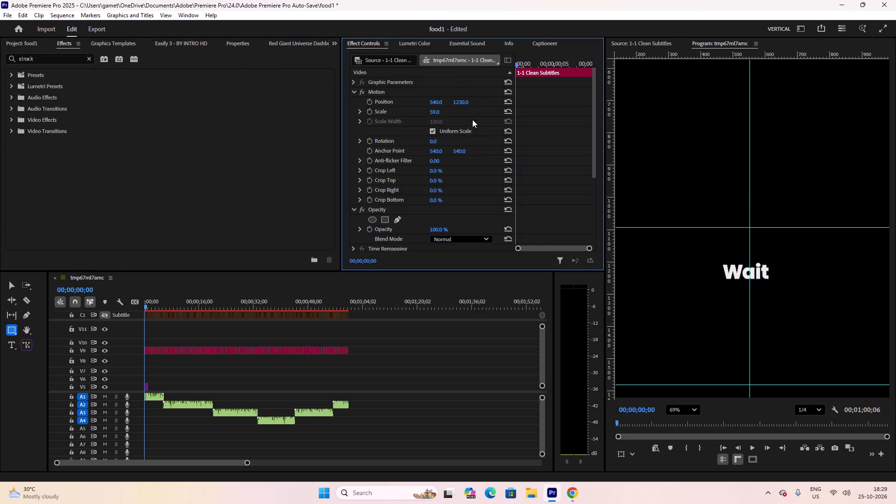
scroll(458, 126, "down", 6)
scroll(459, 125, "up", 9)
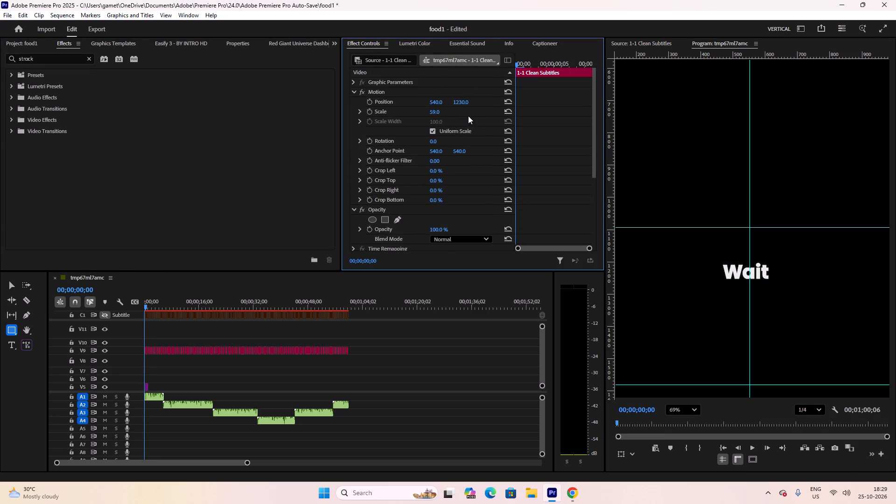
scroll(468, 116, "up", 2)
scroll(462, 129, "down", 14)
Select all the V9 subtitles, check whether their effect settings can be edited together, and deselect them.
left_click_drag(362, 346, 179, 353)
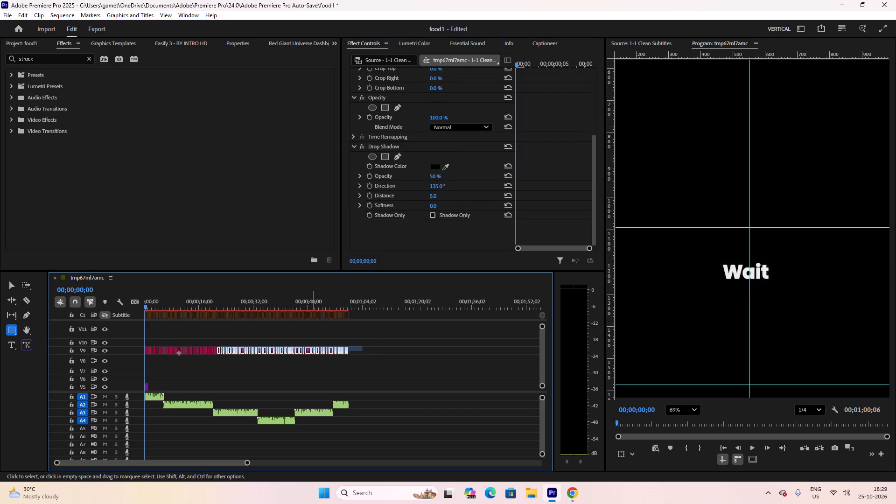
left_click_drag(179, 353, 119, 360)
left_click(430, 125)
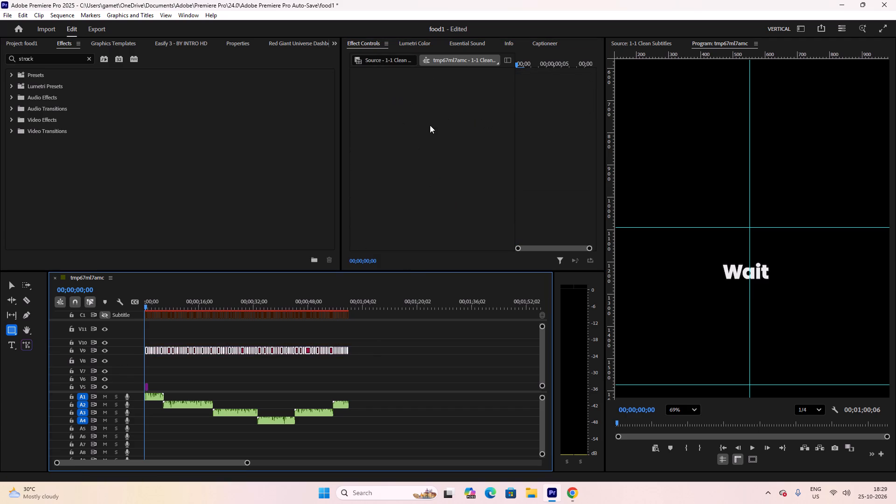
left_click(508, 58)
left_click(589, 58)
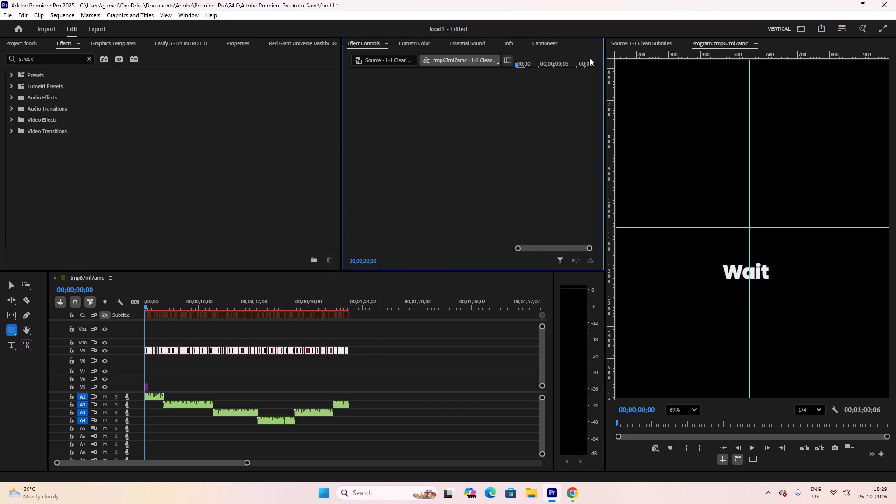
left_click(295, 372)
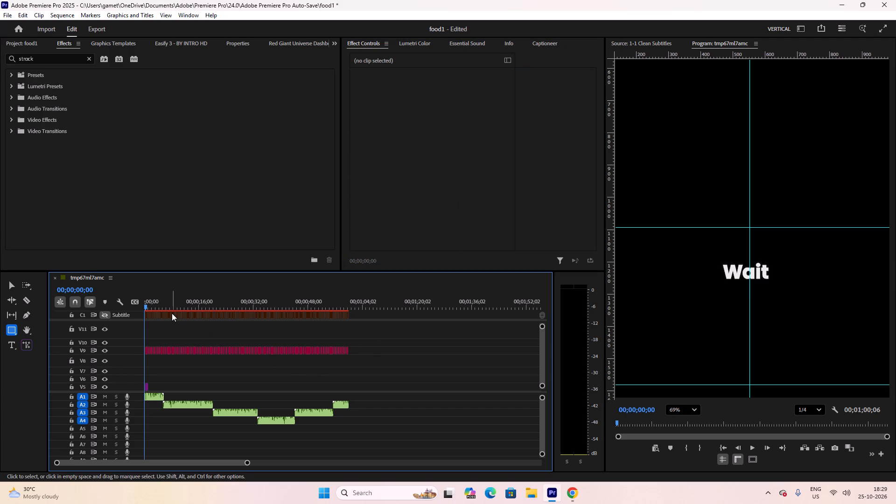
Play the sequence from the start in short bursts and examine the "Don't keep scrolling" subtitle in the full frame.
left_click_drag(161, 306, 140, 307)
key("space")
key("space")
key("space")
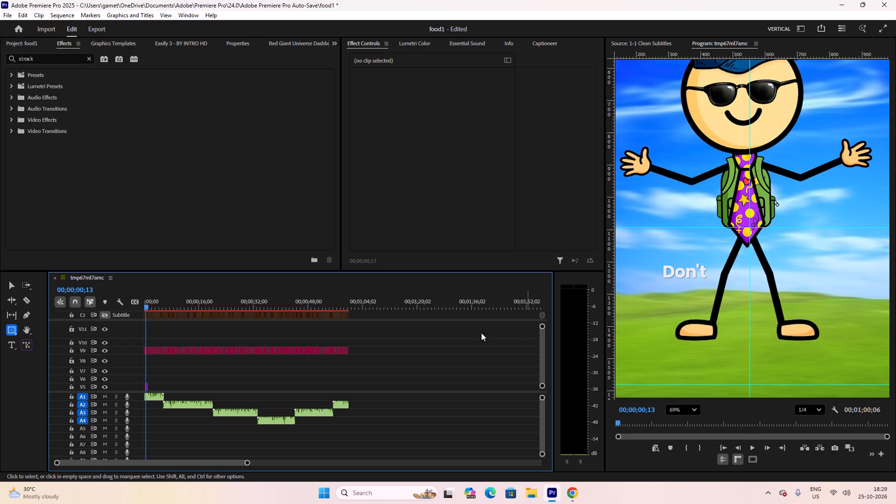
key("space")
key("space")
key("space")
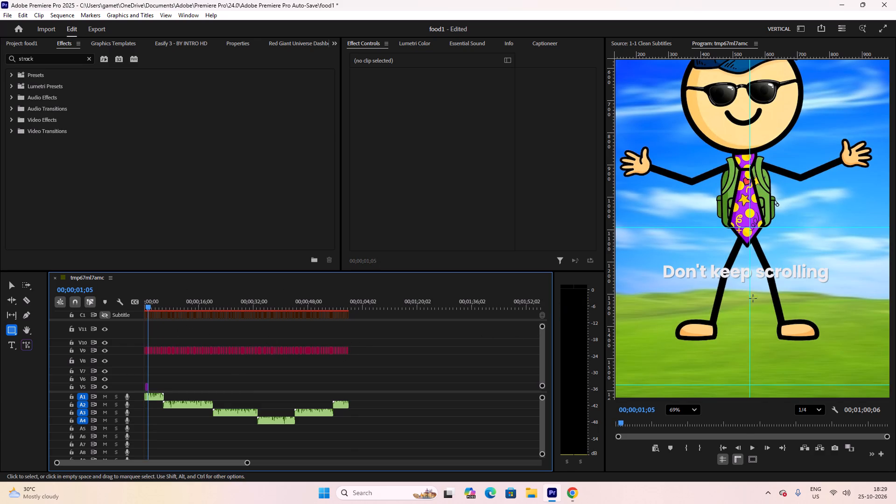
scroll(760, 248, "down", 14)
scroll(775, 257, "up", 6)
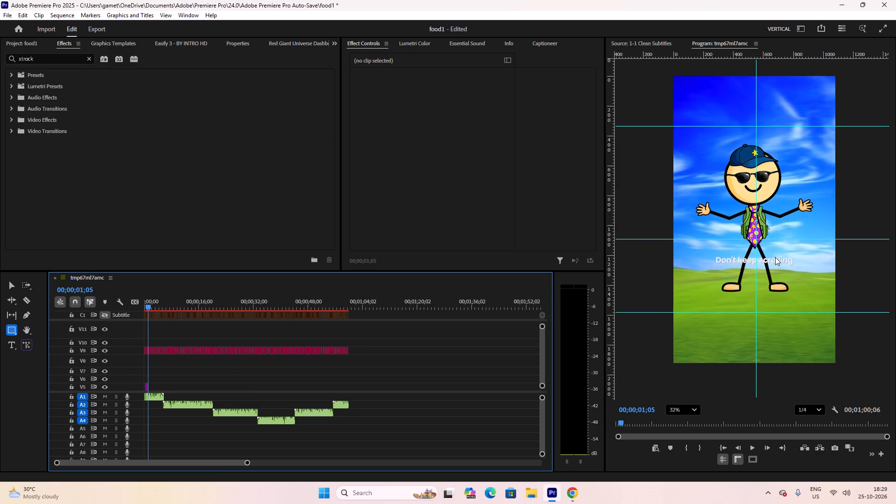
scroll(774, 260, "down", 2)
scroll(182, 358, "up", 15, "alt")
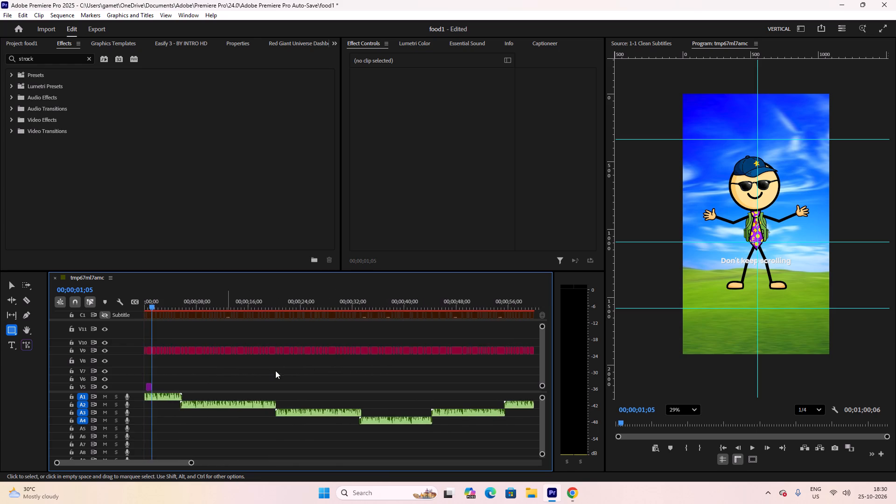
scroll(275, 371, "up", 20, "alt")
scroll(275, 371, "up", 17, "alt")
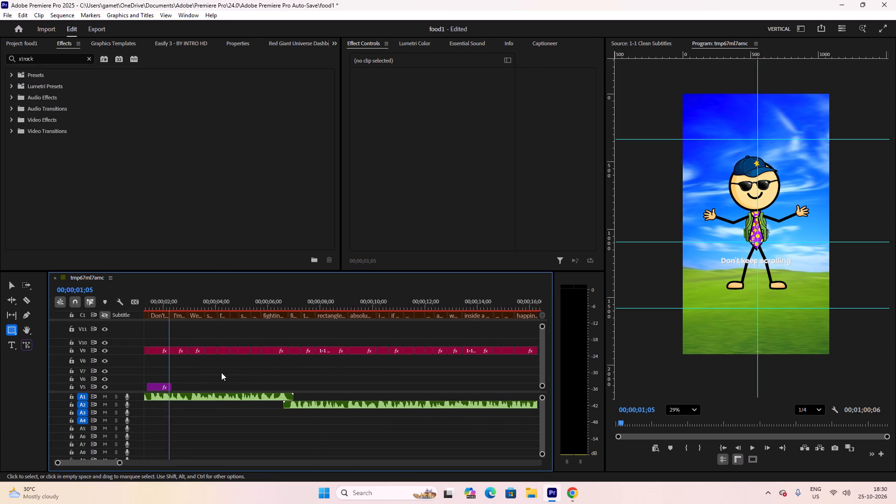
scroll(221, 372, "up", 12, "alt")
left_click_drag(170, 308, 139, 313)
key("space")
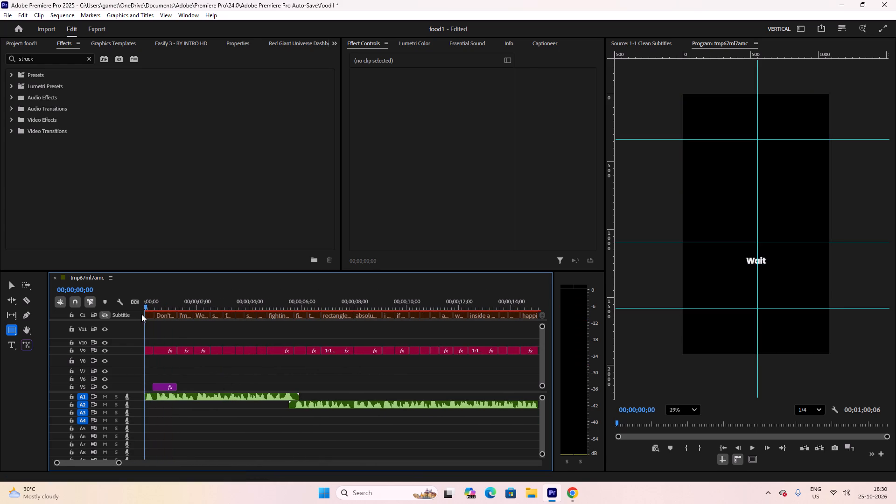
key("space")
key("space")
key("space")
key("space")
key("space")
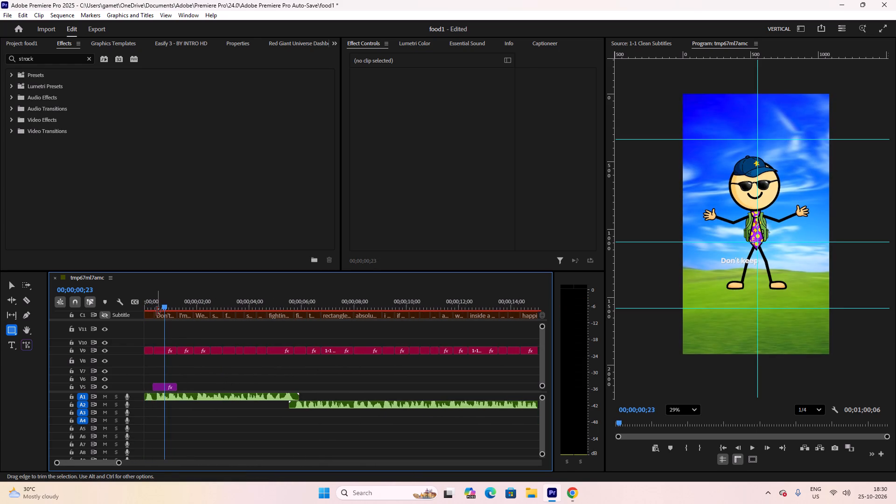
key("space")
key("space")
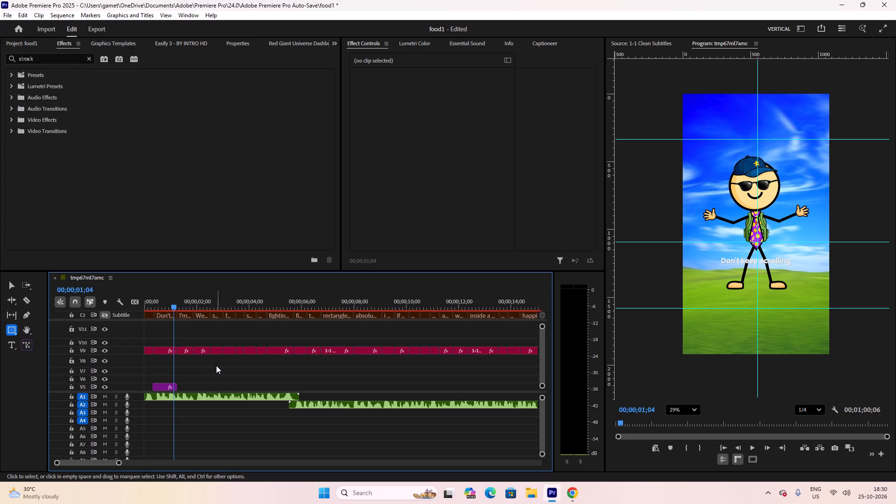
Replace the "Don't keep scrolling" subtitle on V9 with the Captioneer 1-1 Obviously Subtitles template.
scroll(177, 362, "up", 3, "alt")
scroll(176, 362, "up", 9)
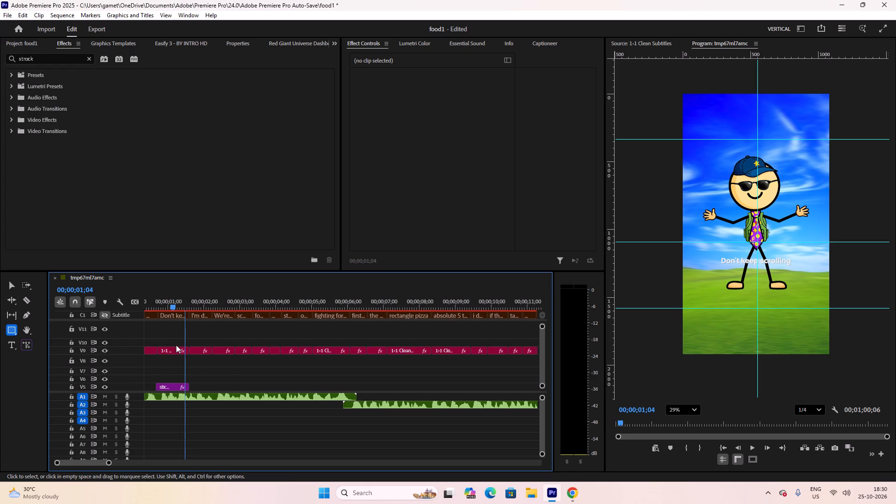
left_click(172, 346)
left_click(175, 349)
left_click_drag(184, 298, 173, 299)
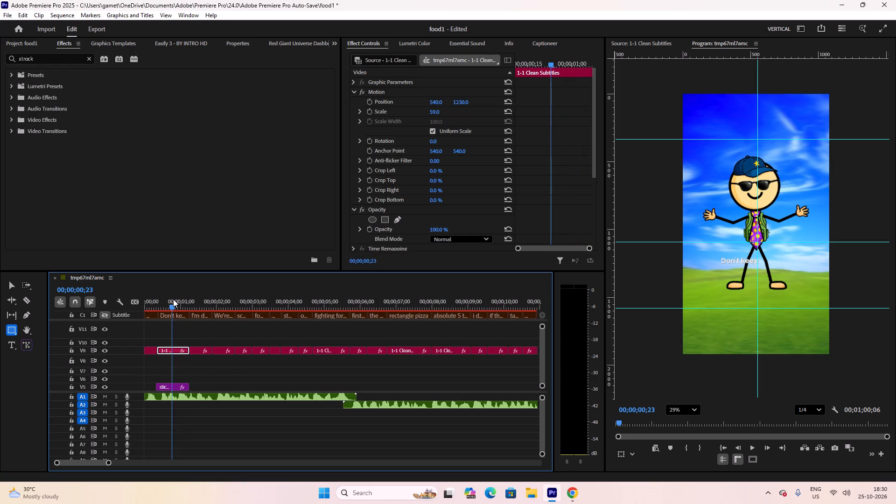
left_click_drag(173, 299, 178, 300)
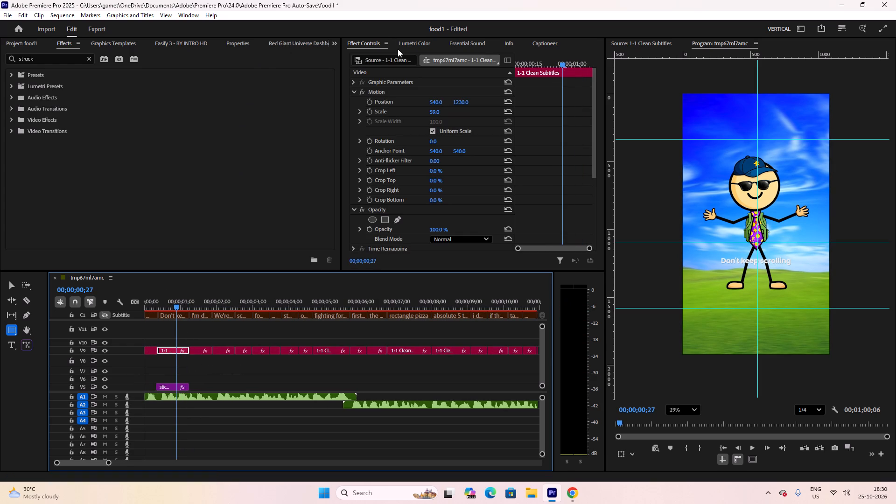
left_click(544, 40)
scroll(462, 183, "up", 9)
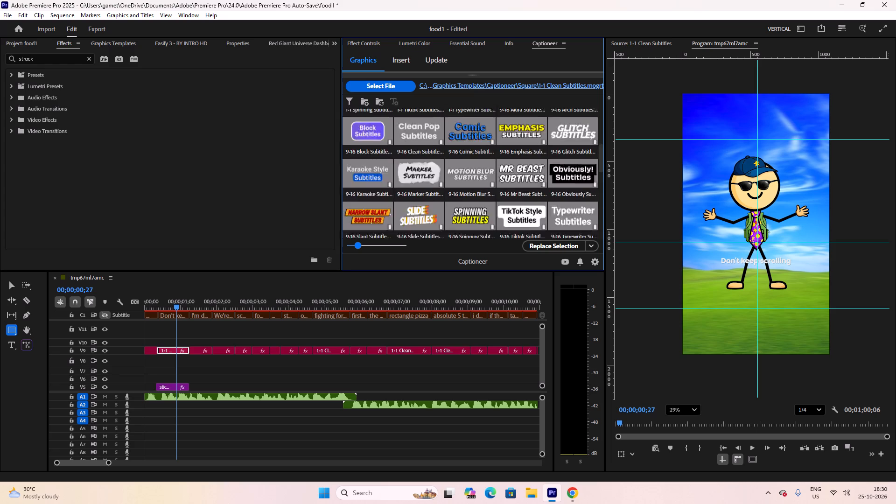
left_click(469, 169)
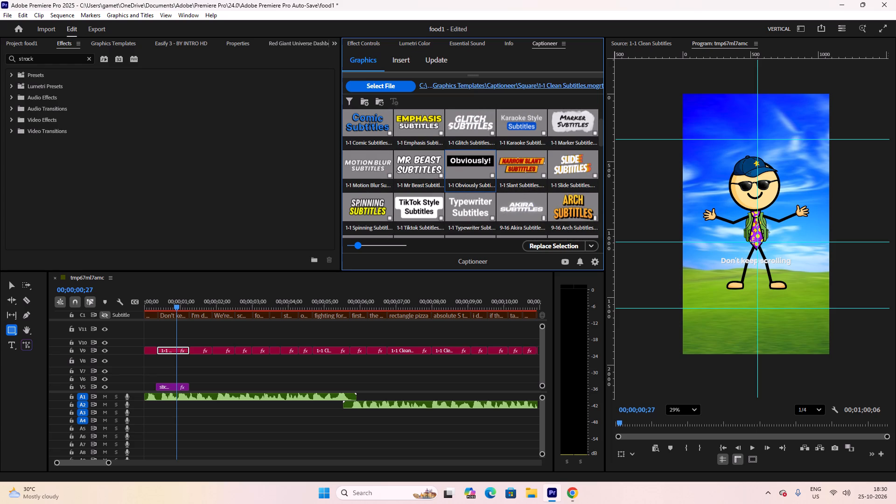
left_click(564, 246)
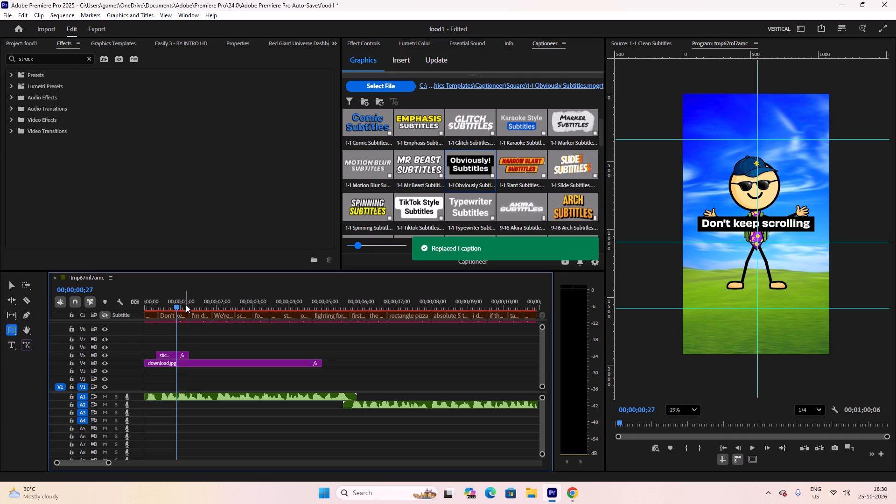
Play the sequence's opening repeatedly to review the restyled "Don't keep scrolling" caption against its neighbouring subtitles.
left_click_drag(178, 307, 147, 310)
key("space")
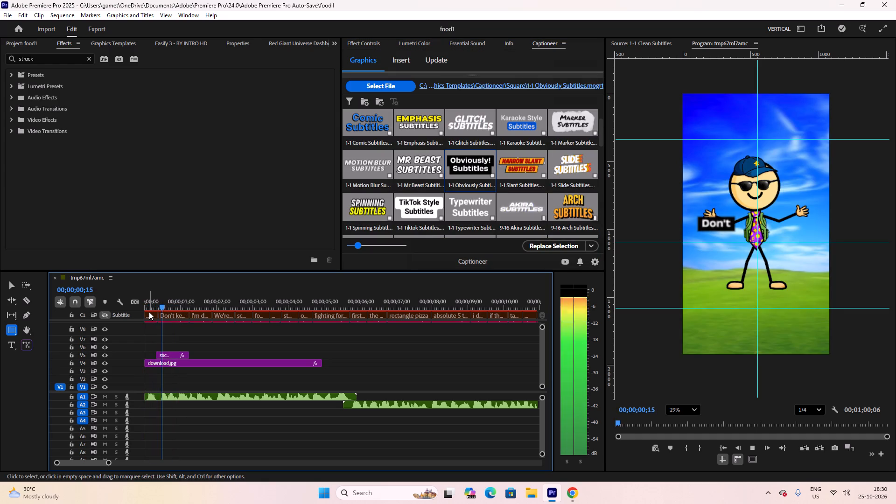
key("space")
key("space")
key("space")
key("space")
key("space")
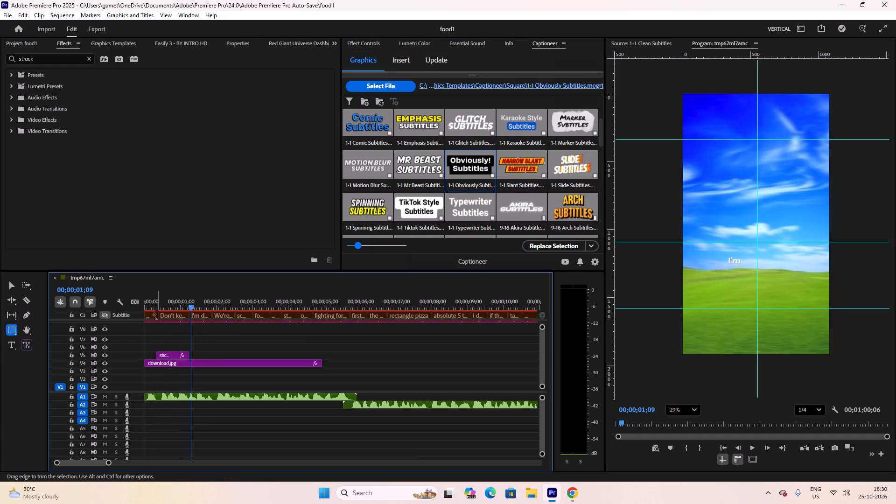
key("space")
key("space")
key("space")
key("space")
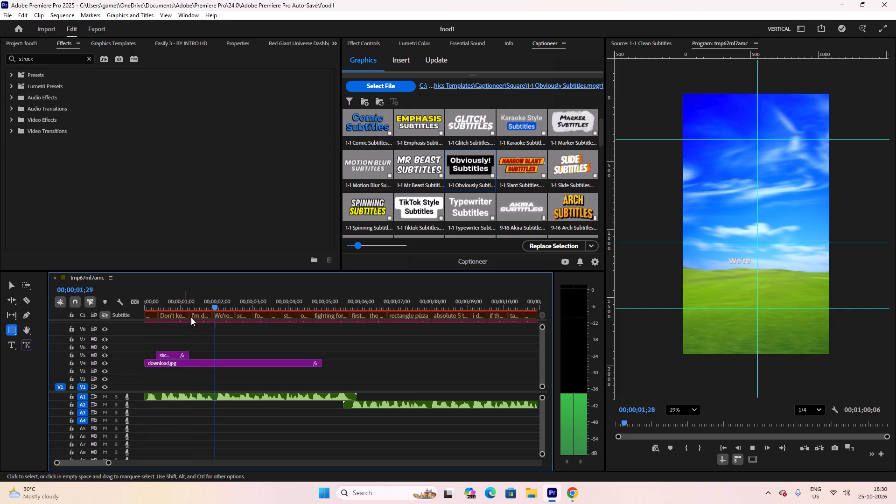
left_click_drag(189, 310, 163, 315)
left_click_drag(166, 306, 160, 306)
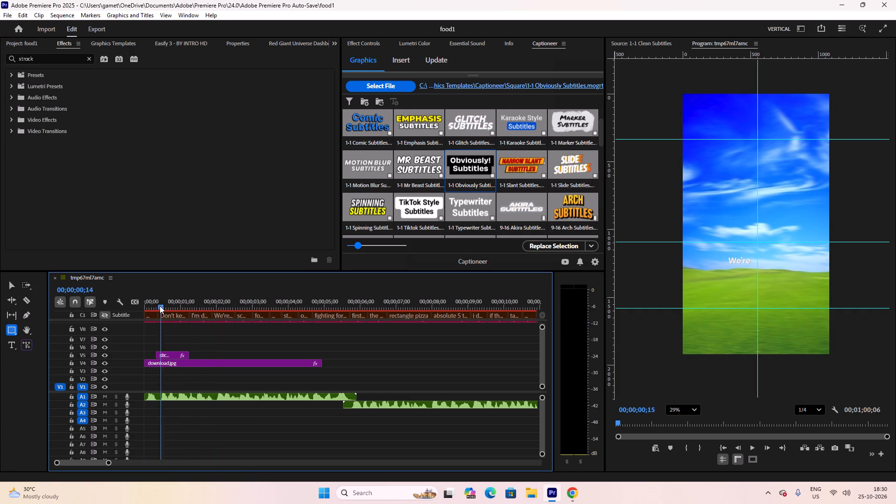
left_click_drag(160, 306, 153, 306)
key("space")
key("space")
key("space")
key("space")
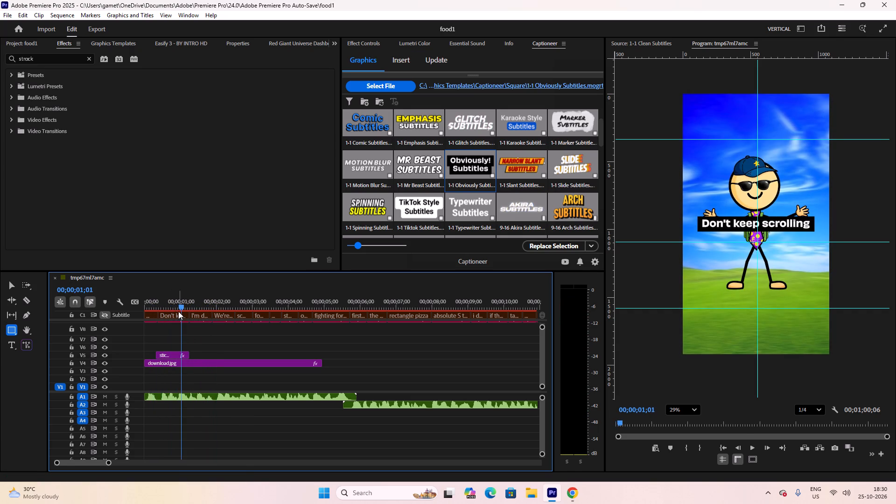
key("space")
key("space")
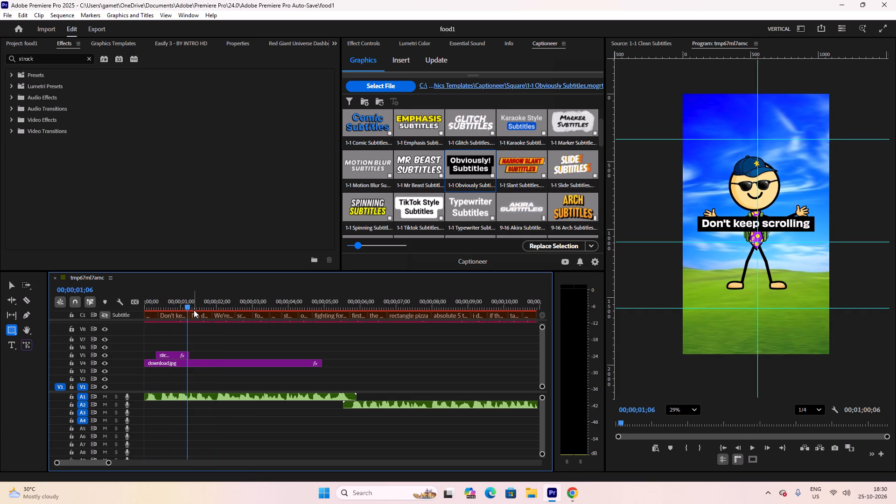
Replay the sequence's opening in short bursts to review the "Don't keep scrolling" caption over the stickman.
left_click_drag(184, 306, 137, 307)
key("space")
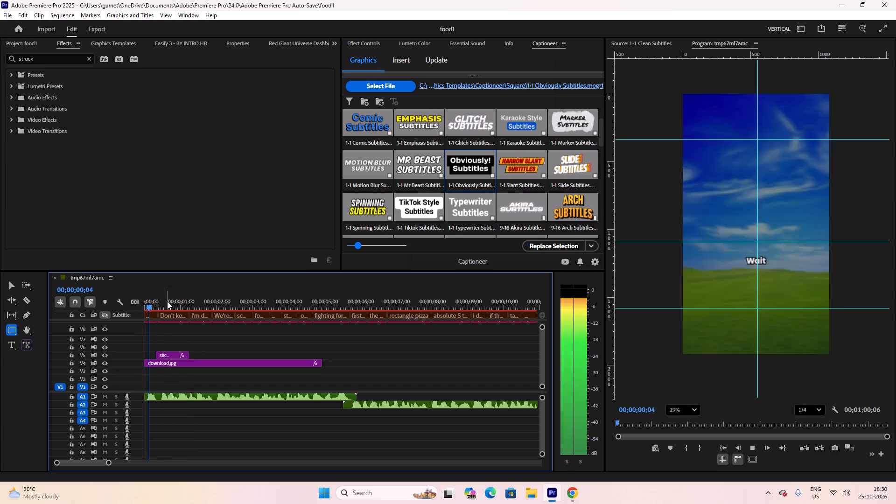
key("space")
left_click_drag(163, 306, 179, 311)
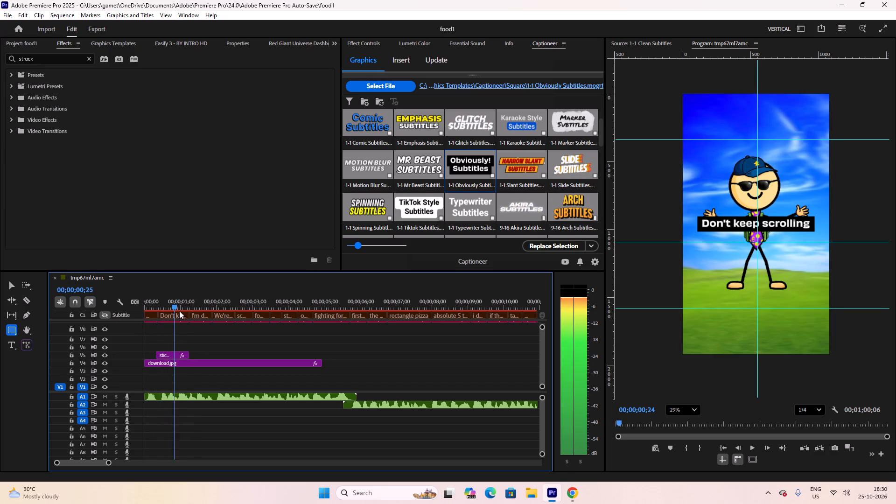
left_click_drag(179, 311, 189, 312)
left_click_drag(176, 306, 152, 307)
key("space")
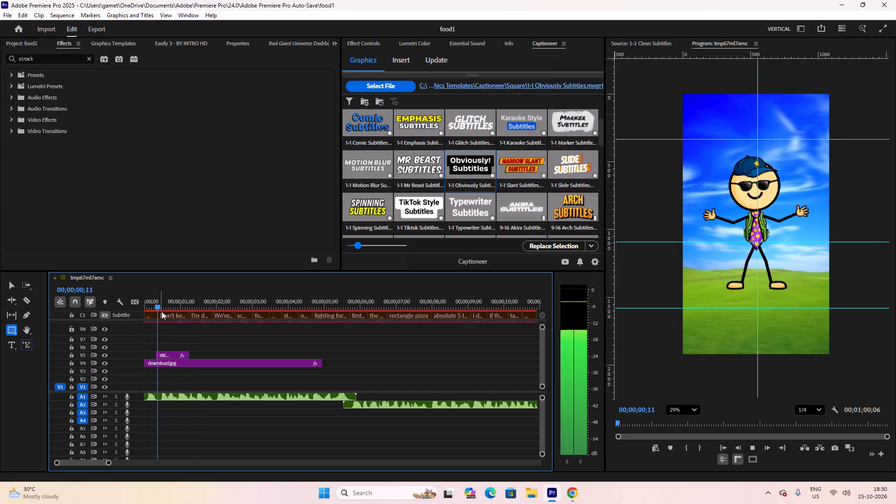
key("space")
Extend the stickman-14-sunglasses-backpack clip on V5 so it ends at about 00;00;02;19.
left_click(169, 350)
left_click(169, 351)
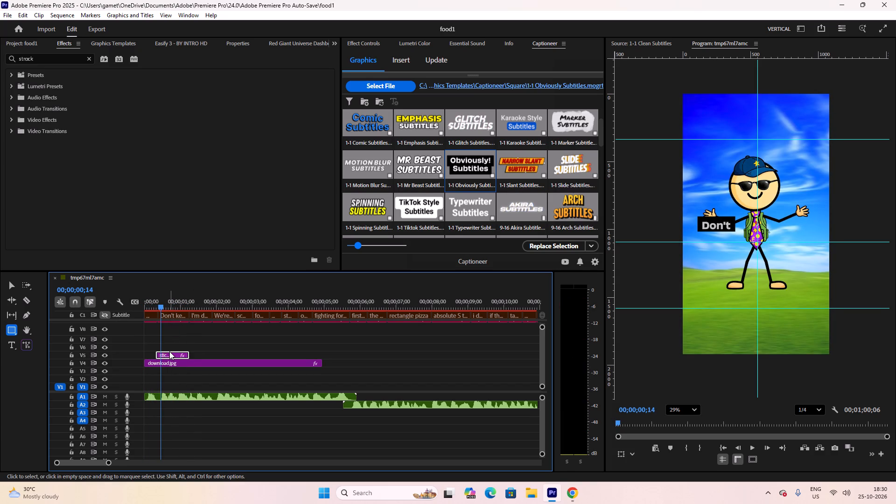
left_click_drag(189, 357, 238, 357)
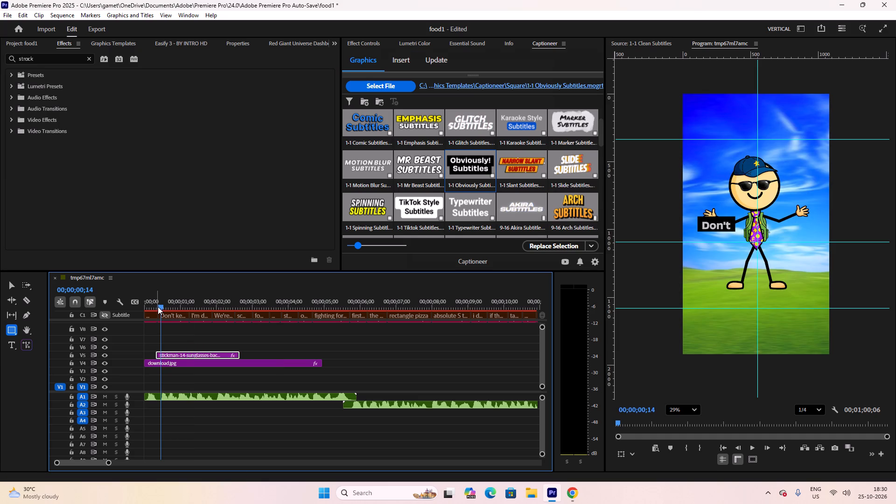
At 00;00;00;15, enable keyframes on the V5 stickman clip's Motion Position, Scale and Rotation and its Opacity.
left_click(183, 354)
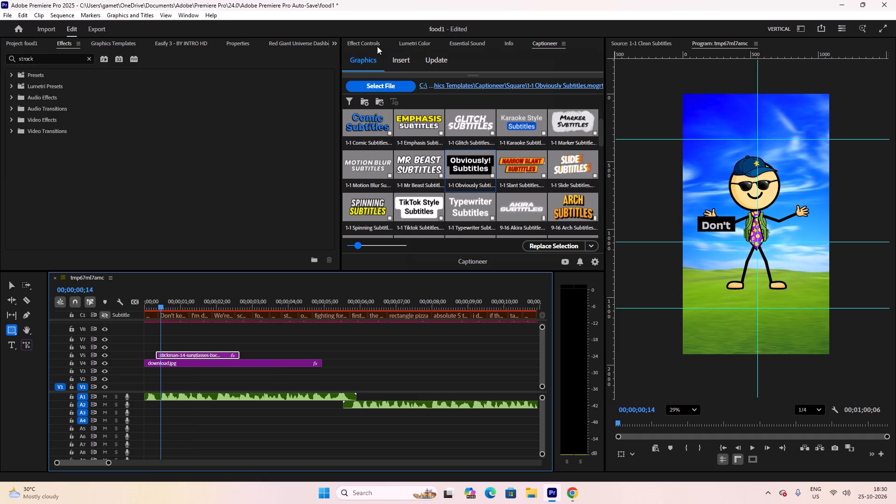
left_click(377, 46)
scroll(476, 180, "up", 2)
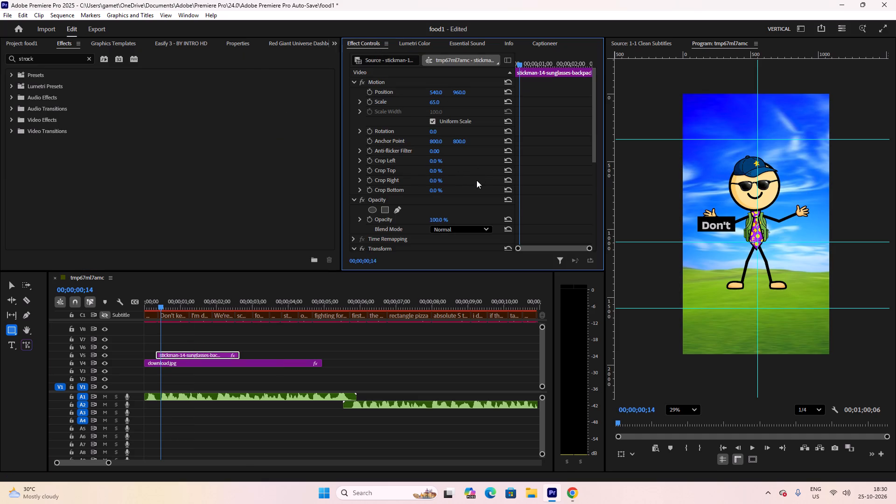
scroll(476, 180, "up", 2)
scroll(481, 185, "down", 5)
scroll(483, 191, "up", 9)
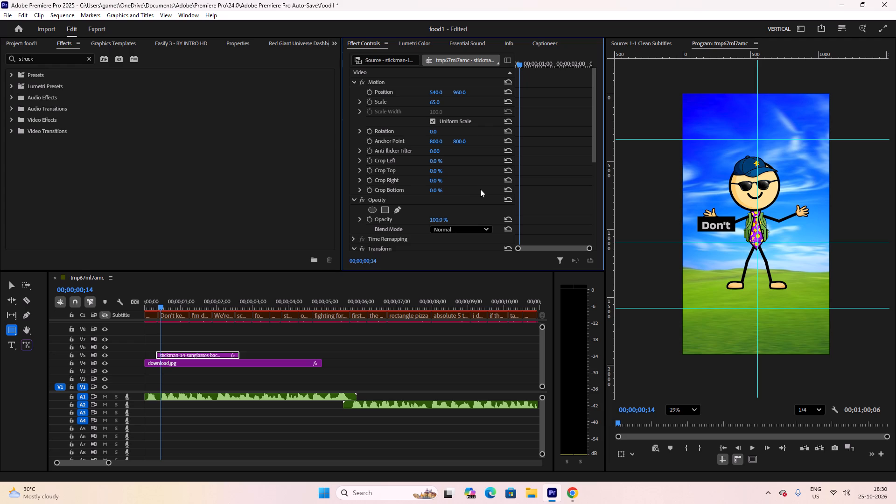
scroll(462, 188, "up", 3)
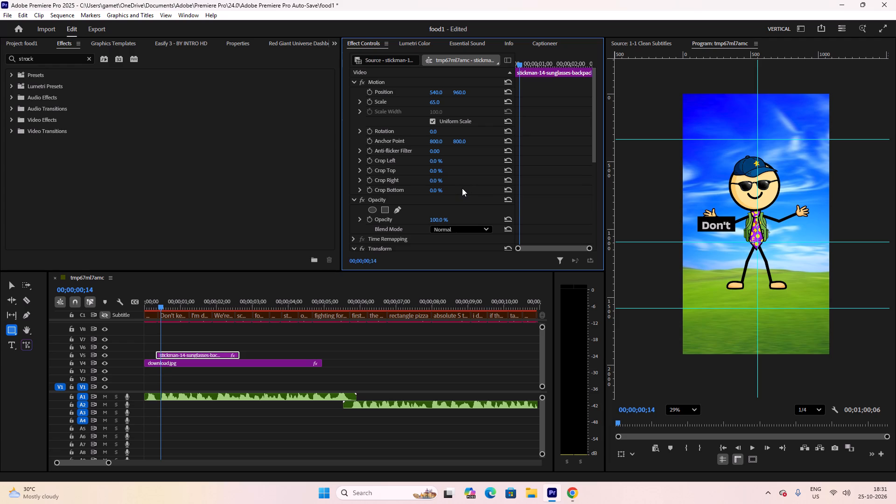
scroll(464, 185, "down", 5)
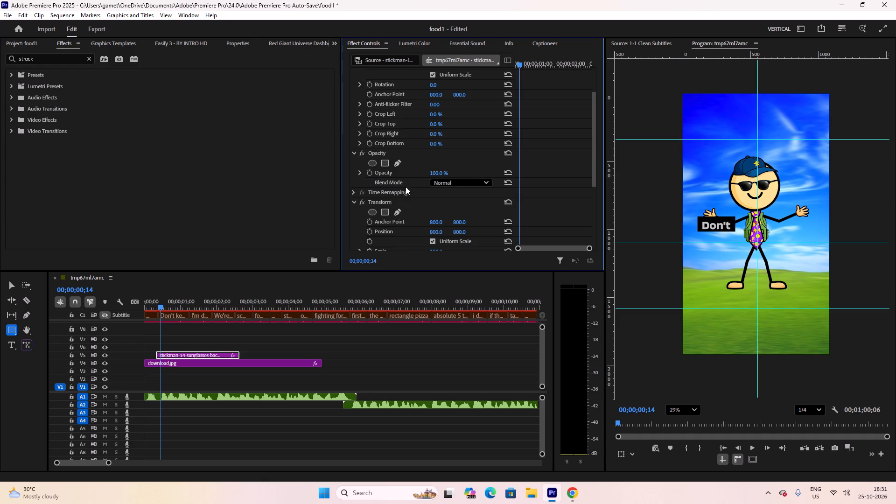
scroll(414, 189, "up", 8)
left_click(365, 104)
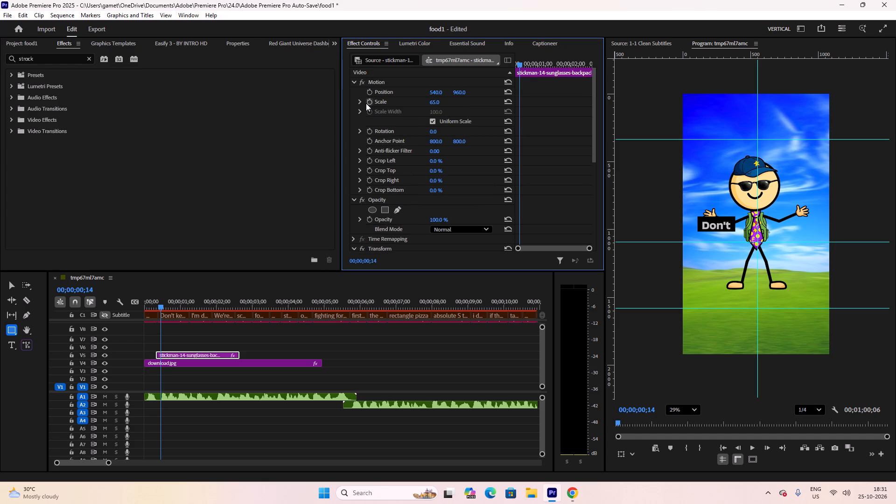
scroll(222, 286, "up", 13, "alt")
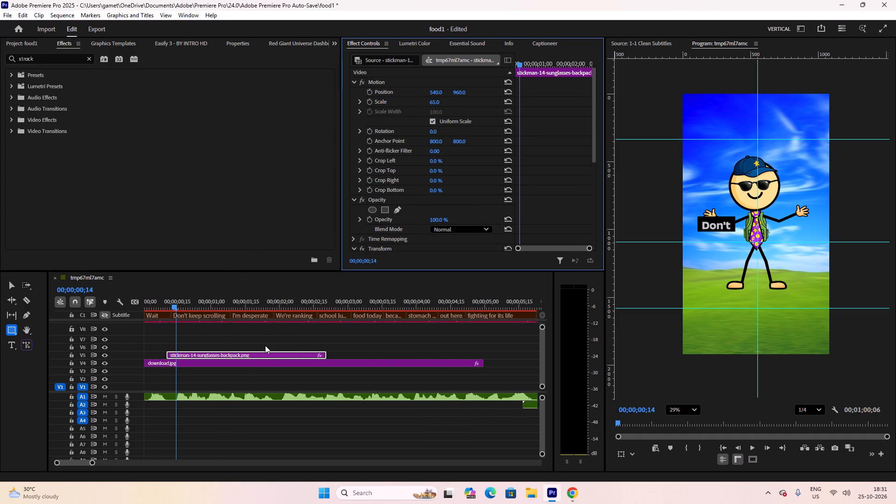
scroll(265, 345, "up", 4, "alt")
left_click(176, 305)
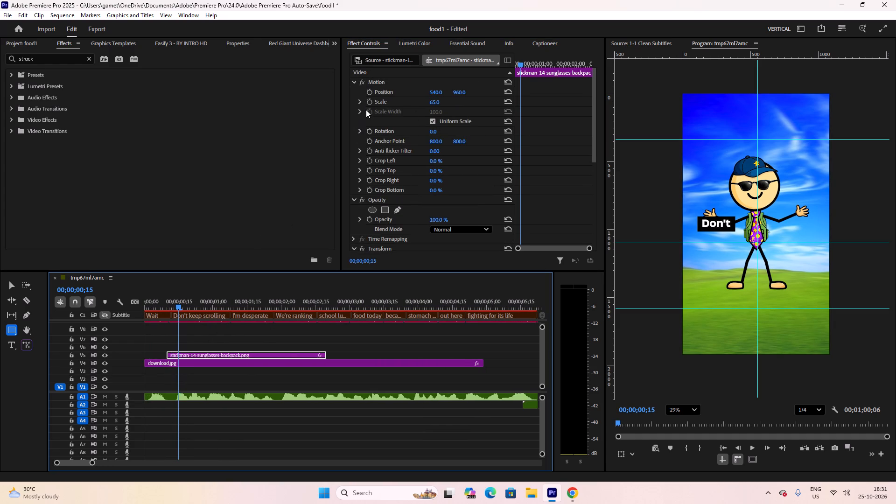
left_click(368, 105)
left_click(370, 92)
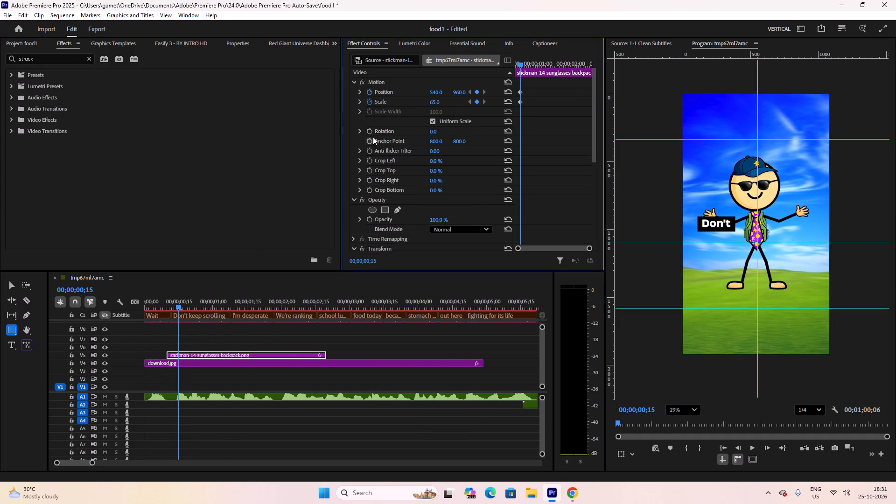
left_click(371, 131)
scroll(367, 216, "down", 3)
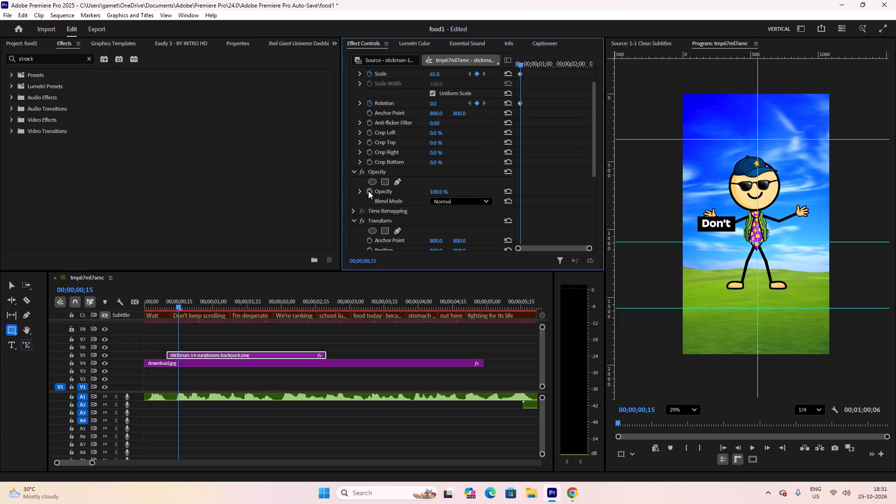
left_click(368, 191)
At 00;00;00;15, enable keyframes for Position, Scale, Rotation and Opacity in the stickman's Transform effect.
scroll(357, 222, "down", 5)
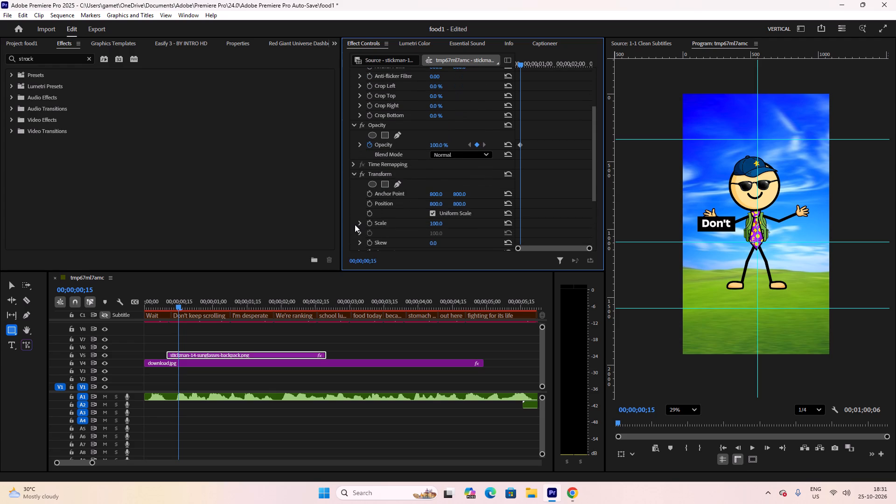
scroll(355, 224, "up", 4)
scroll(355, 224, "down", 11)
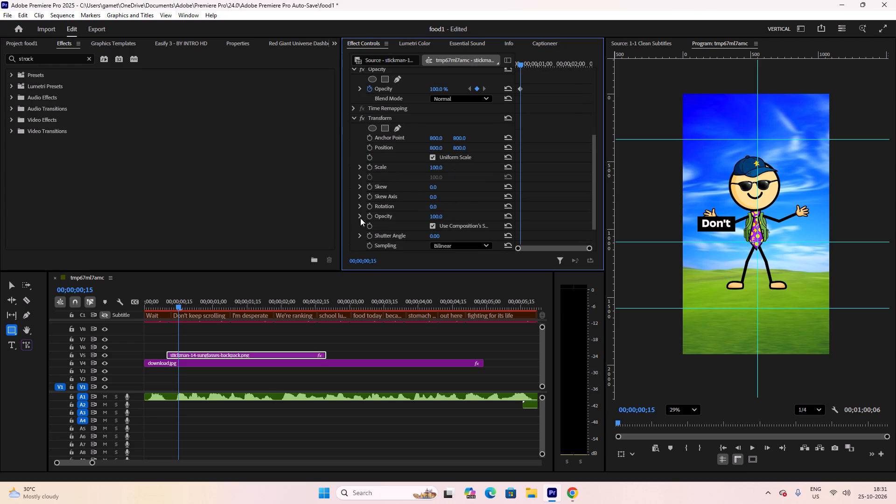
left_click(369, 160)
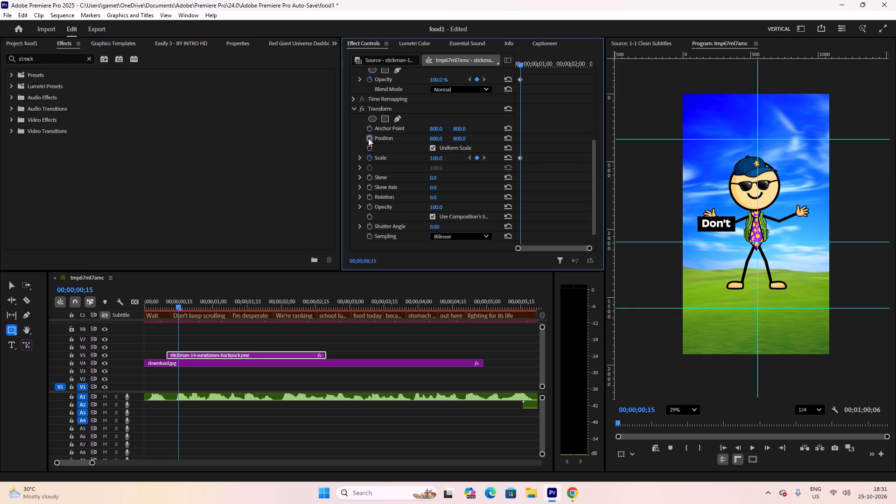
left_click(368, 138)
scroll(367, 183, "down", 4)
left_click(370, 176)
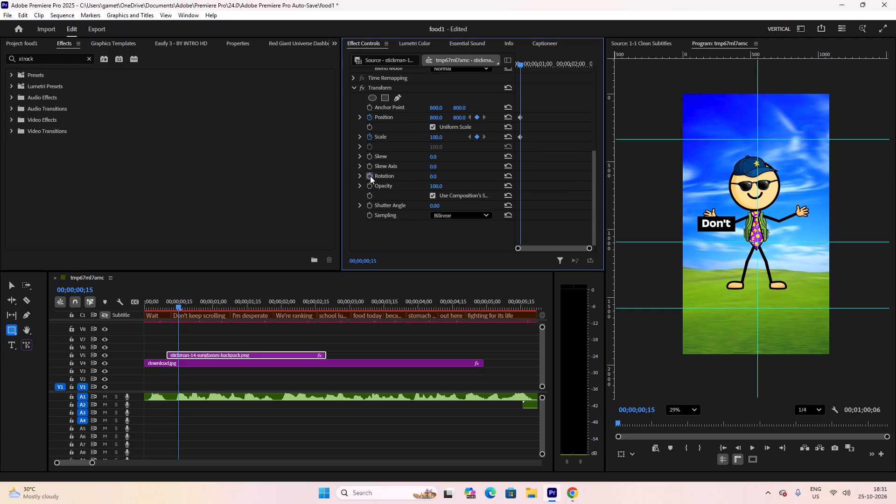
left_click(369, 186)
Set the Transform effect's Shutter Angle to 360 and turn off using the composition's shutter angle.
left_click_drag(435, 204, 568, 208)
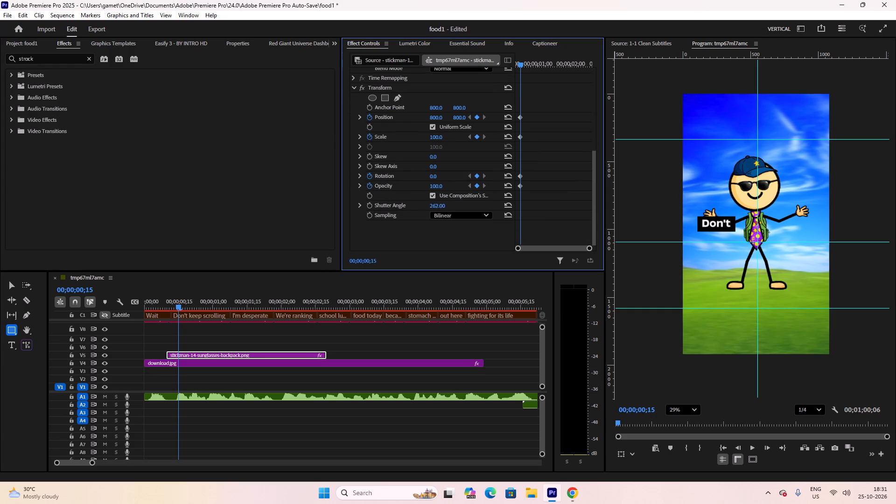
left_click_drag(568, 208, 605, 209)
left_click(432, 197)
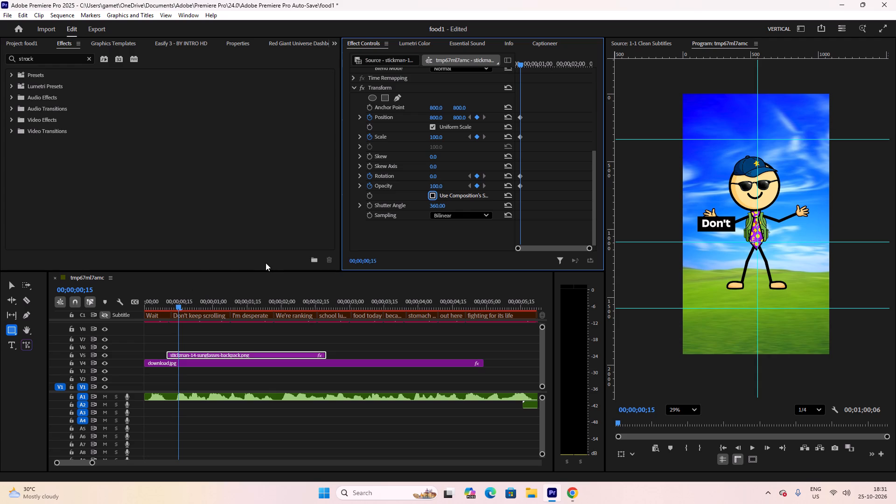
At the stickman clip's start, 00;00;00;10, keyframe the Transform Scale down to slightly below 0.
left_click_drag(519, 63, 505, 63)
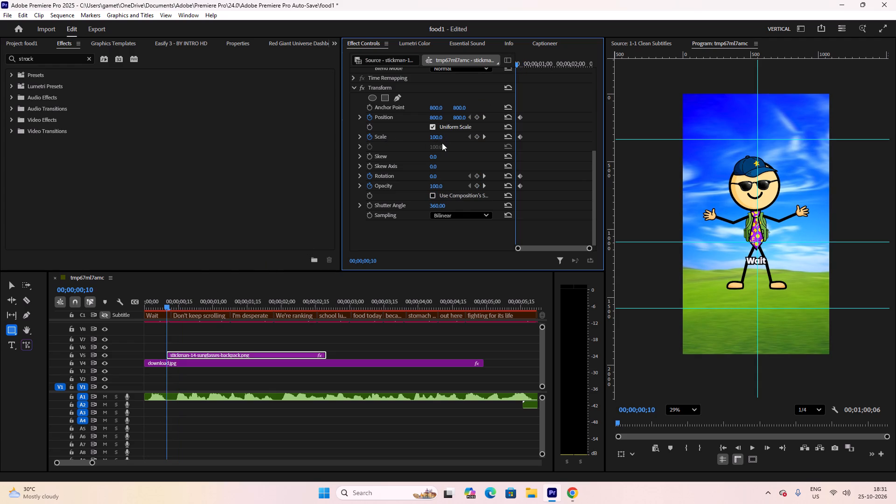
left_click_drag(438, 139, 403, 141)
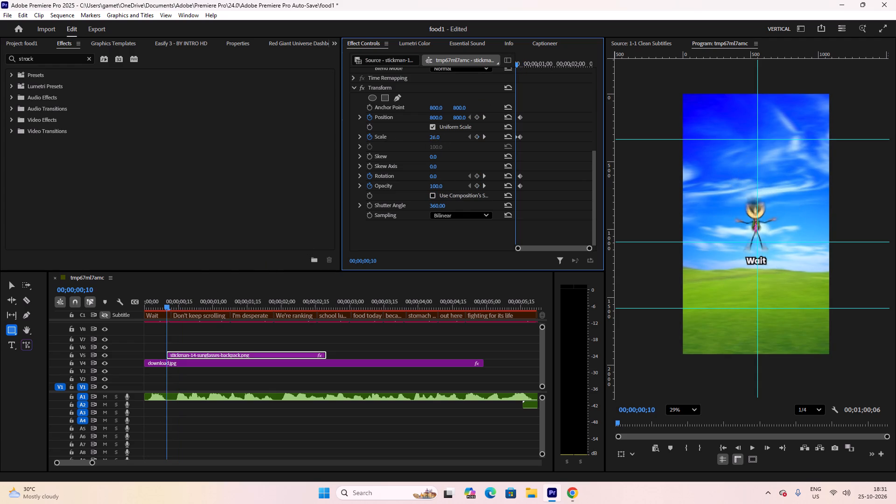
left_click_drag(403, 141, 390, 142)
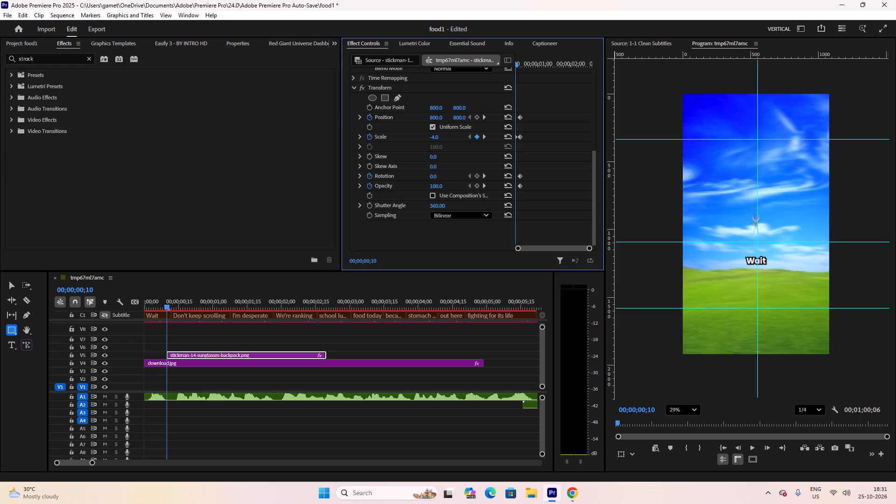
left_click_drag(390, 142, 371, 149)
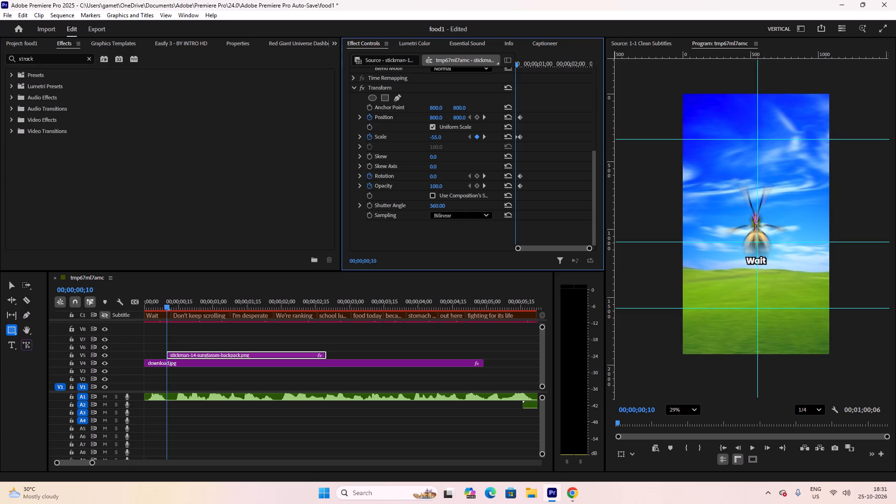
left_click_drag(371, 149, 398, 152)
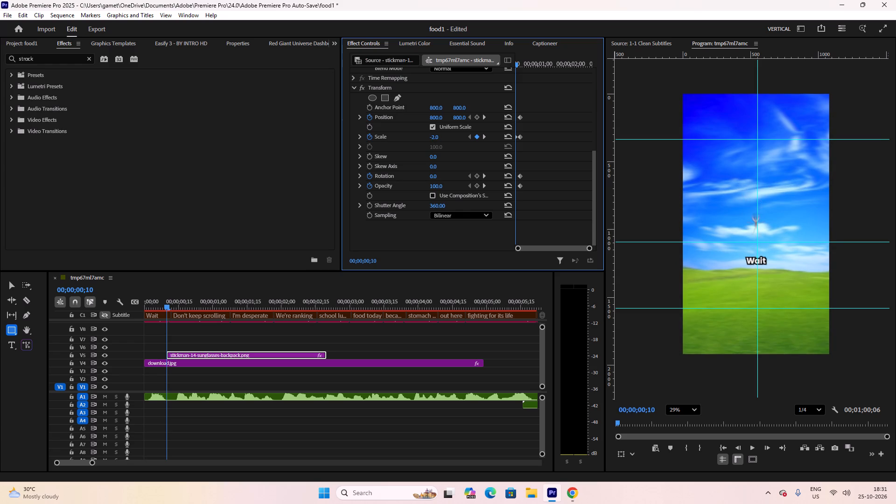
left_click_drag(398, 152, 394, 152)
Play the opening in short bursts to review the stickman's pop-in scale animation and its motion blur.
key("space")
key("space")
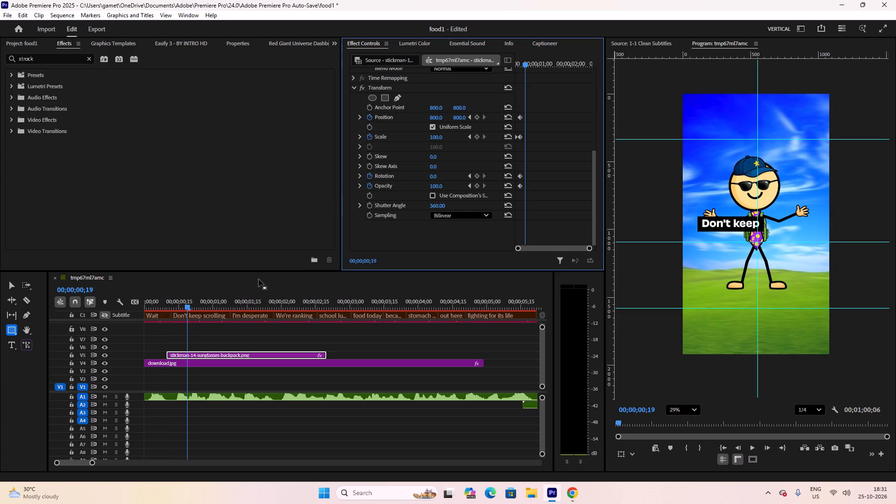
left_click_drag(196, 304, 141, 309)
key("space")
key("space")
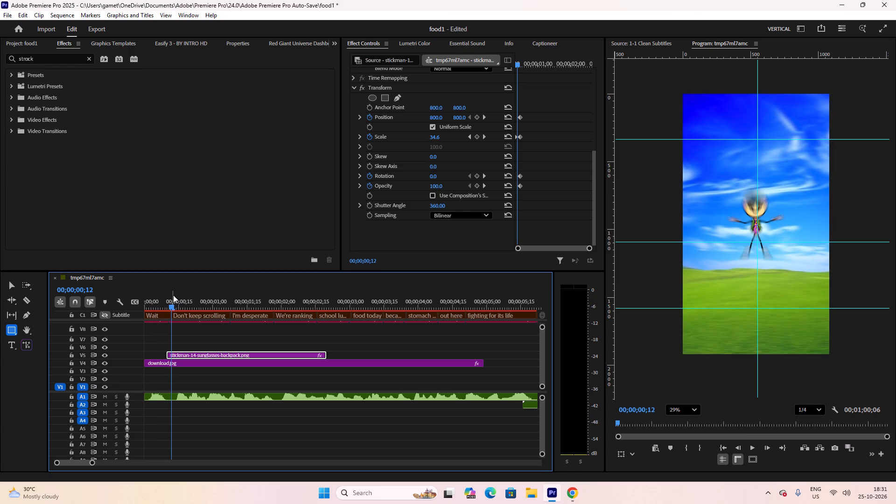
key("space")
key("space")
key("space")
key("space")
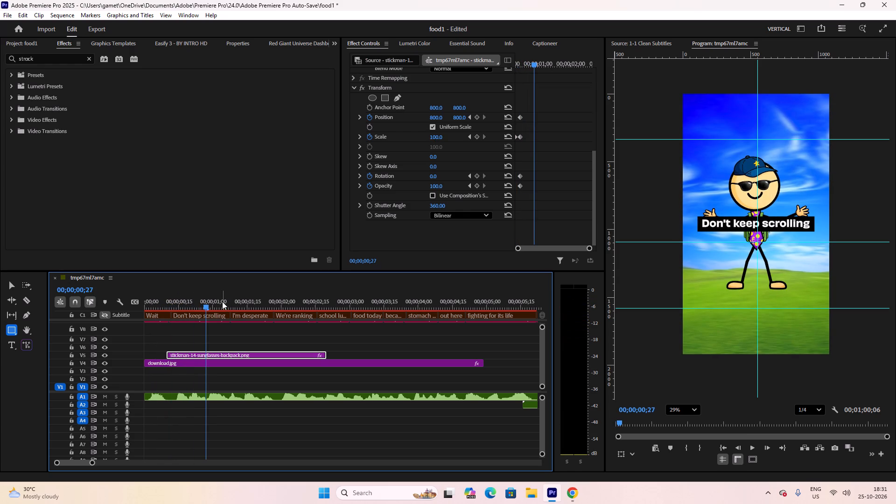
left_click(210, 312)
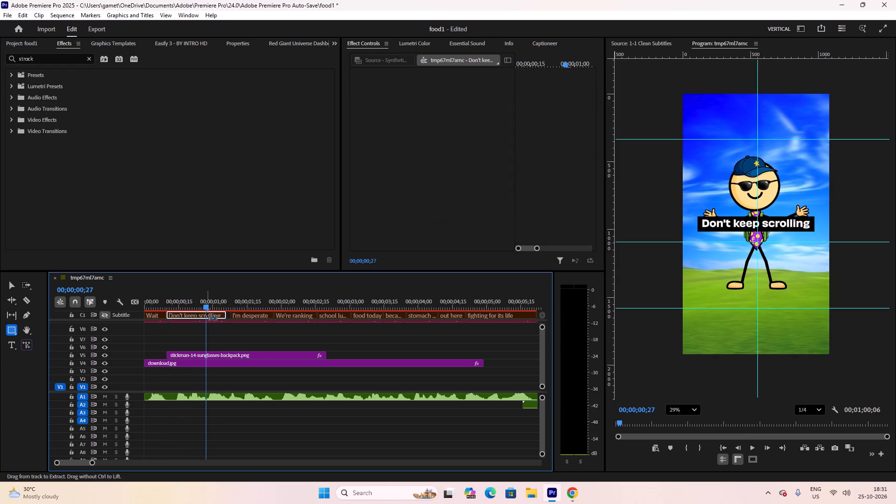
key("ctrl+z")
left_click(205, 338)
Replay the first second repeatedly to check the stickman's pop-in against the "Don't keep scrolling" caption.
left_click_drag(199, 302, 176, 304)
key("space")
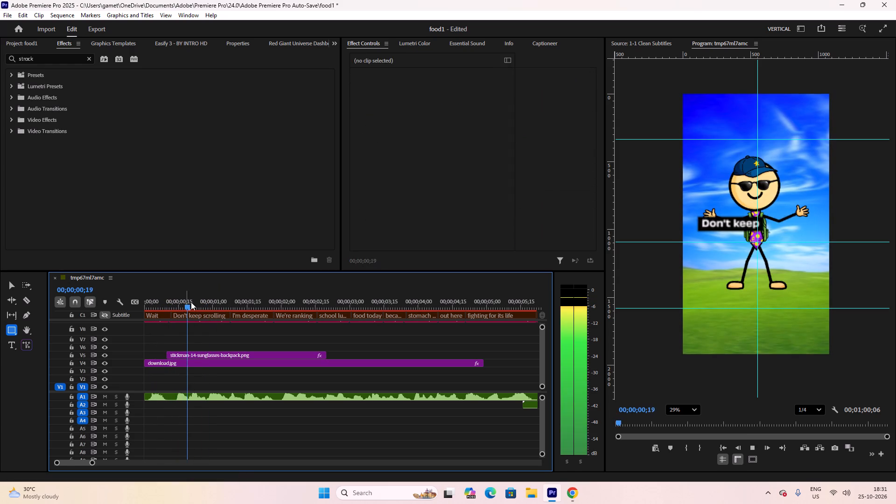
key("space")
key("space")
key("space")
left_click_drag(218, 301, 174, 310)
key("space")
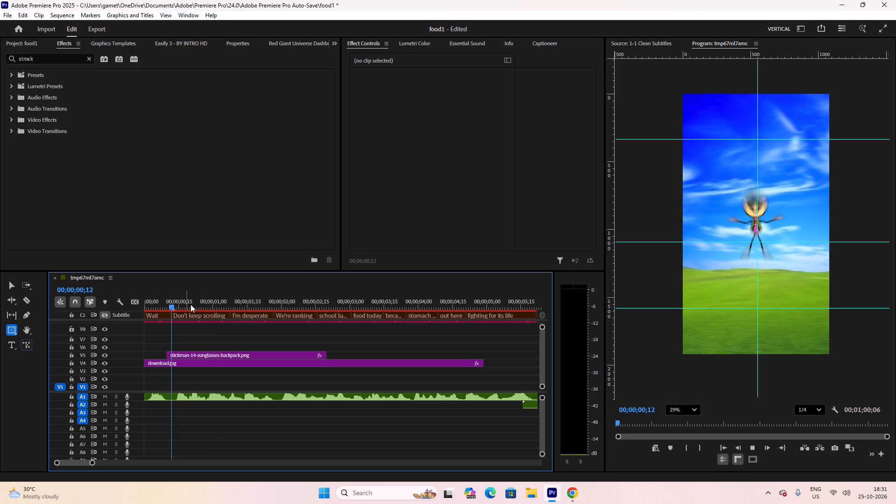
key("space")
key("space")
key("space")
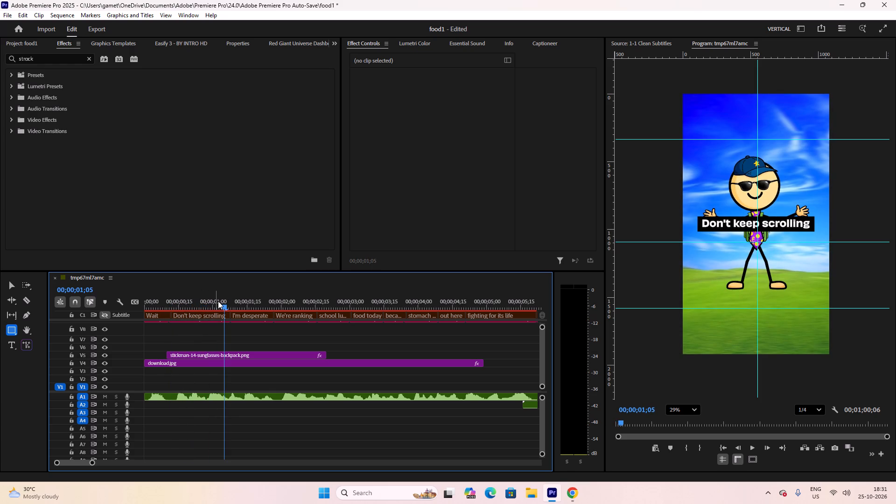
left_click_drag(212, 302, 168, 311)
key("space")
key("space")
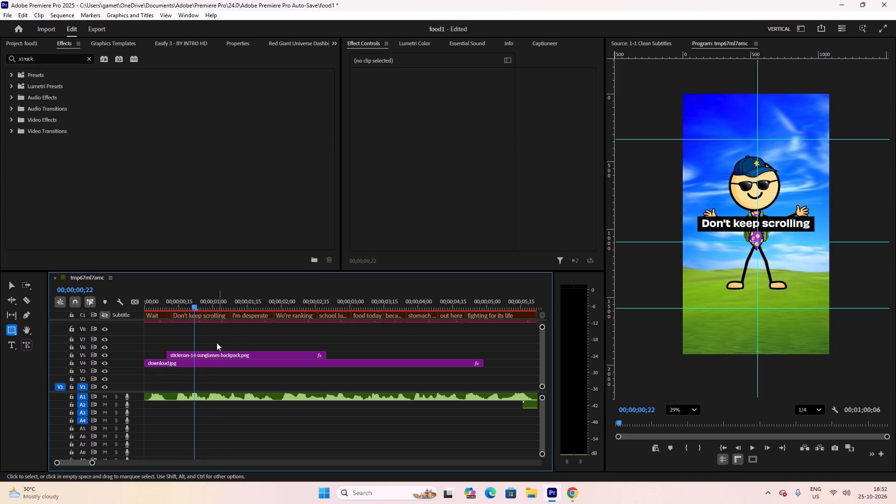
Delete the stickman clip's Position, Scale and Rotation keyframes under Motion, together with its Opacity keyframe.
left_click(209, 354)
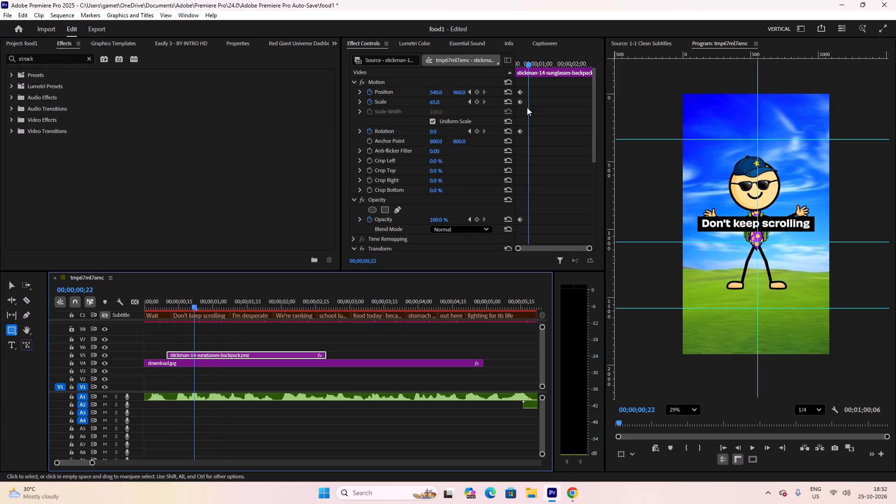
scroll(548, 159, "down", 1)
scroll(548, 159, "up", 5)
left_click_drag(533, 82, 516, 163)
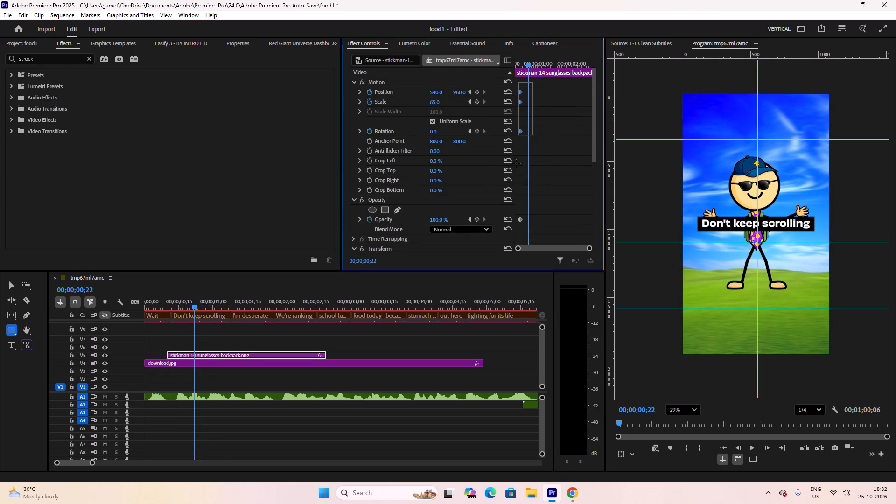
left_click_drag(516, 163, 515, 225)
key("Delete")
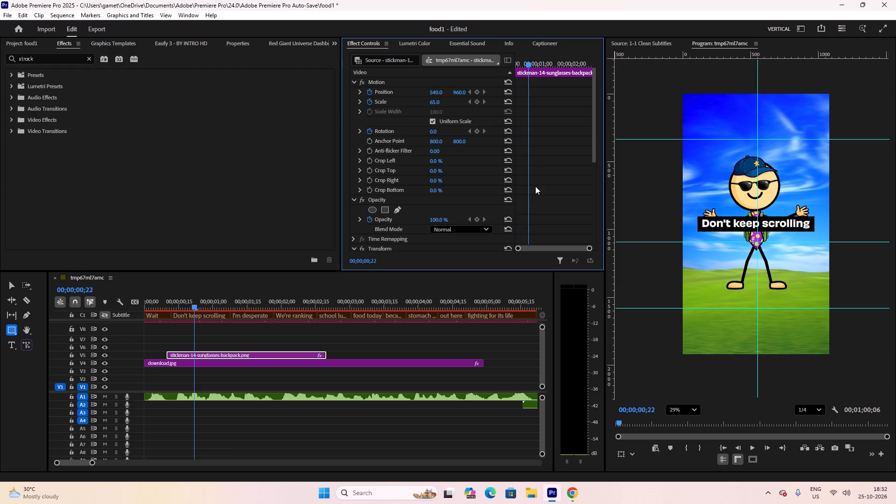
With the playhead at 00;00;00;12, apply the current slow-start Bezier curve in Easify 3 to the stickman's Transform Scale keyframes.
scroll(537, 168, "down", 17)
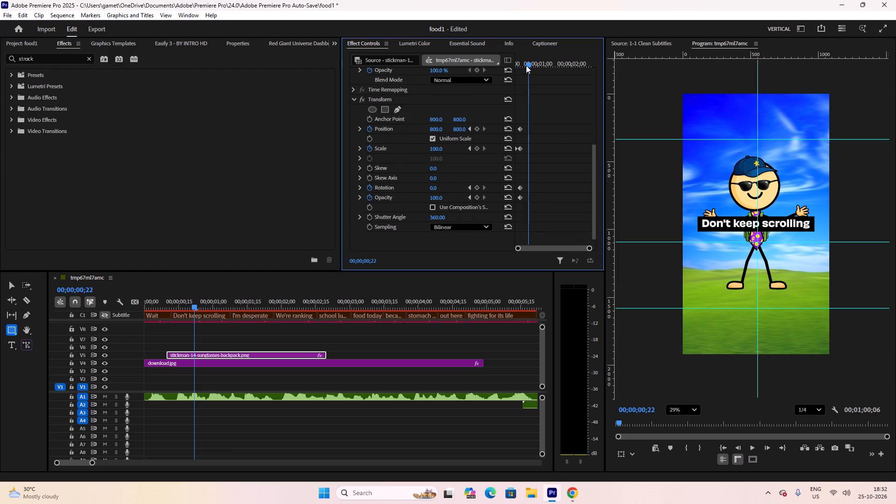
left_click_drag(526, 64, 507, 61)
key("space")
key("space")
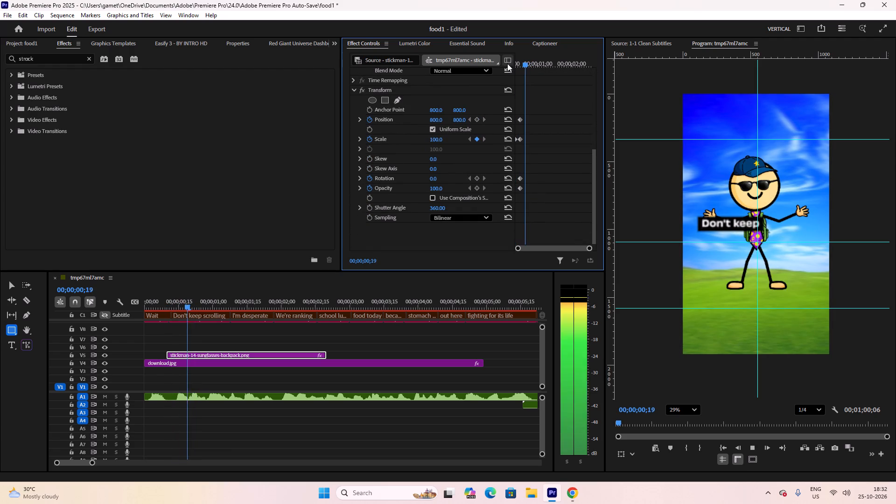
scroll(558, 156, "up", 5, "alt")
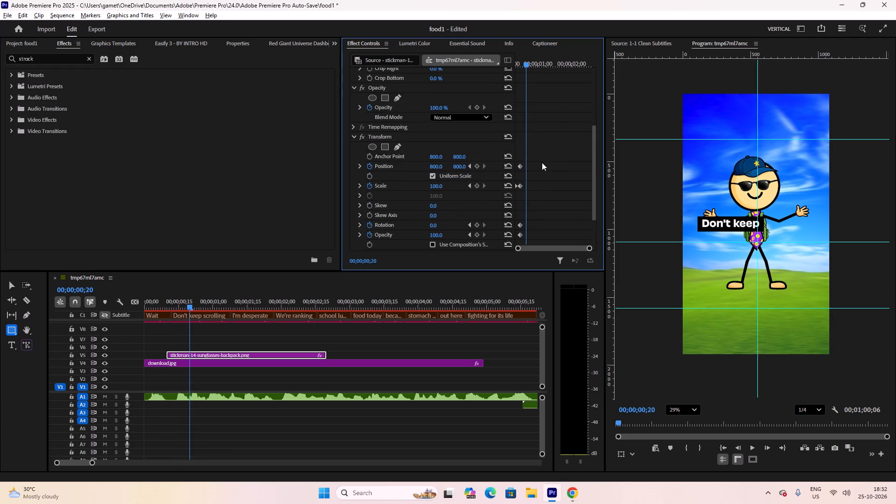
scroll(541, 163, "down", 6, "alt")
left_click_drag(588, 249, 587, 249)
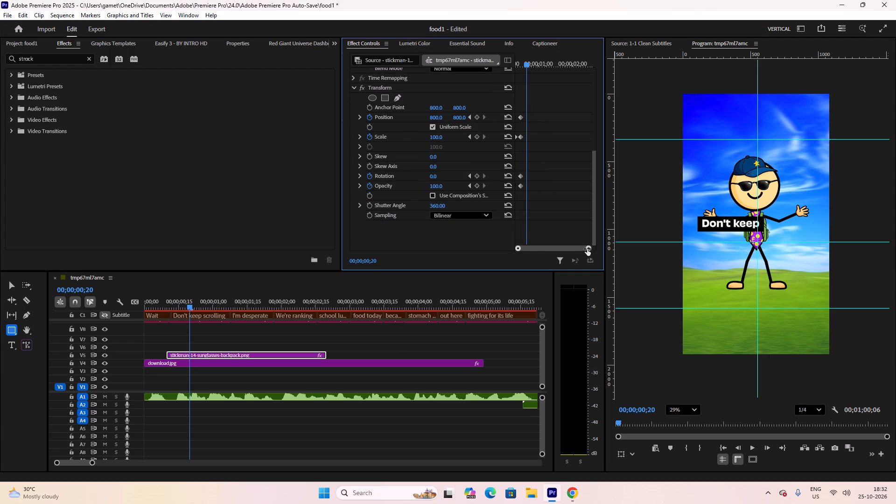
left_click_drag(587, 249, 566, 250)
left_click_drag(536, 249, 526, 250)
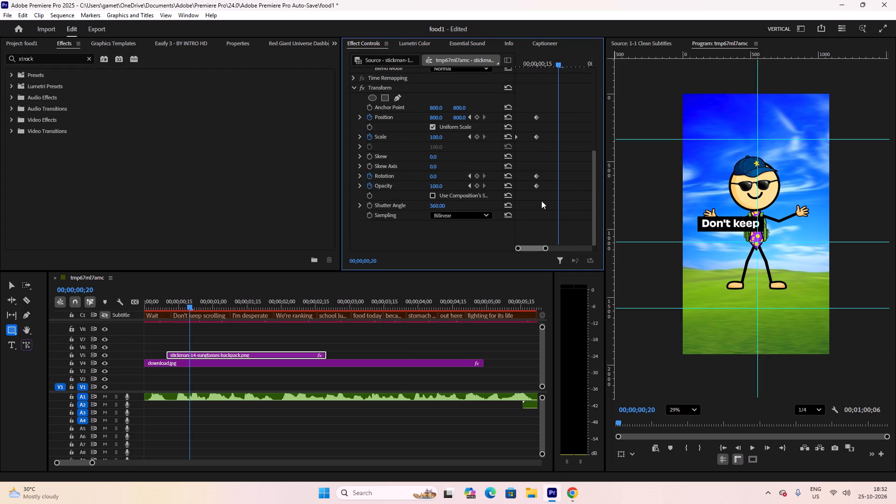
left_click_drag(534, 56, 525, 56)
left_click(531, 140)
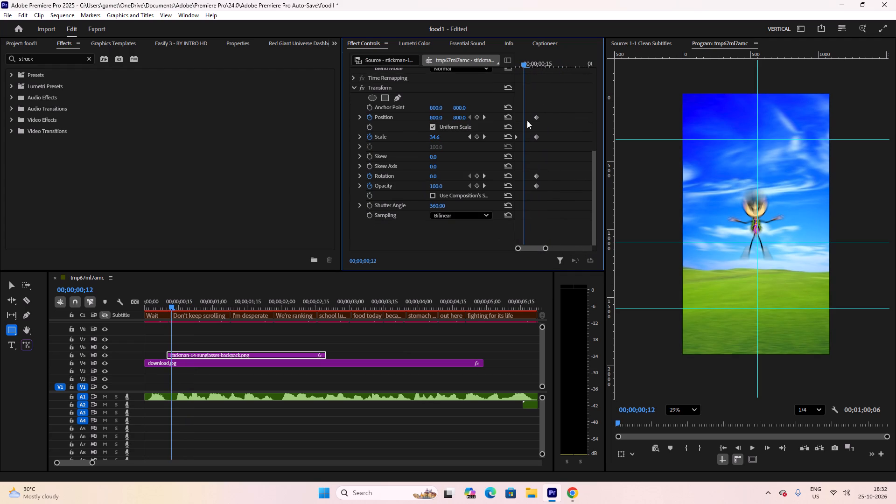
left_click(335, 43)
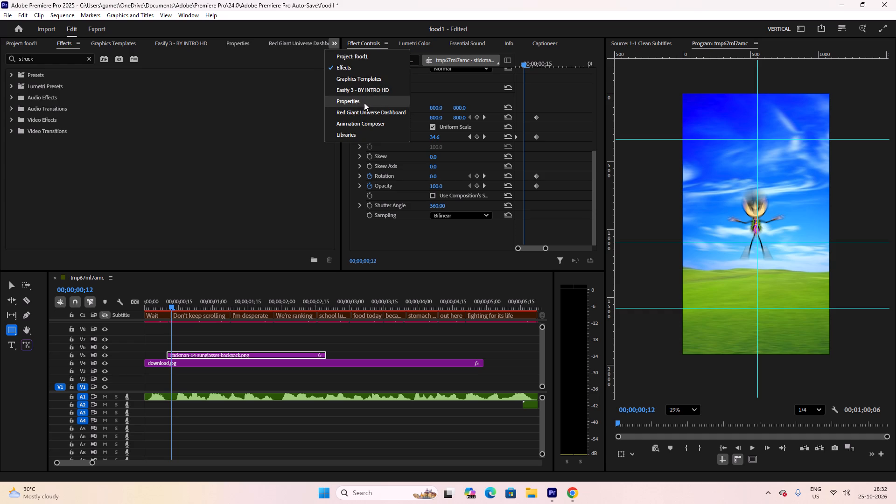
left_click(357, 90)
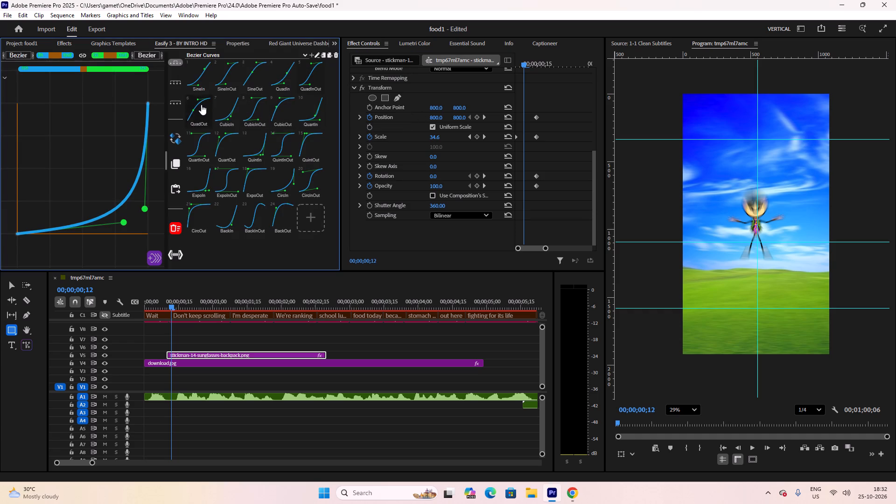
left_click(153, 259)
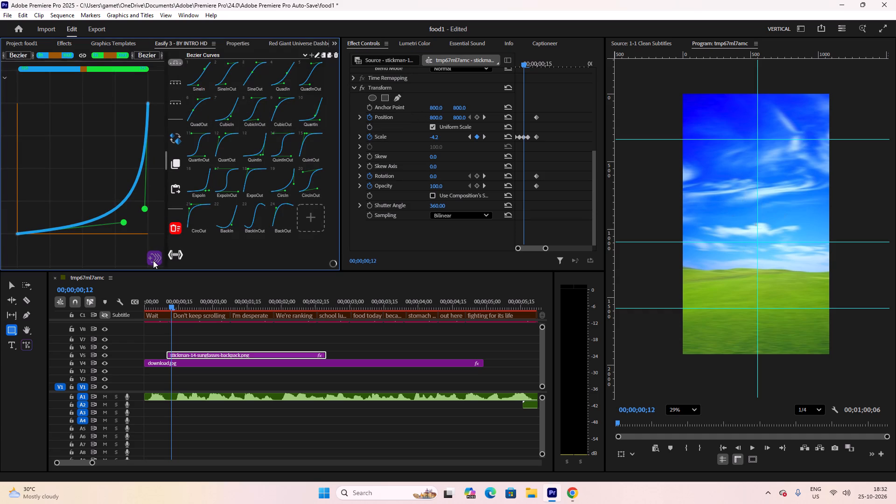
Play and scrub the stickman's entrance from 00;00;00;10 to review the eased scale motion and blur.
left_click_drag(521, 62, 511, 62)
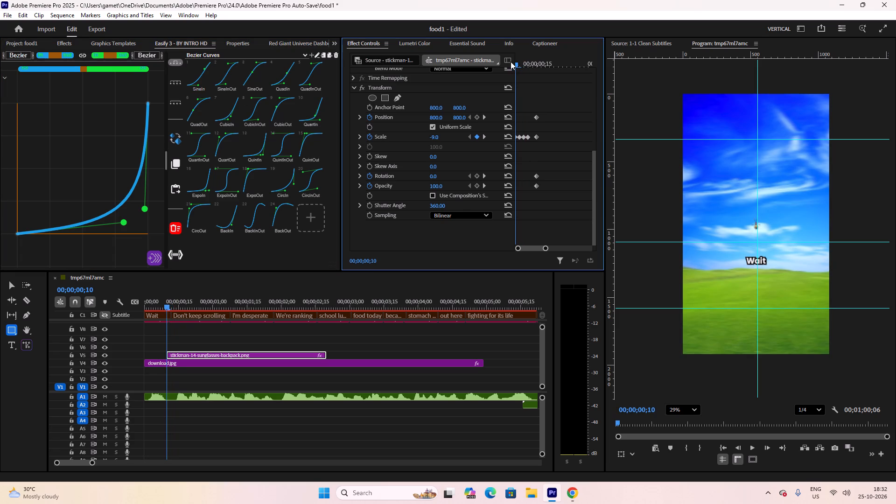
left_click_drag(511, 62, 510, 62)
key("space")
key("space")
left_click_drag(534, 61, 525, 62)
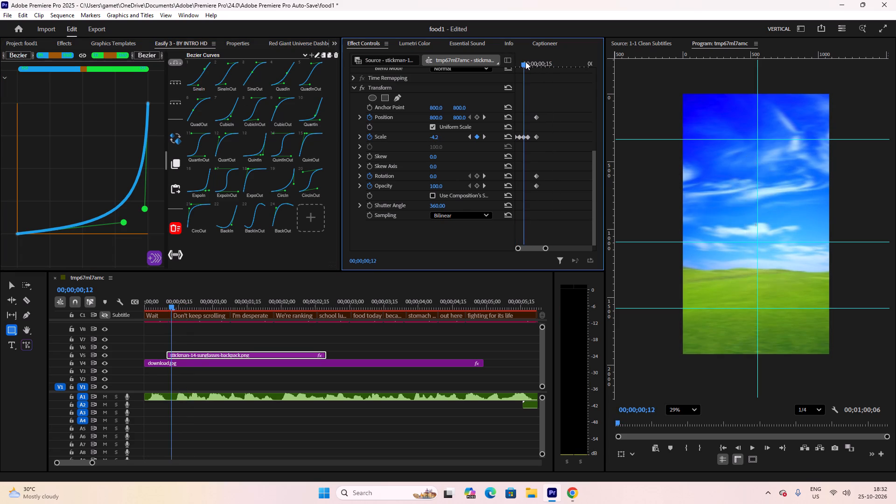
left_click_drag(525, 62, 524, 65)
key("space")
key("space")
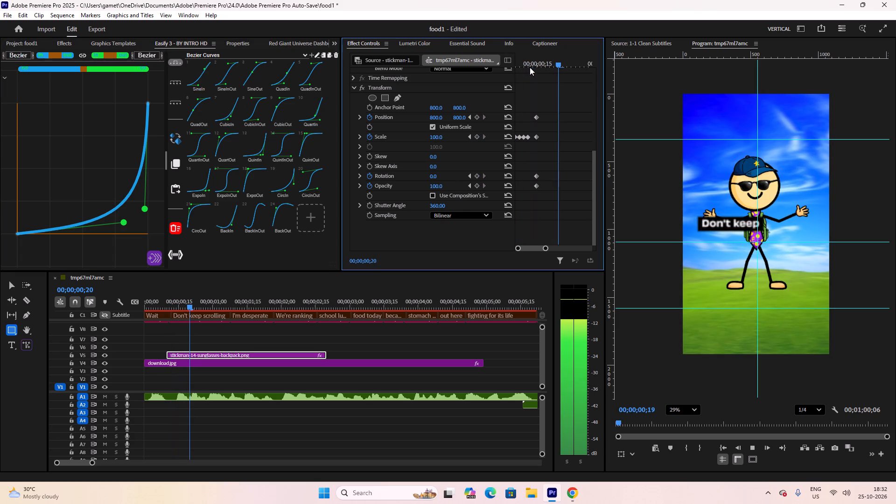
left_click_drag(552, 61, 539, 63)
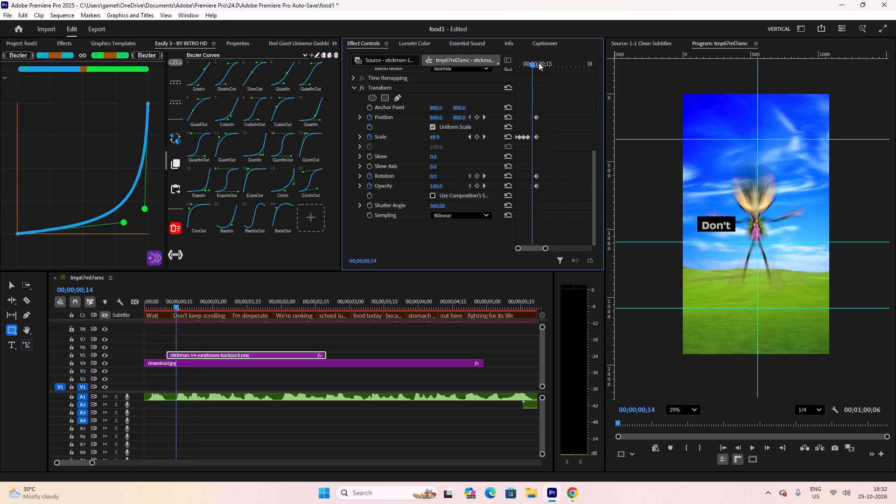
left_click_drag(539, 63, 528, 66)
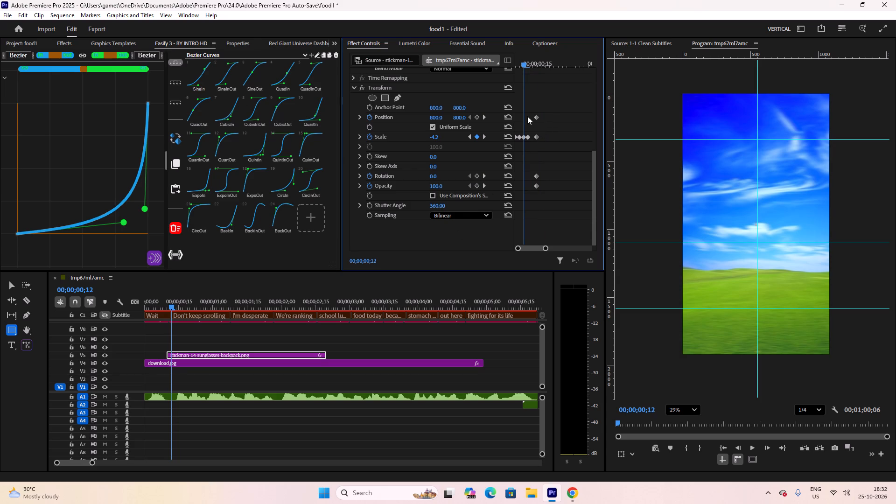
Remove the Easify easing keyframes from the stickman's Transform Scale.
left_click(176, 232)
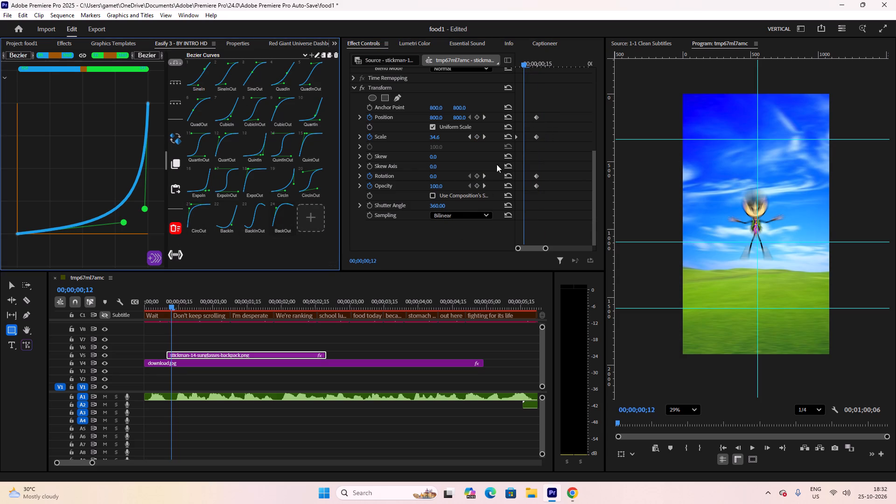
Delay the ending Transform Scale keyframe to about 00;00;00;18 for a longer pop-in.
left_click_drag(537, 138, 545, 139)
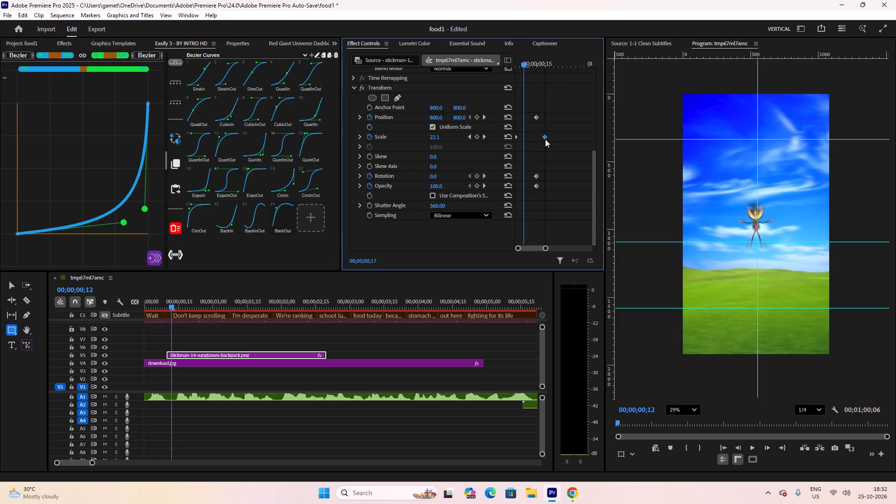
left_click_drag(545, 139, 550, 139)
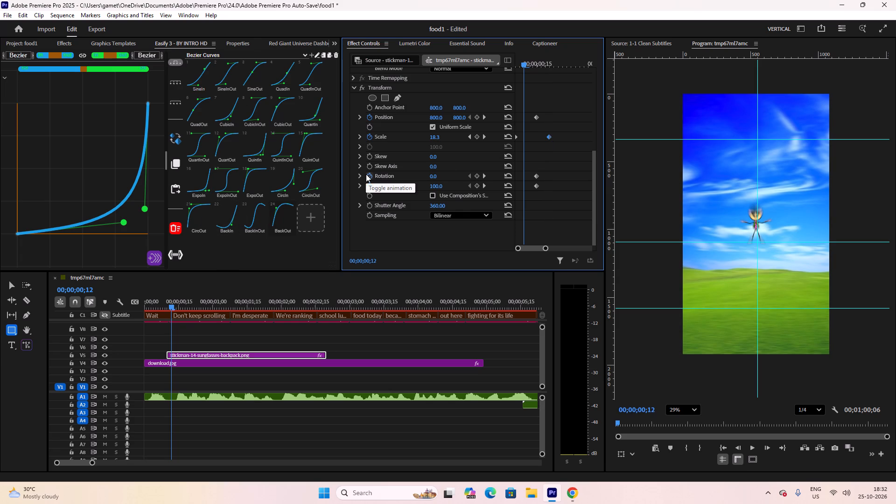
Add a Transform Scale keyframe at 00;00;00;12 and move the clip-start Scale keyframe to 00;00;00;15.
scroll(540, 144, "down", 1, "alt")
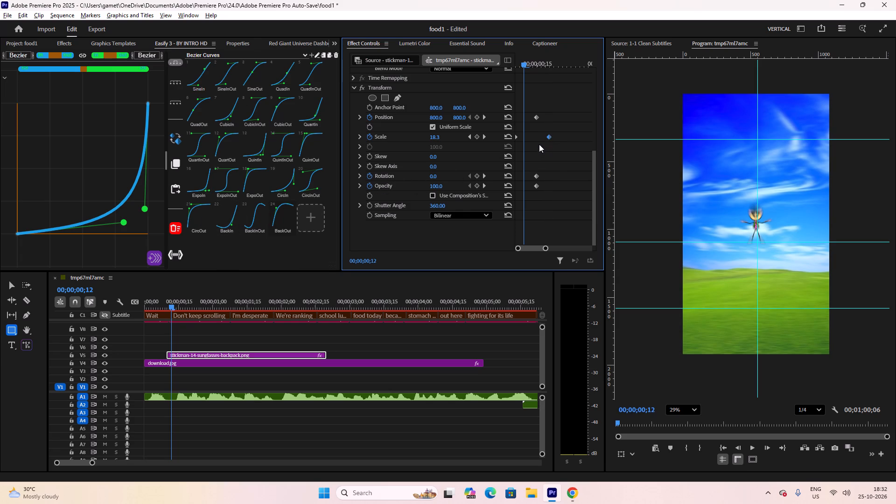
scroll(539, 144, "down", 2, "alt")
scroll(532, 149, "down", 3, "ctrl")
left_click_drag(544, 248, 574, 252)
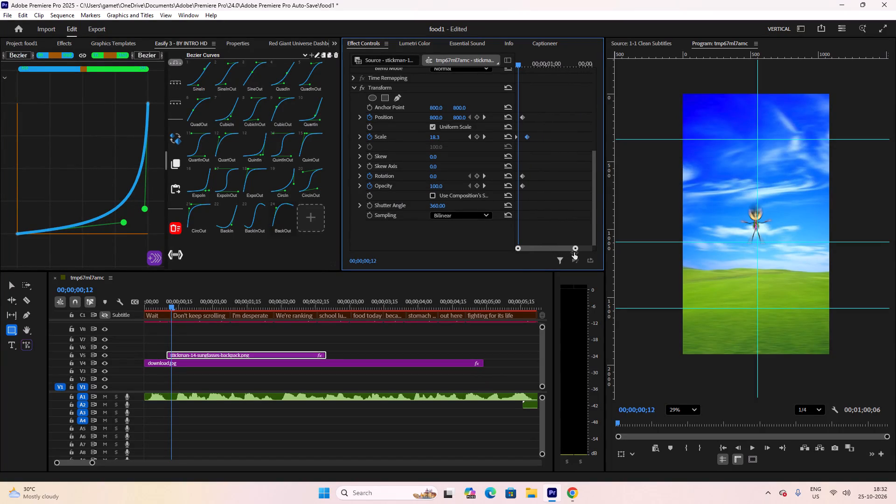
left_click_drag(574, 252, 582, 252)
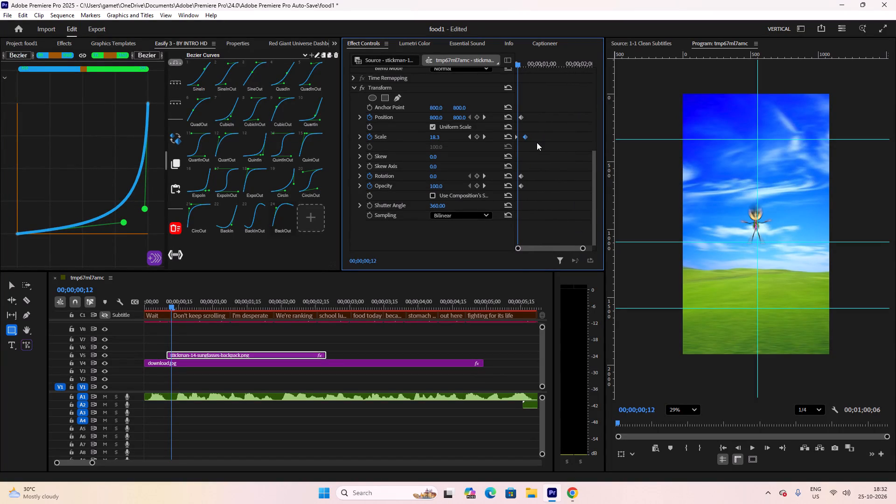
left_click(479, 137)
left_click_drag(518, 137, 523, 137)
Move the ending Transform Scale keyframe much later, to about 00;00;01;25.
left_click_drag(526, 137, 528, 137)
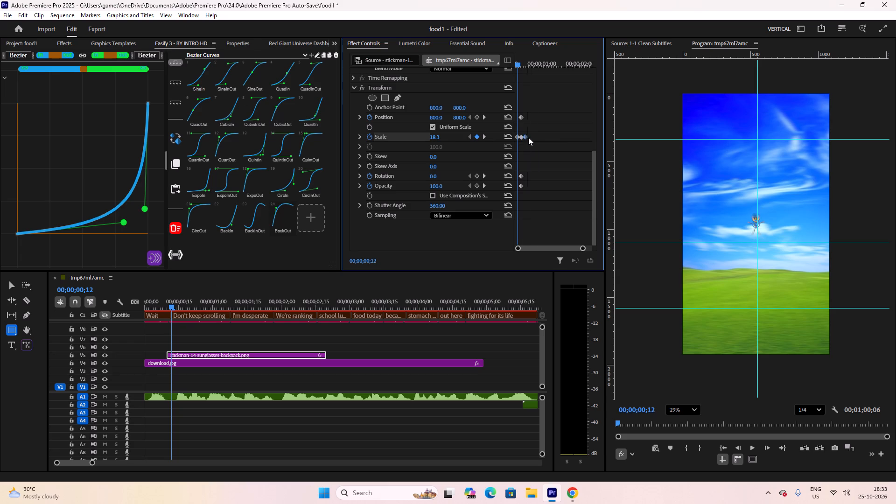
left_click_drag(528, 137, 573, 139)
Move the Transform Scale keyframe at 00;00;00;12 back to the stickman clip's start at 00;00;00;10.
scroll(534, 148, "up", 5, "alt")
scroll(534, 147, "down", 5, "alt")
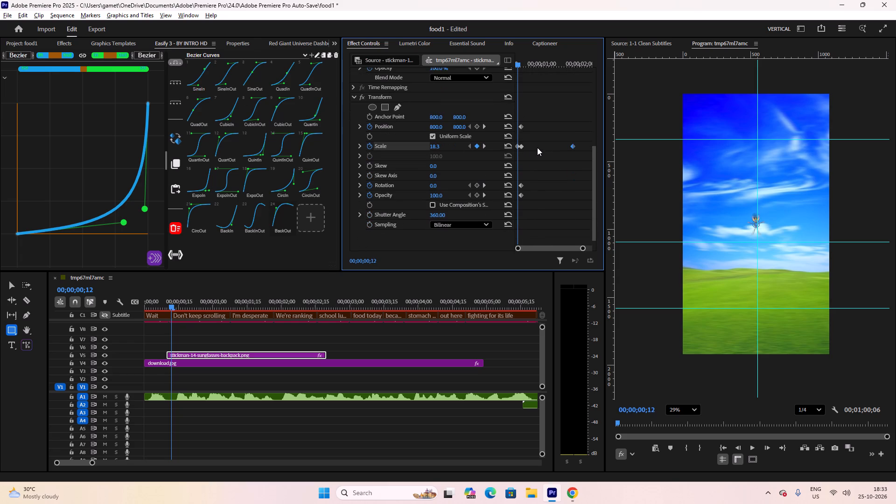
scroll(537, 147, "down", 1, "alt")
left_click_drag(584, 249, 560, 248)
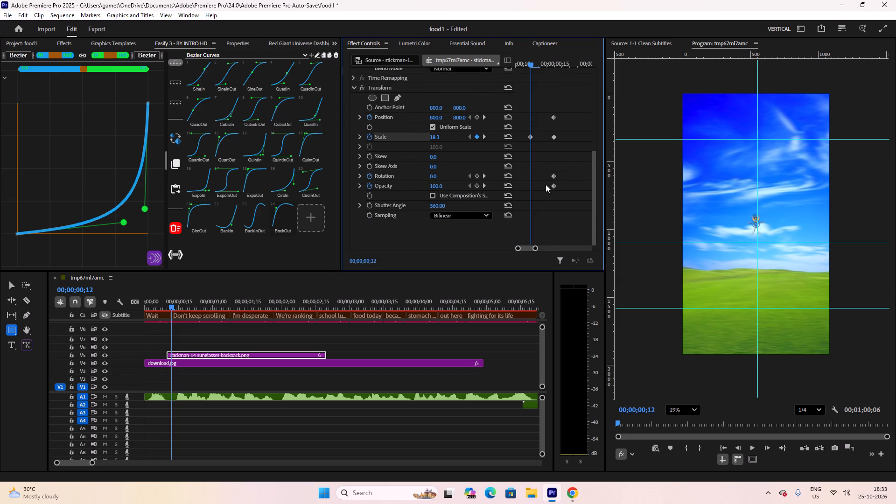
left_click_drag(533, 137, 495, 139)
Play and scrub through the stickman's pop-in from 00;00;00;10 to about 00;00;01;24 to examine the Transform Scale animation.
left_click_drag(535, 60, 505, 63)
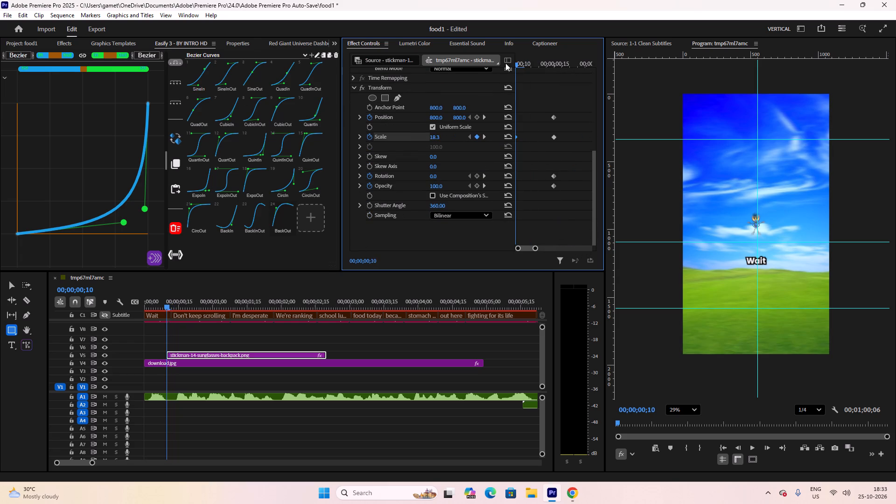
left_click_drag(505, 63, 504, 63)
key("space")
key("space")
key("space")
key("space")
left_click_drag(564, 60, 555, 62)
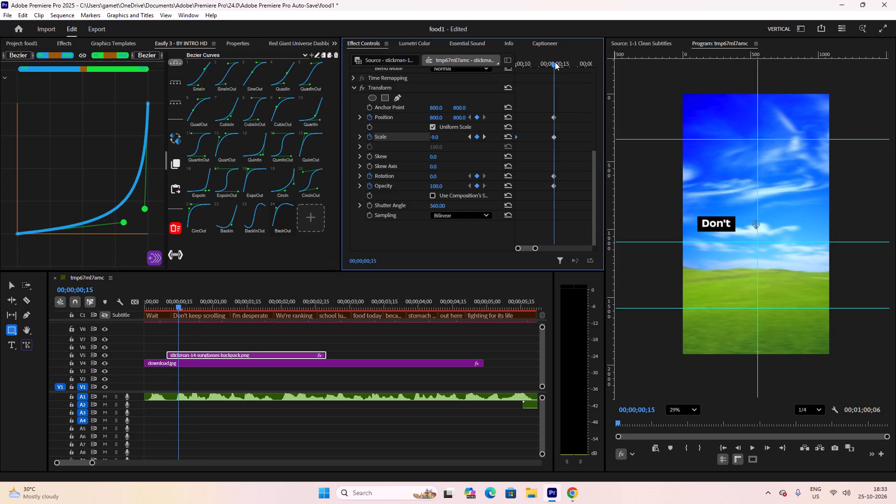
left_click_drag(555, 62, 566, 83)
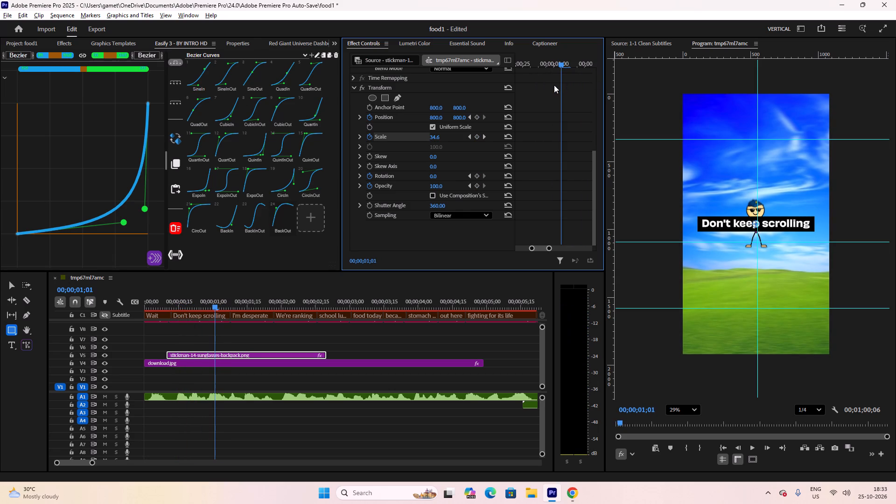
scroll(554, 86, "down", 5, "alt")
left_click_drag(548, 248, 605, 252)
left_click_drag(570, 64, 566, 64)
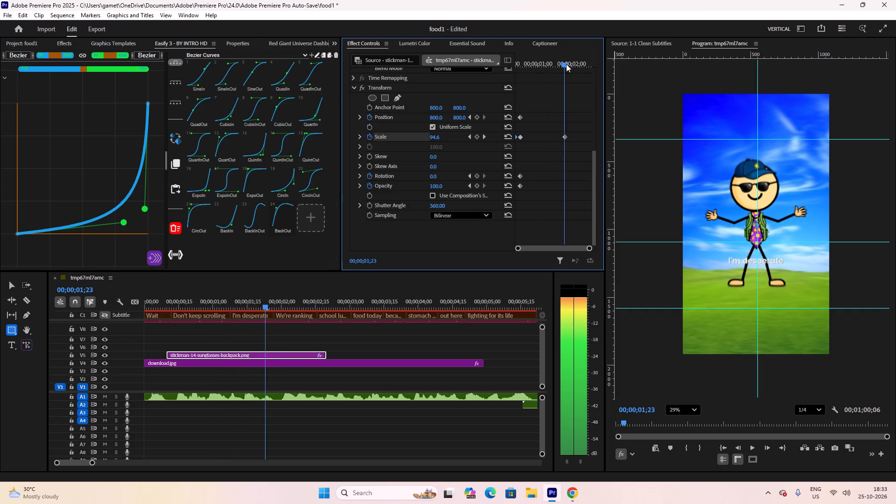
left_click_drag(566, 64, 566, 65)
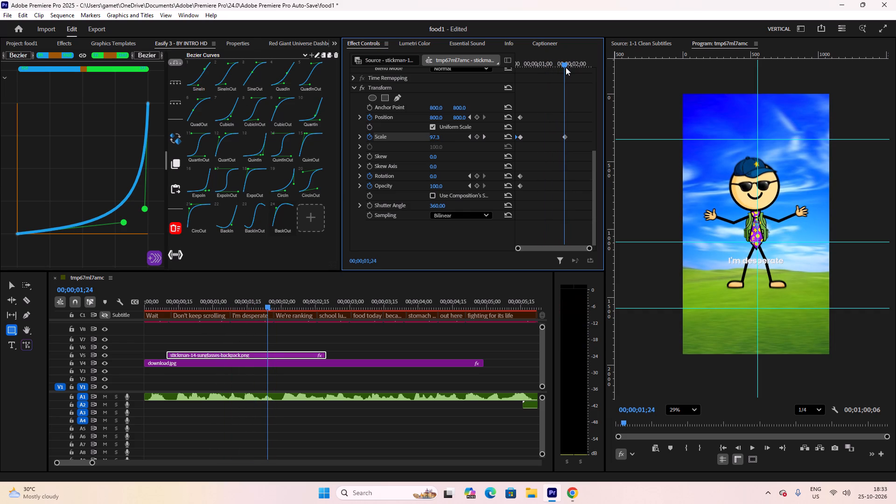
left_click(565, 138)
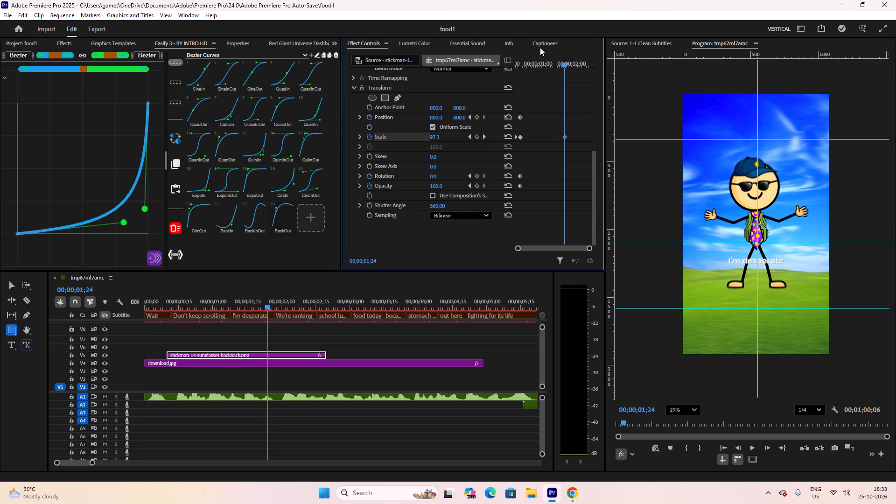
left_click_drag(545, 61, 550, 66)
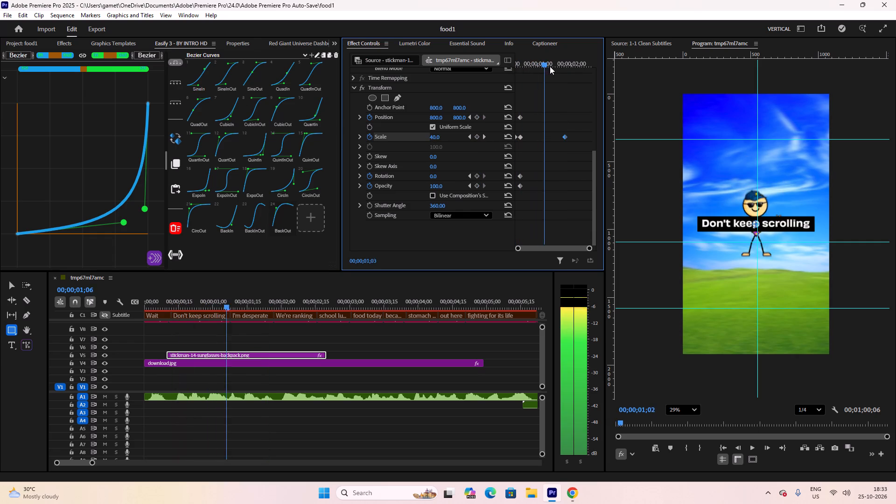
left_click_drag(550, 66, 551, 72)
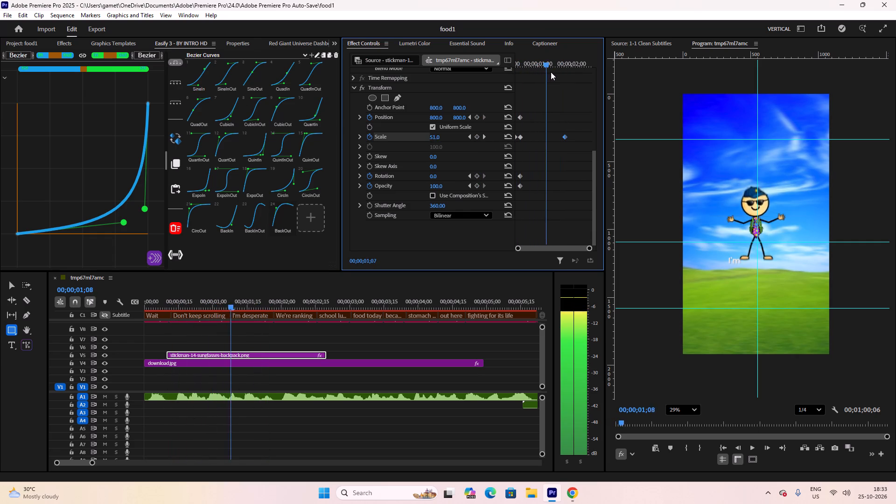
left_click_drag(551, 72, 541, 73)
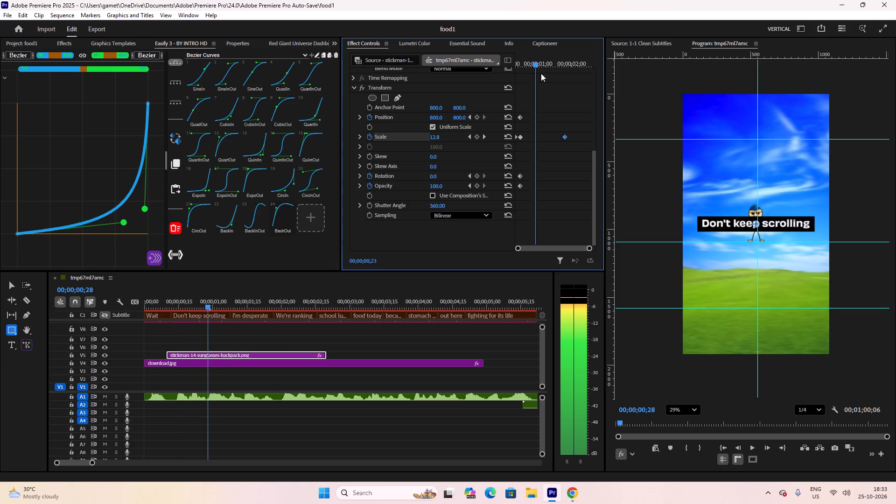
left_click_drag(541, 73, 520, 74)
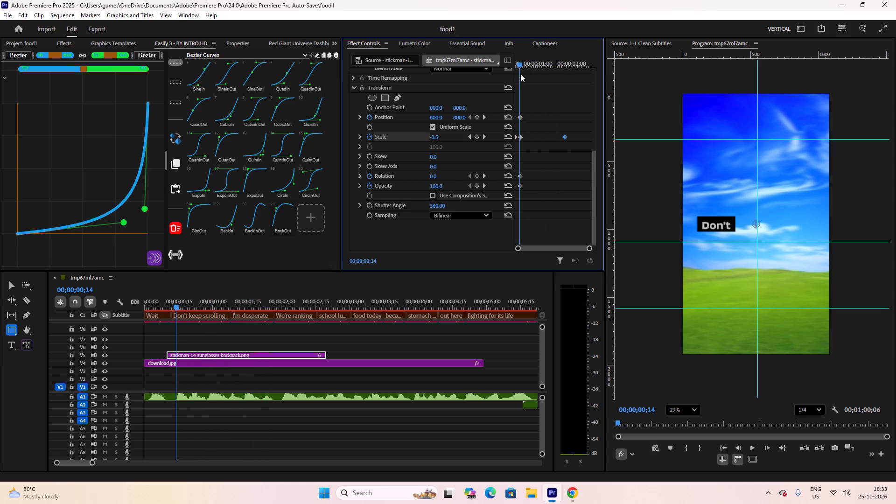
Set the Transform Scale keyframe at 00;00;00;15 to about 101 and preview the stickman's pop-in.
left_click(522, 136)
left_click(520, 63)
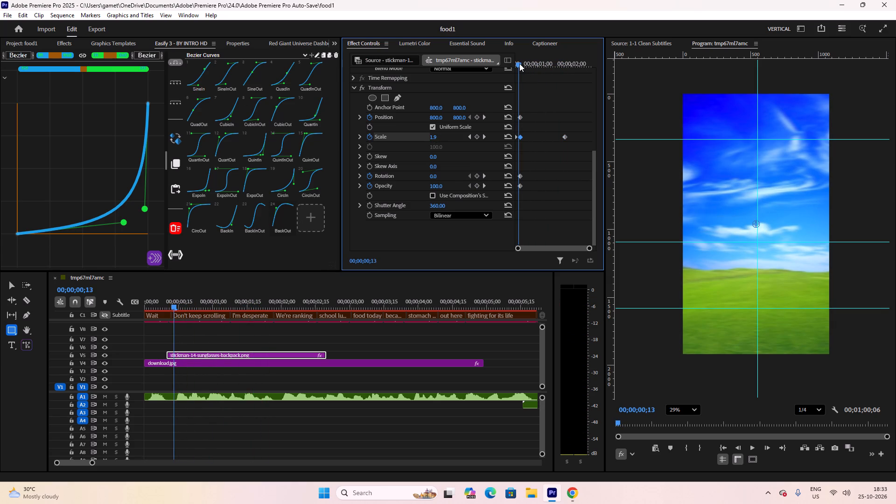
left_click_drag(440, 140, 442, 140)
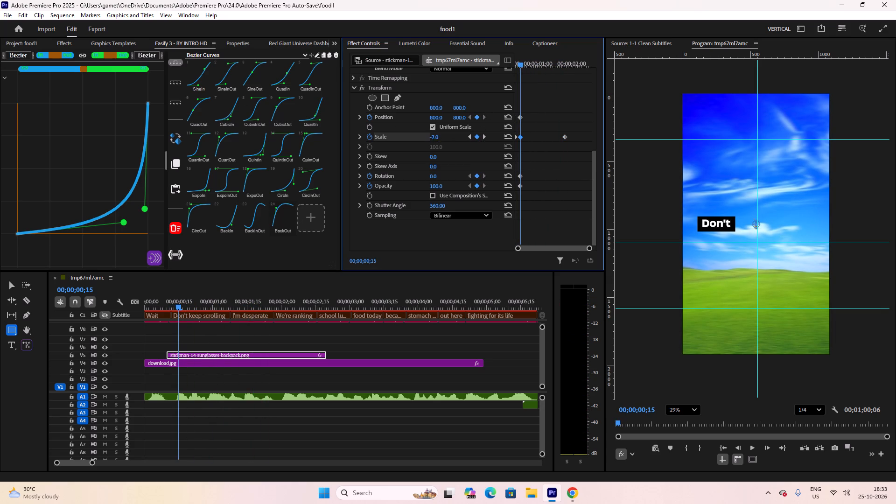
left_click_drag(442, 140, 483, 136)
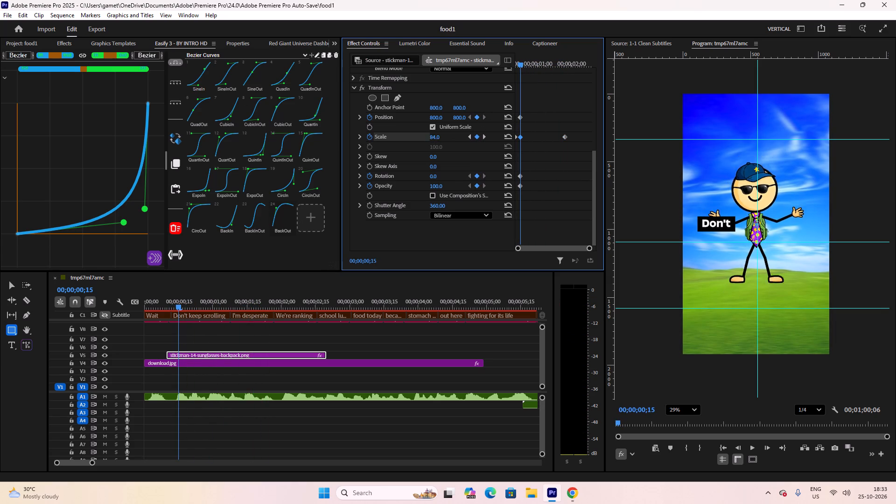
left_click_drag(483, 136, 491, 135)
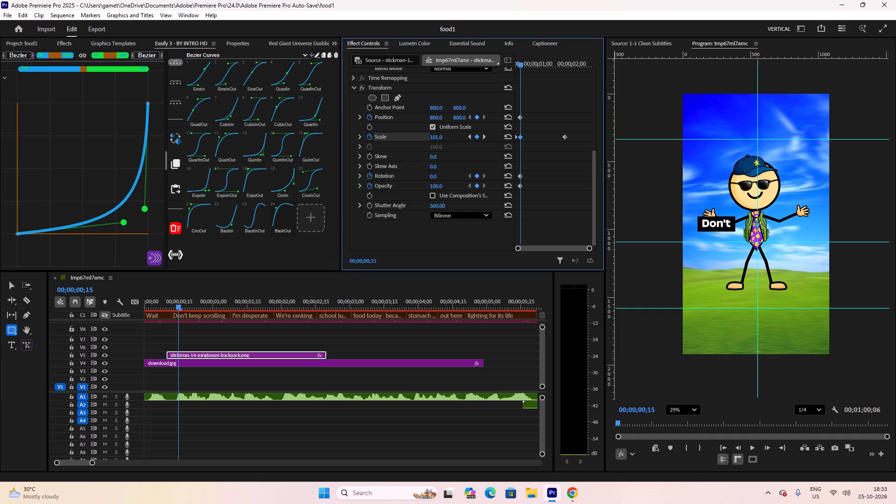
left_click_drag(491, 135, 491, 135)
left_click_drag(523, 64, 511, 64)
key("space")
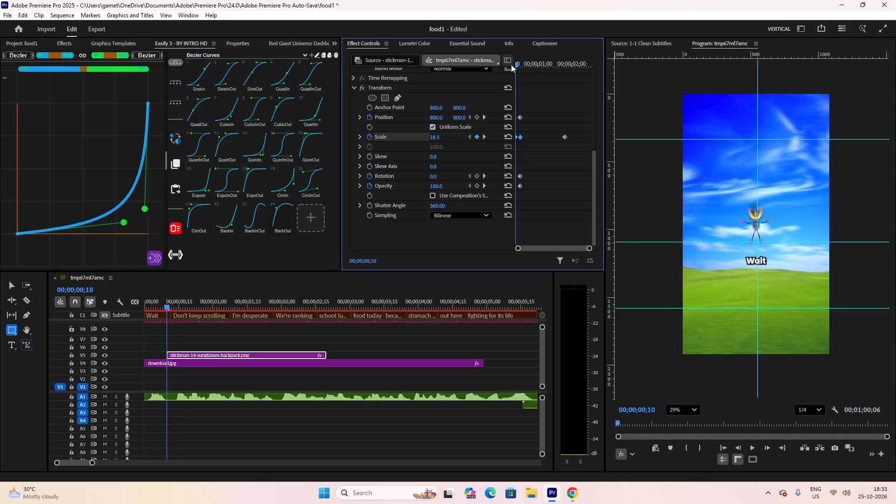
key("space")
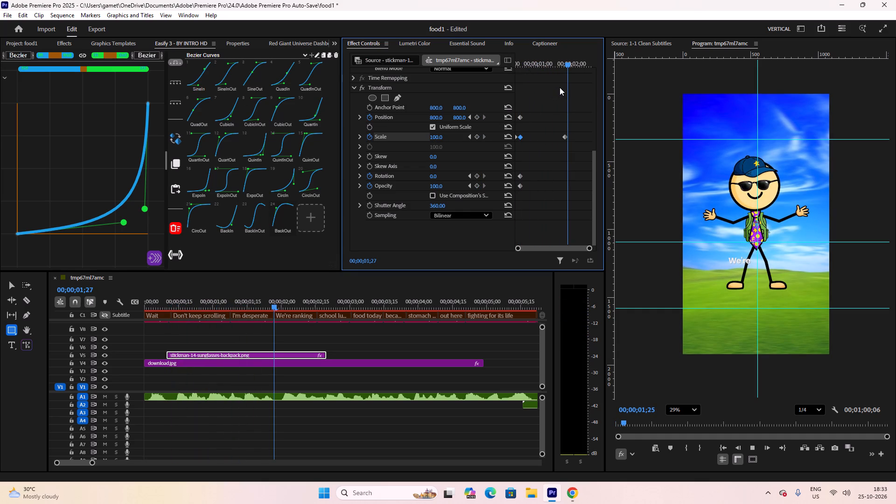
Move the ending Transform Scale keyframe earlier, to 00;00;01;02, and play back the stickman's pop-in.
left_click_drag(557, 61, 541, 61)
left_click_drag(564, 138, 546, 138)
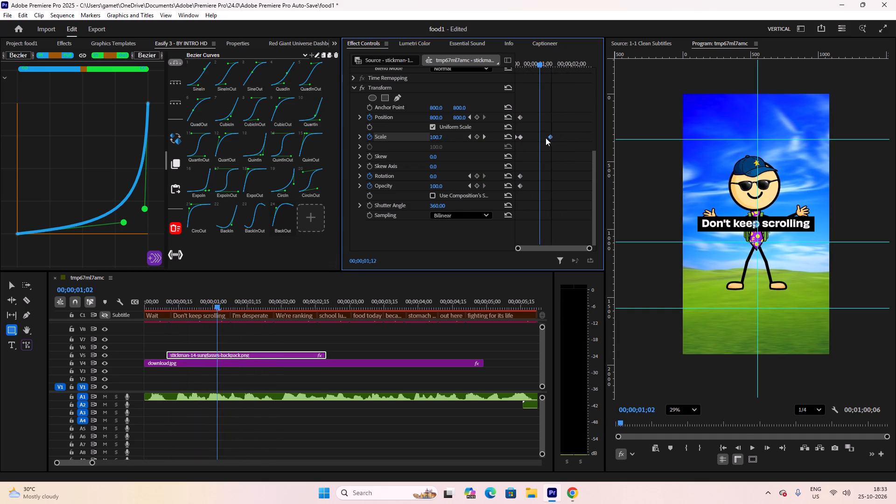
left_click_drag(546, 138, 541, 137)
left_click_drag(528, 56, 518, 57)
key("space")
key("space")
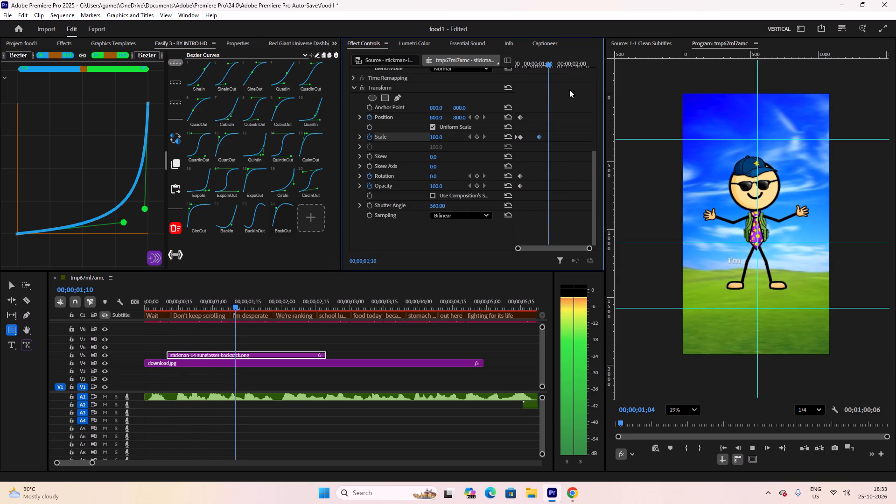
Set the ending Transform Scale keyframe at 00;00;01;02 to 124 and preview the stickman's animation from the clip start.
left_click_drag(552, 61, 541, 60)
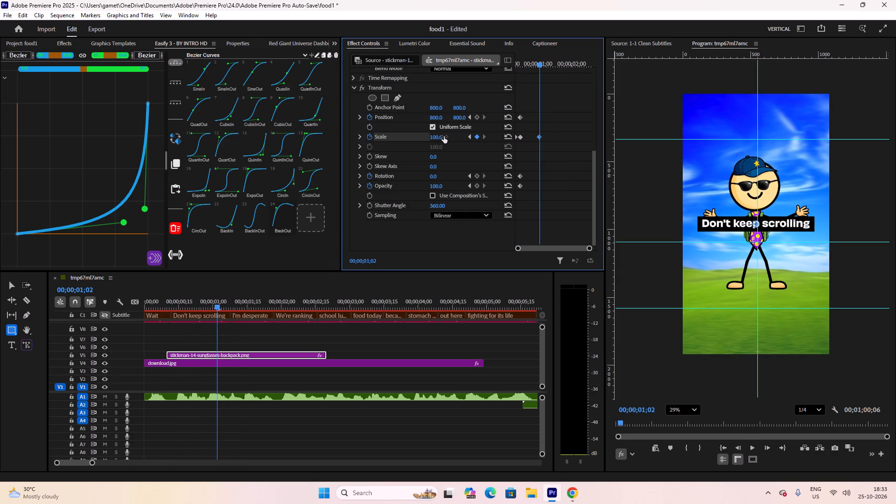
left_click_drag(440, 136, 442, 136)
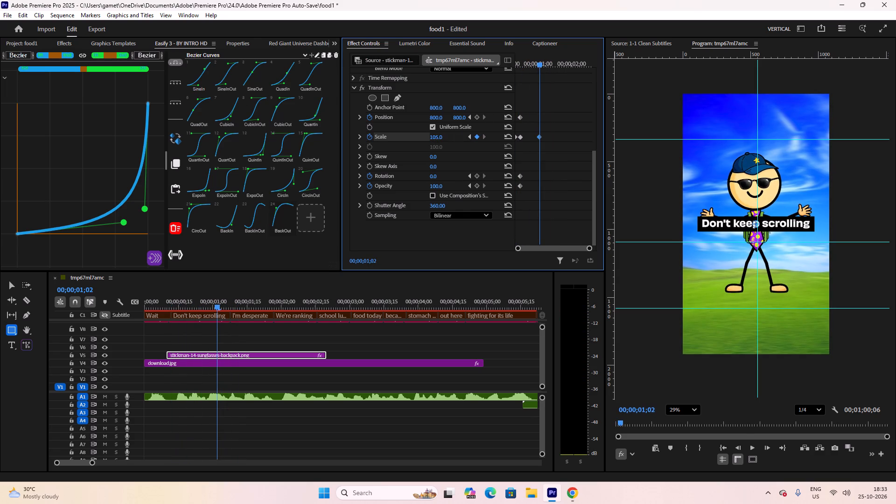
left_click_drag(442, 136, 449, 136)
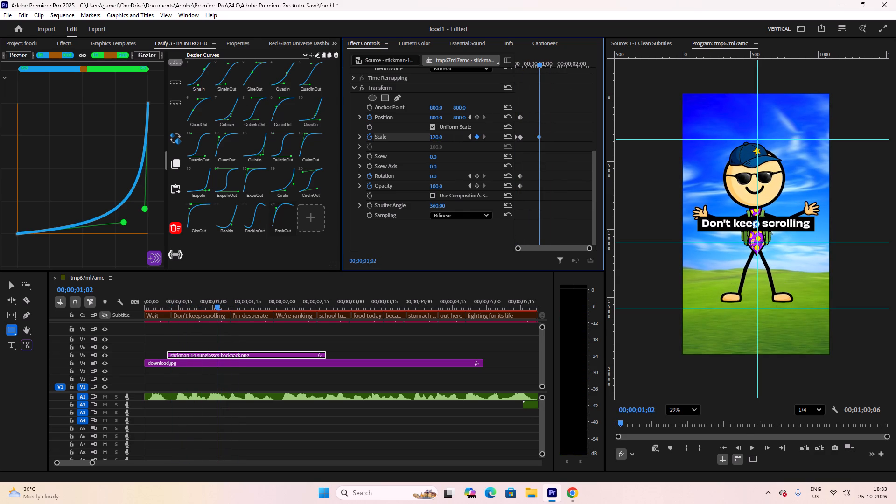
left_click_drag(449, 136, 451, 136)
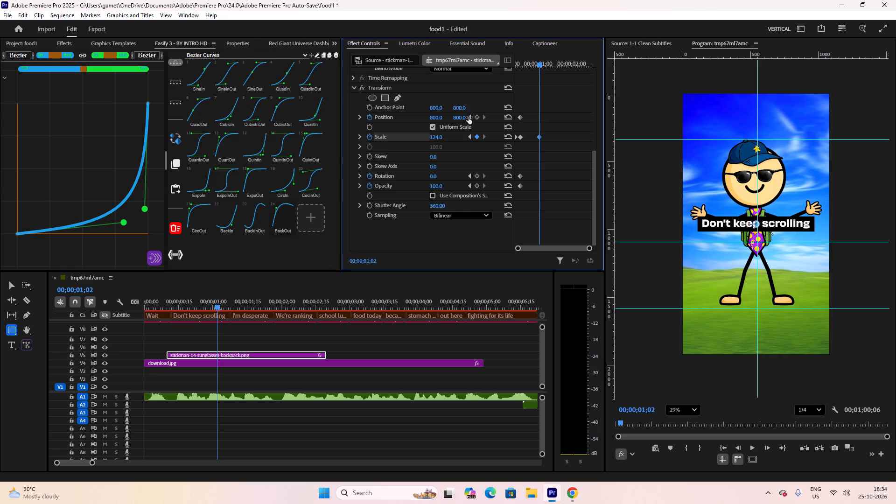
left_click_drag(530, 65, 512, 66)
key("space")
key("space")
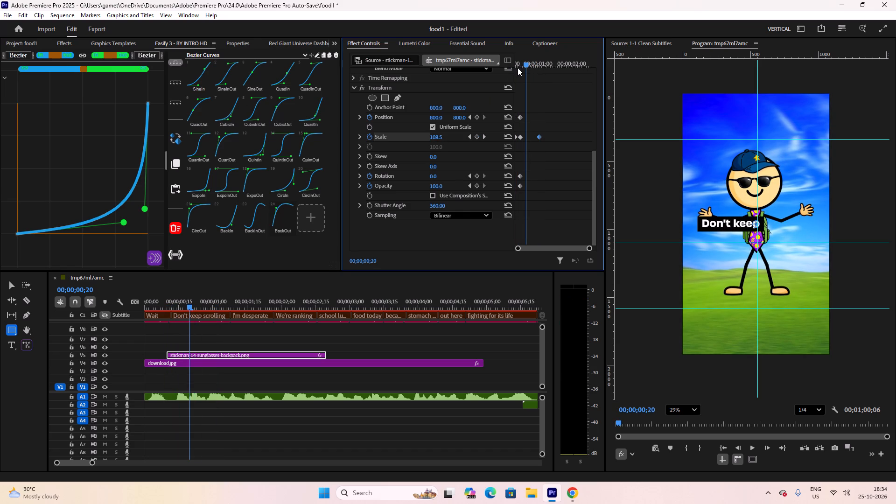
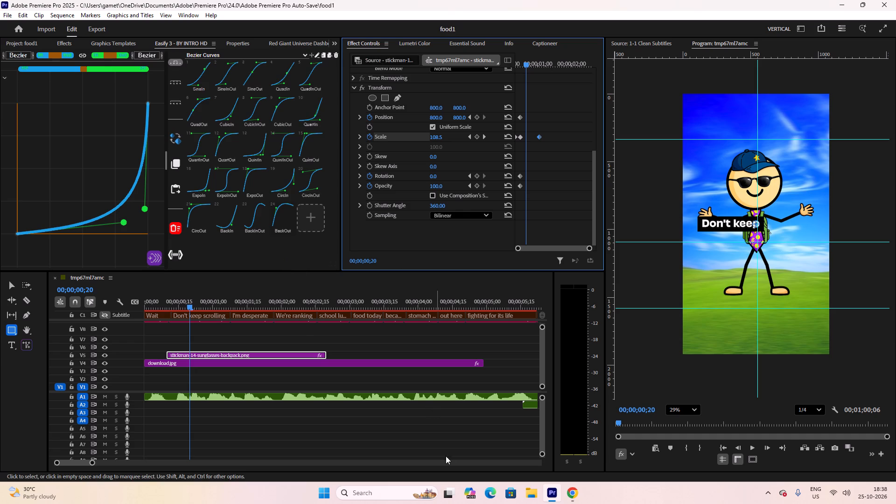
Play back the opening repeatedly, from the sequence start to about 00;00;01;13, to examine the stickman's pop-in and scale growth.
left_click(182, 346)
left_click_drag(181, 303, 130, 305)
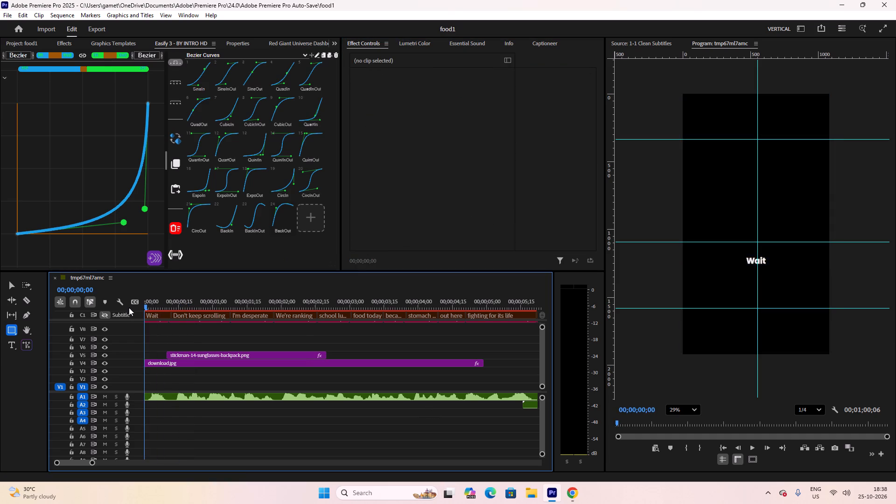
key("space")
key("space")
key("space")
key("space")
left_click_drag(182, 299, 144, 300)
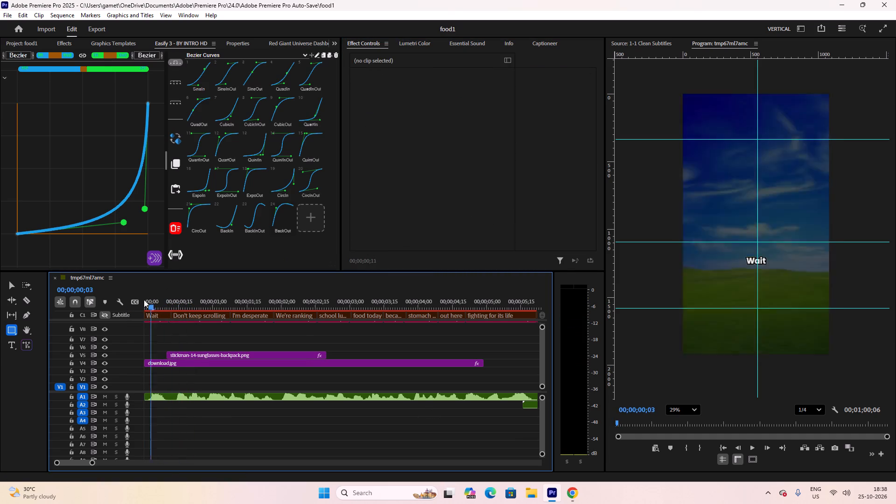
left_click_drag(144, 300, 132, 300)
key("space")
key("space")
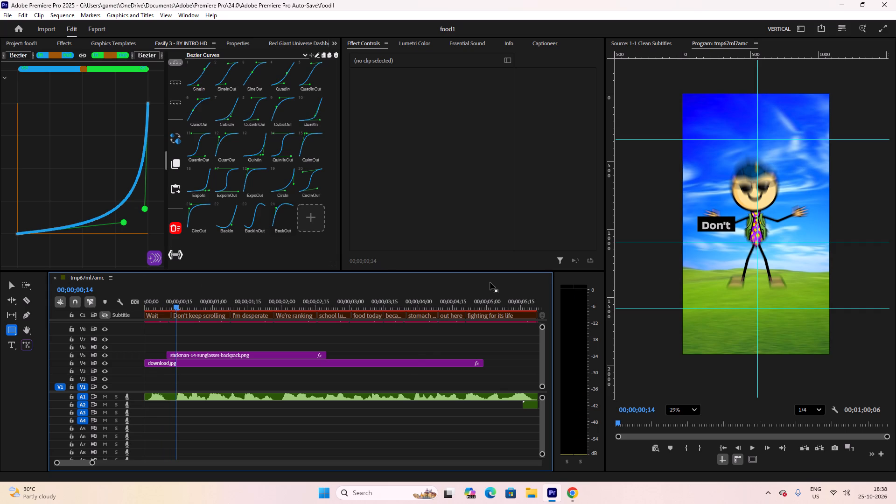
scroll(248, 350, "up", 4)
scroll(221, 336, "down", 4)
scroll(194, 331, "up", 5)
left_click_drag(184, 306, 130, 302)
key("space")
key("space")
key("space")
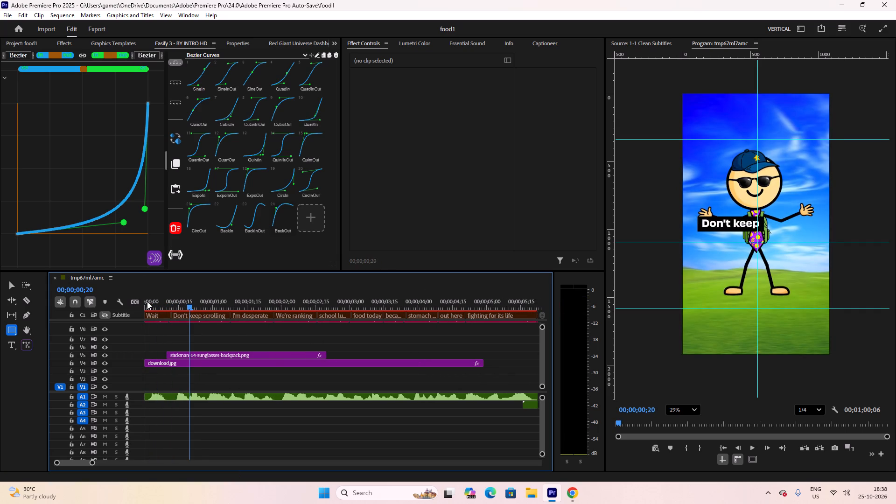
key("space")
key("space")
key("space")
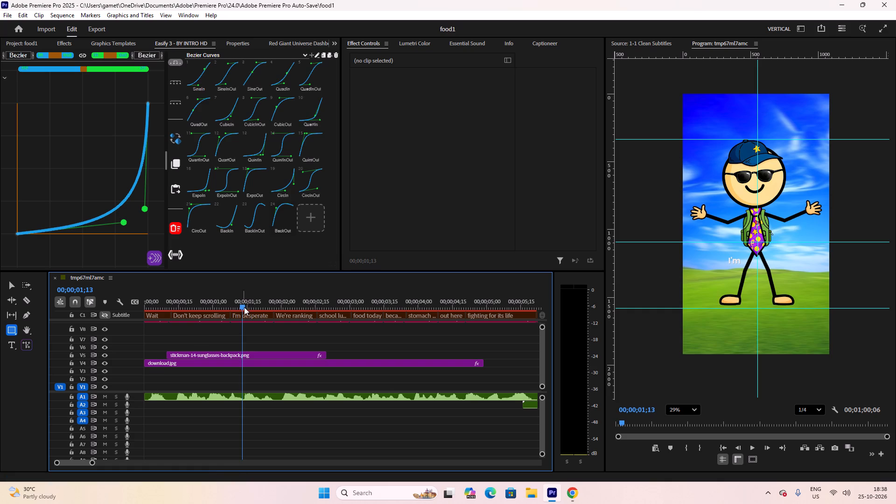
left_click_drag(243, 306, 202, 307)
key("space")
key("space")
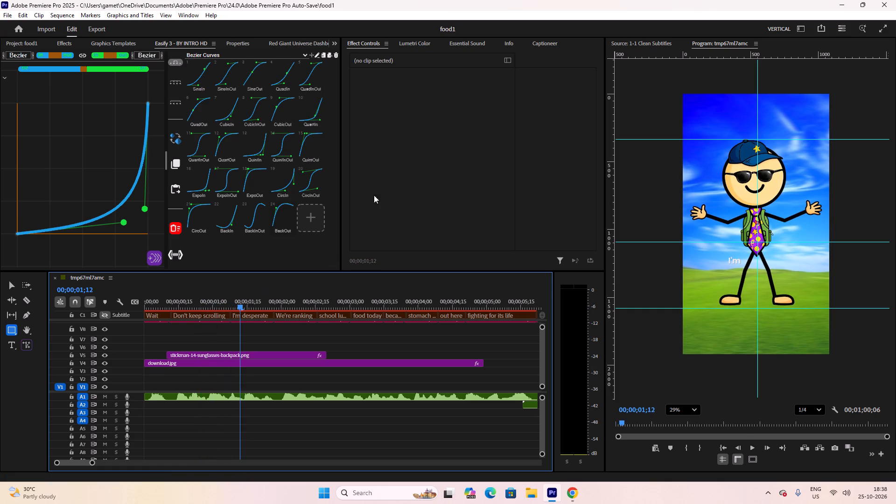
Select the stickman clip on V5 and clear the effects search text, ready for a new effect search.
left_click(364, 41)
left_click(238, 352)
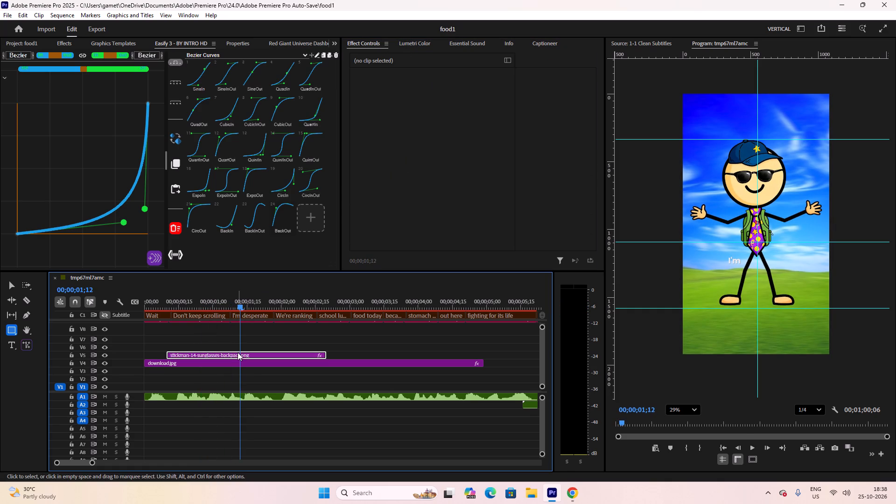
scroll(442, 133, "down", 20)
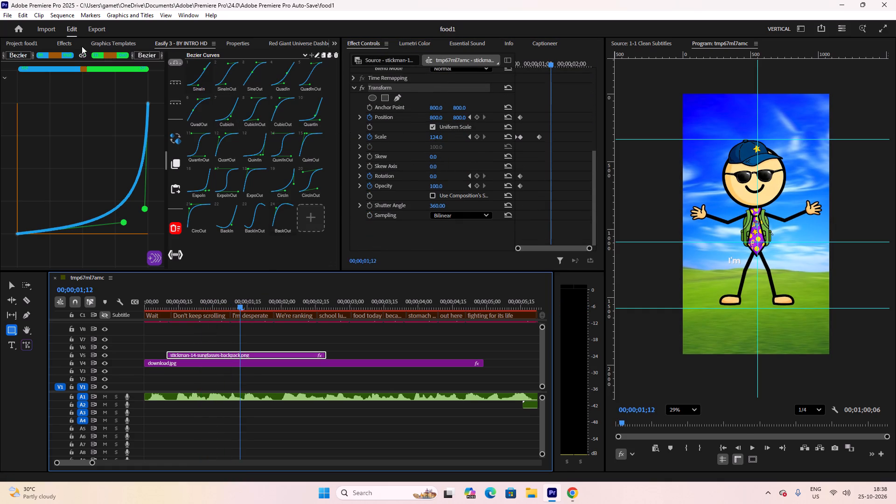
left_click(58, 42)
left_click(42, 59)
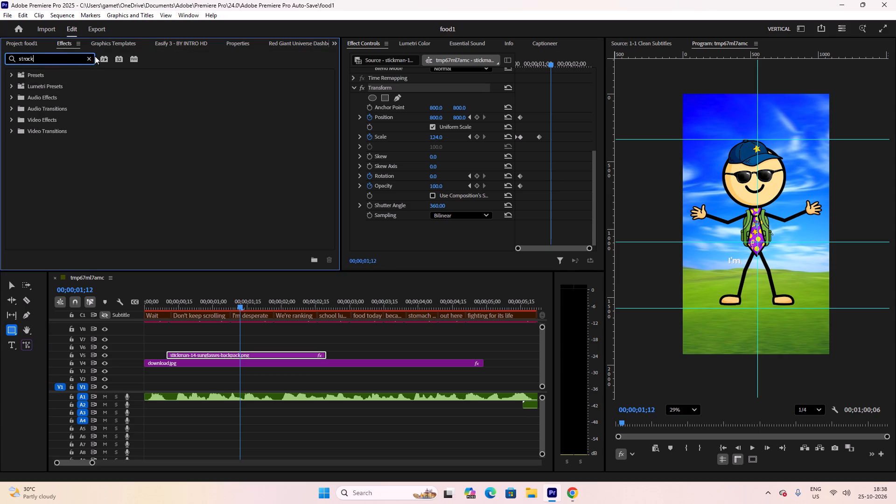
left_click(91, 56)
left_click(71, 58)
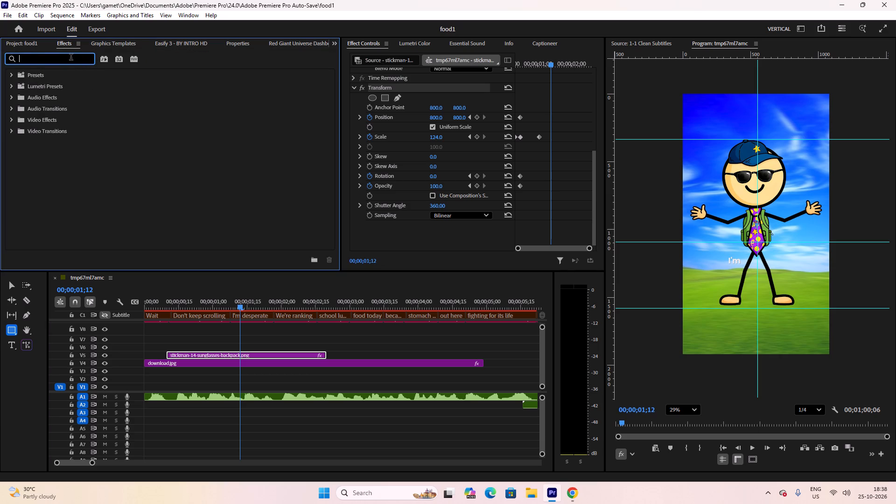
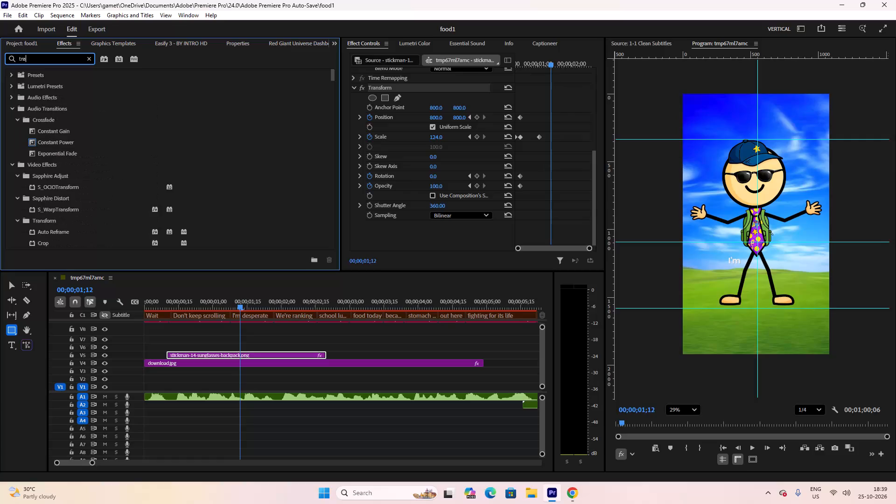
Search the effects for transform and add a second Transform effect to the stickman clip, below the existing one.
type("form")
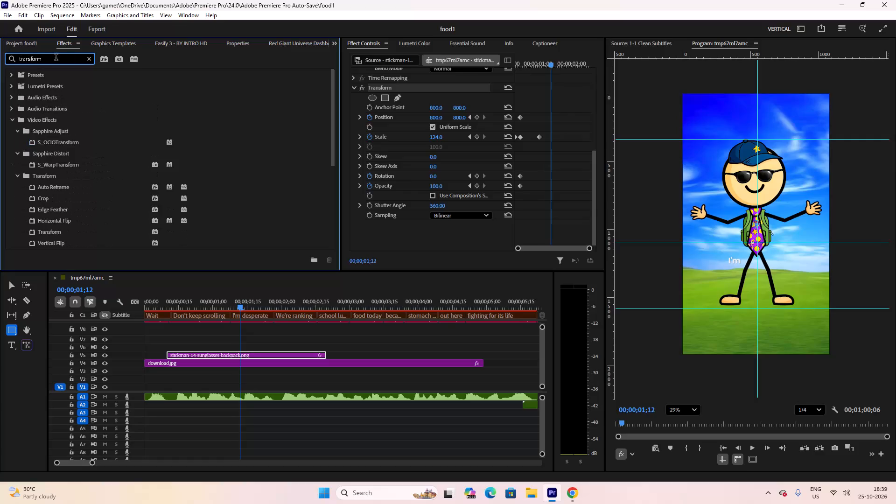
scroll(64, 223, "down", 4)
left_click_drag(63, 192, 328, 197)
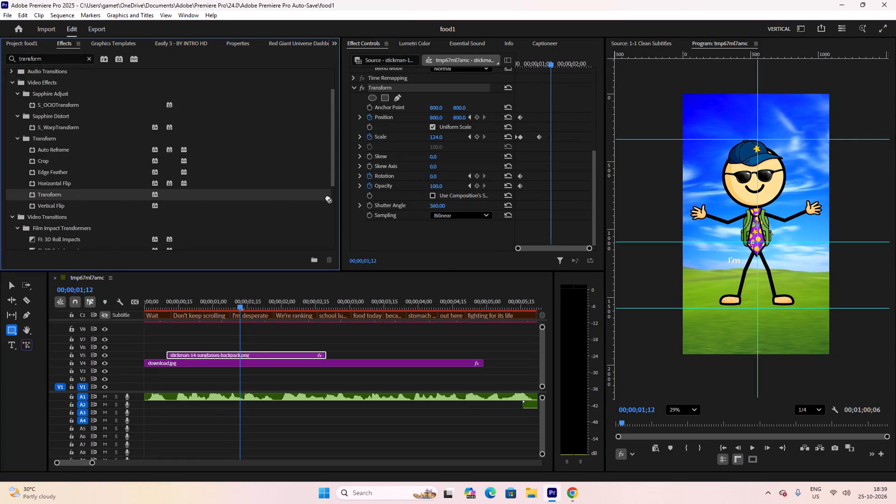
left_click_drag(328, 197, 429, 236)
scroll(416, 208, "down", 16)
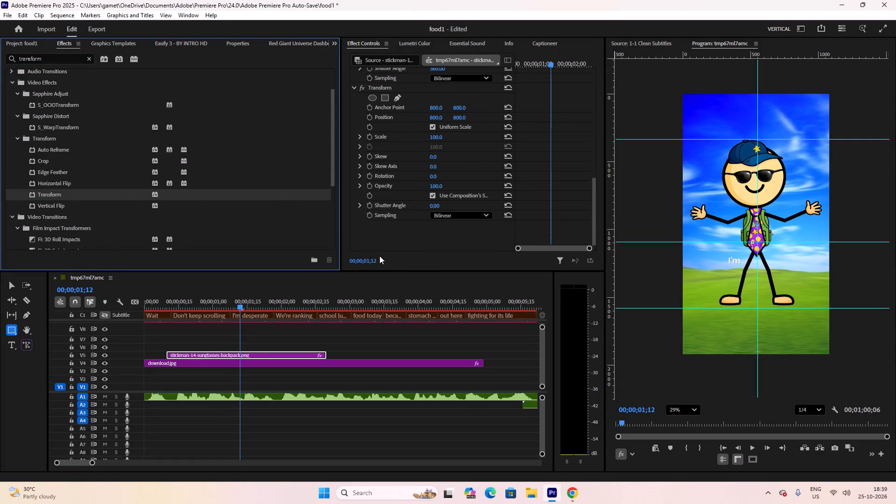
scroll(382, 218, "down", 4)
scroll(415, 182, "up", 2)
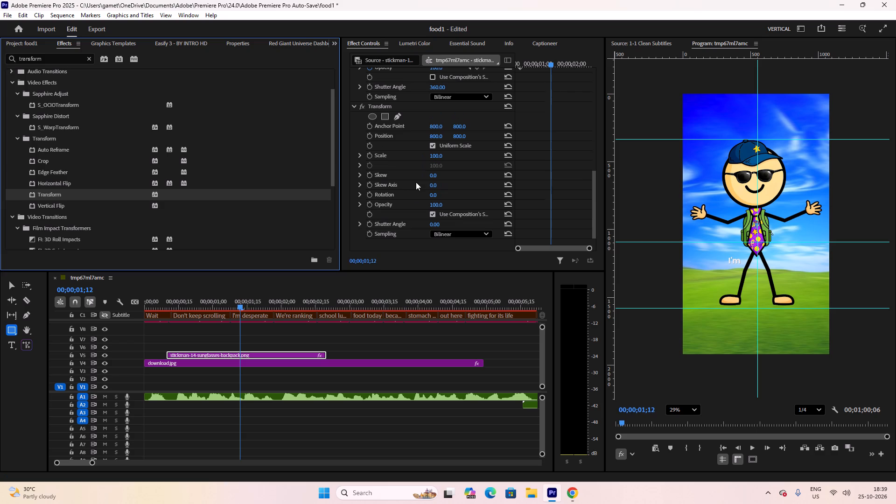
Play back the stickman's section around the "Don't keep scrolling" caption repeatedly to judge where a second movement should start.
left_click_drag(232, 310, 209, 311)
left_click_drag(222, 302, 182, 302)
key("space")
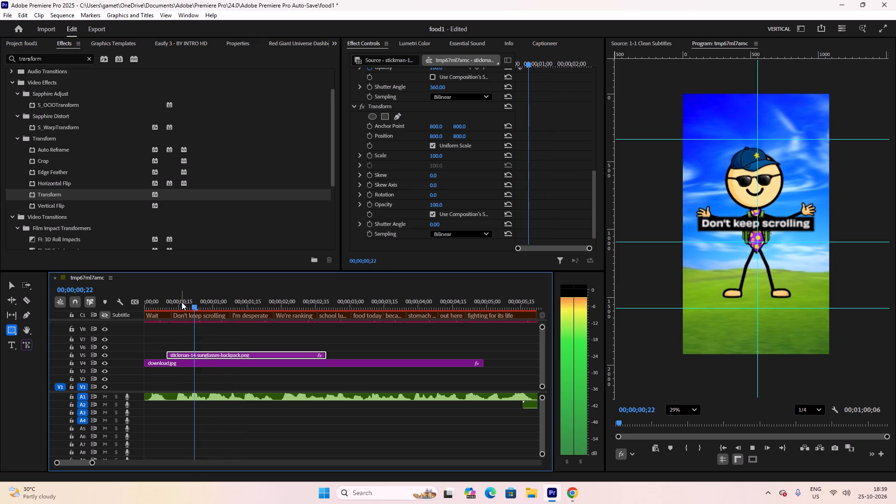
key("space")
left_click_drag(236, 300, 182, 301)
key("space")
key("space")
left_click_drag(234, 304, 224, 305)
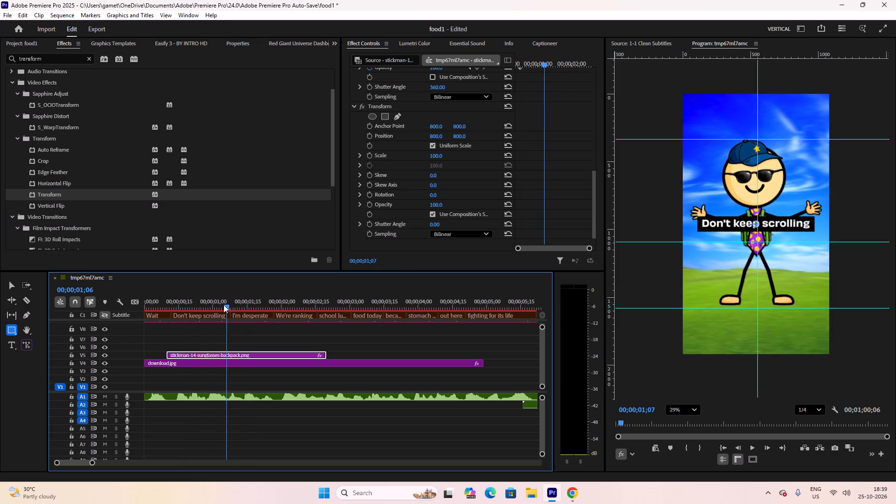
left_click_drag(224, 305, 200, 306)
key("space")
key("space")
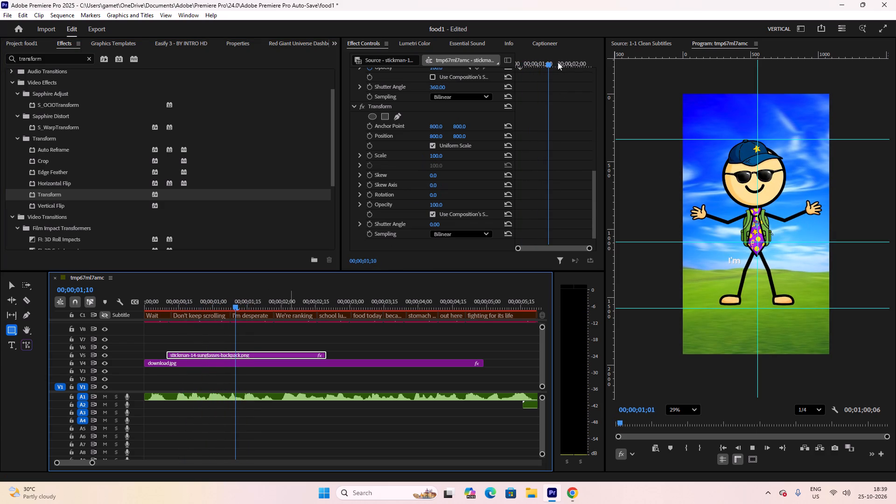
At 00;00;00;28, start Position, Scale, Opacity and Shutter Angle keyframes on the second Transform effect, with Shutter Angle at 360.
left_click_drag(550, 62, 528, 62)
key("space")
key("space")
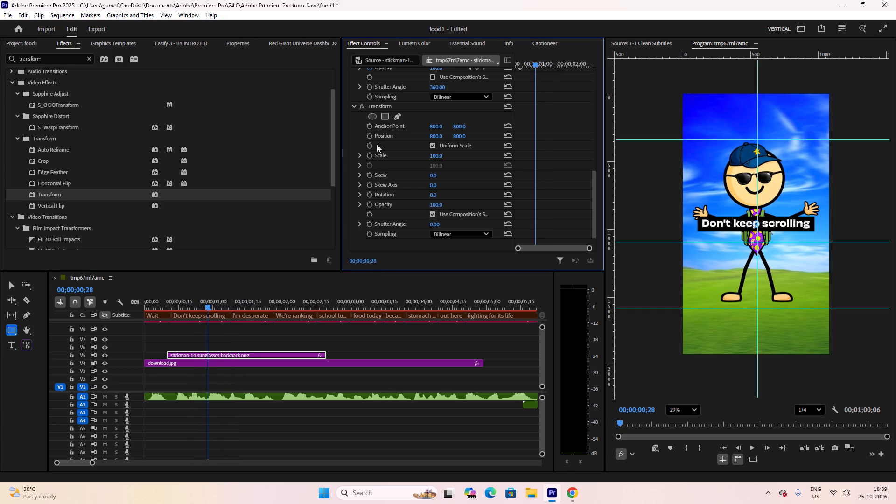
left_click(366, 155)
left_click(368, 135)
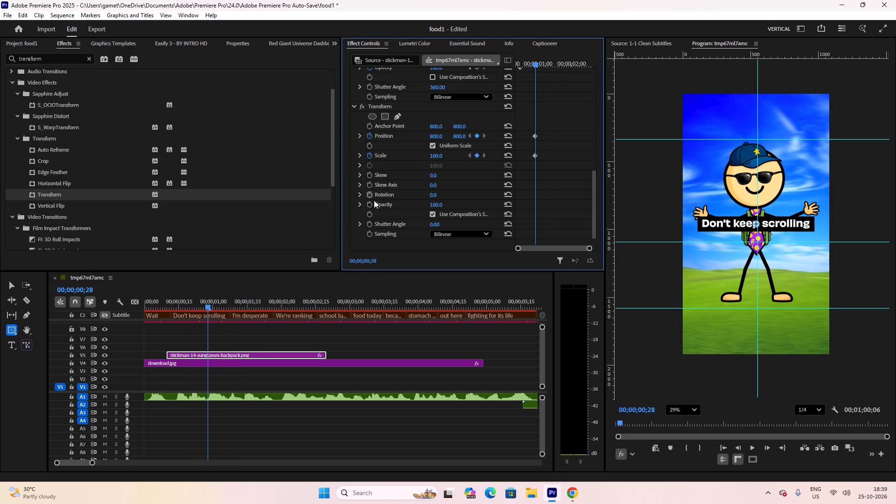
left_click(369, 206)
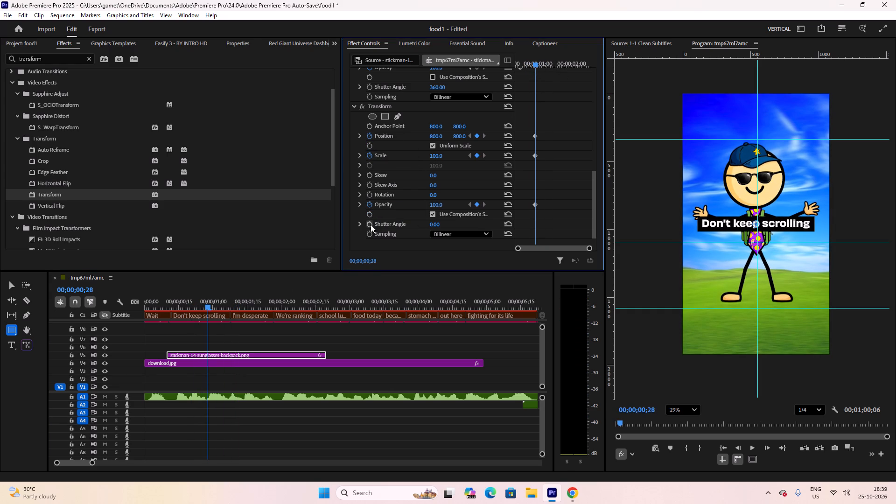
left_click(371, 224)
left_click_drag(433, 223, 577, 223)
left_click_drag(444, 224, 631, 219)
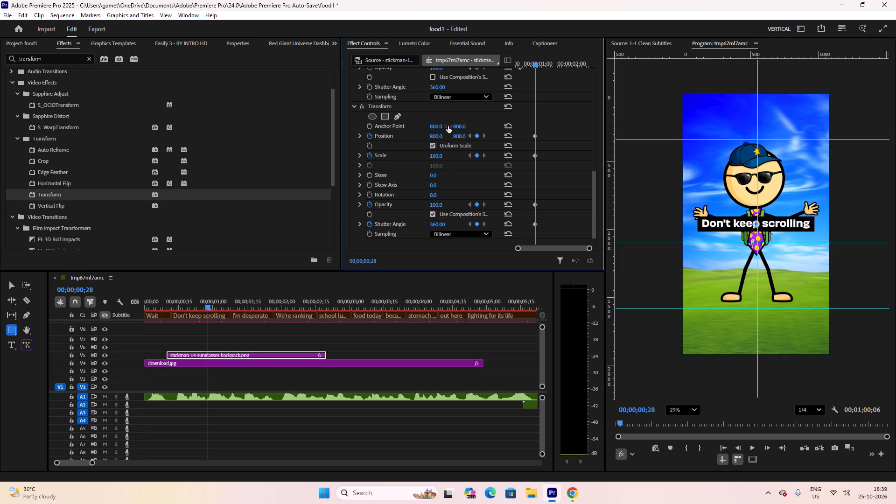
At 00;00;01;06, set the second Transform effect's Scale to 38 to shrink the stickman.
left_click_drag(537, 61, 525, 61)
key("space")
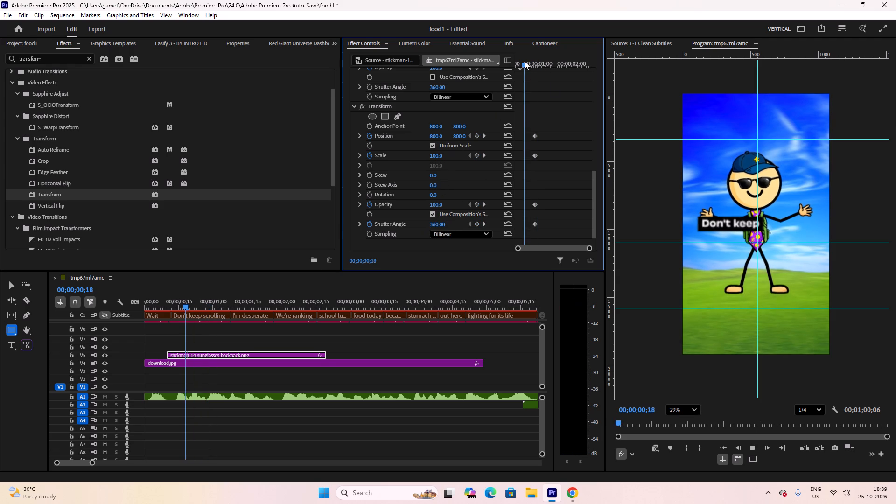
key("space")
key("space")
key("space")
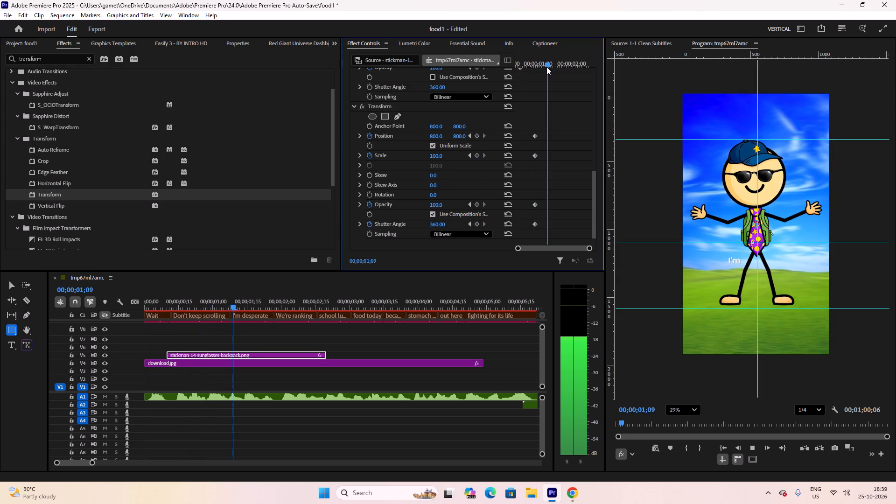
left_click(549, 62)
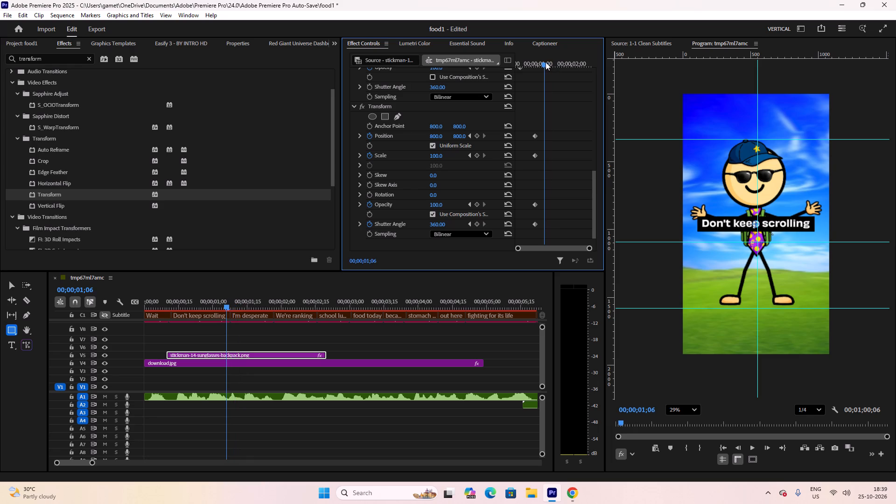
left_click_drag(440, 156, 439, 156)
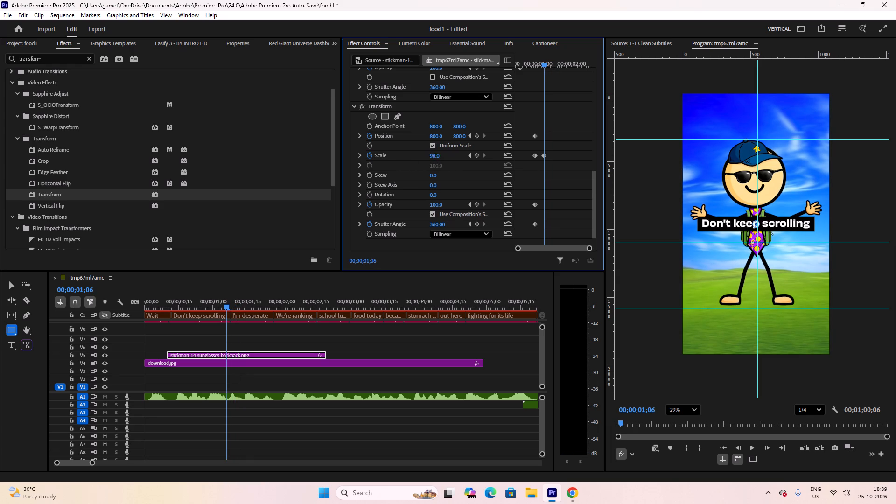
left_click_drag(439, 156, 410, 156)
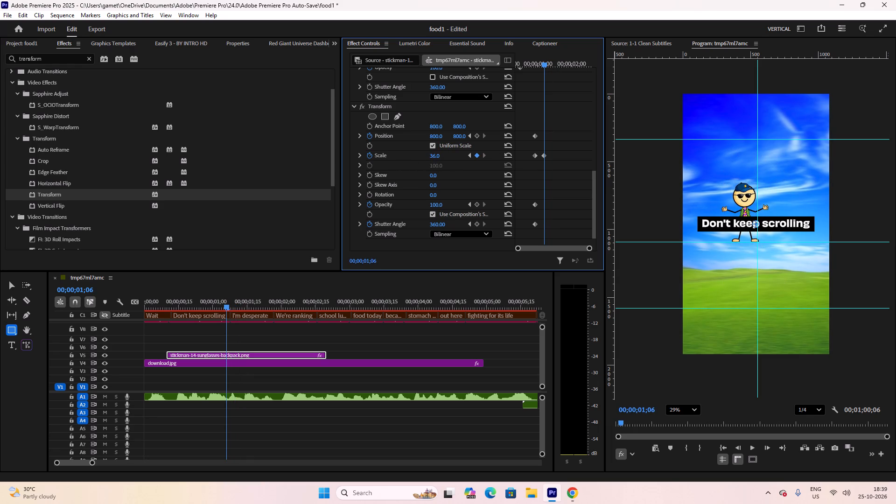
left_click_drag(410, 156, 411, 156)
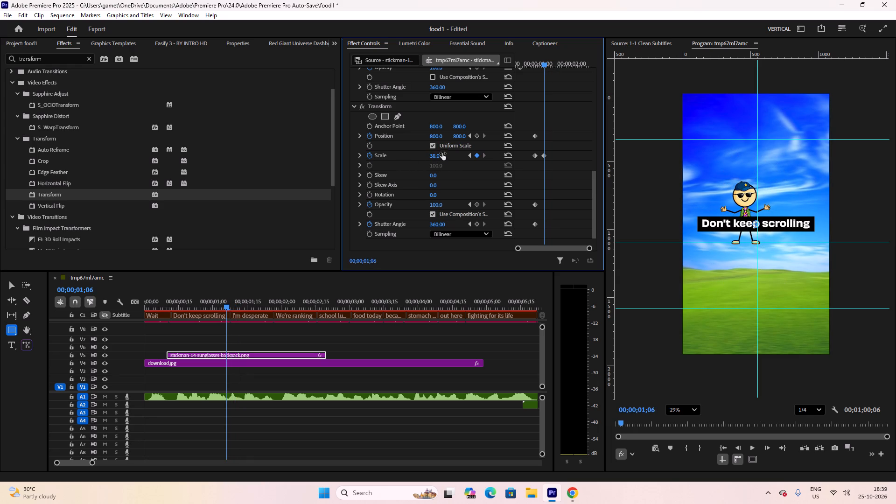
Set the second Transform effect's Position to 529, 199 at 00;00;01;06, moving the stickman to the upper left of the frame.
left_click_drag(459, 136, 248, 151)
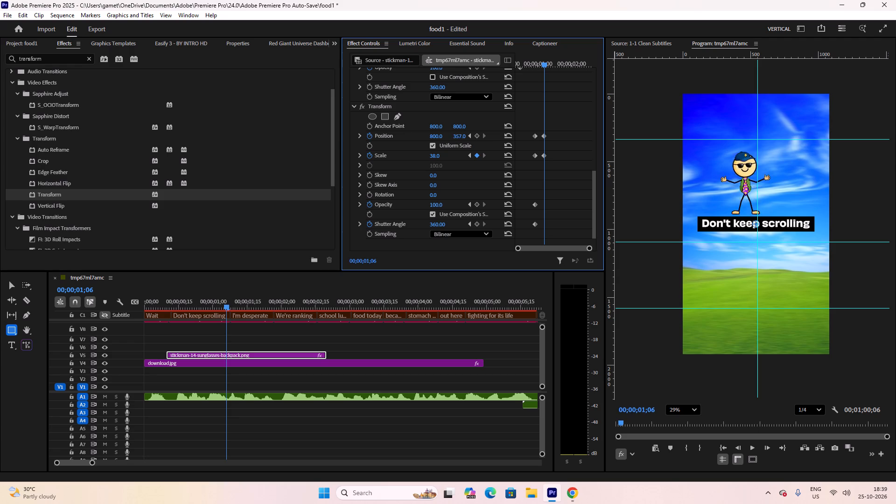
left_click_drag(248, 151, 210, 167)
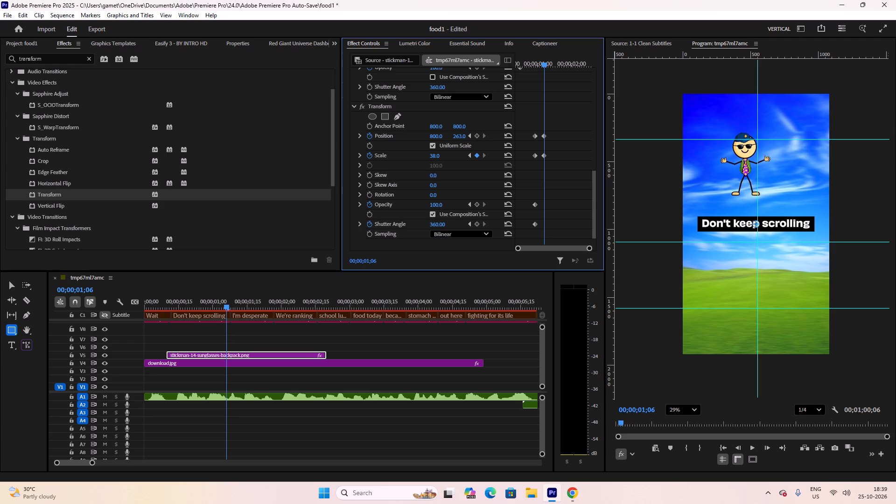
left_click_drag(210, 167, 179, 169)
left_click_drag(436, 136, 349, 142)
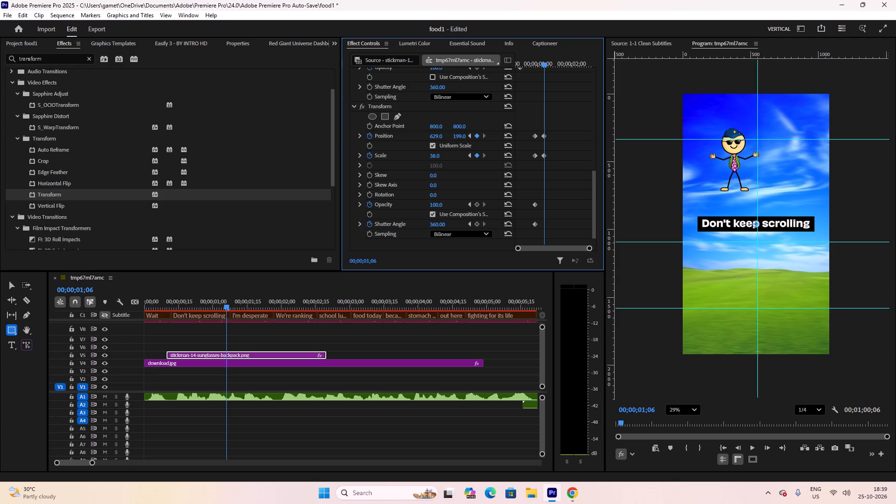
left_click_drag(349, 142, 310, 148)
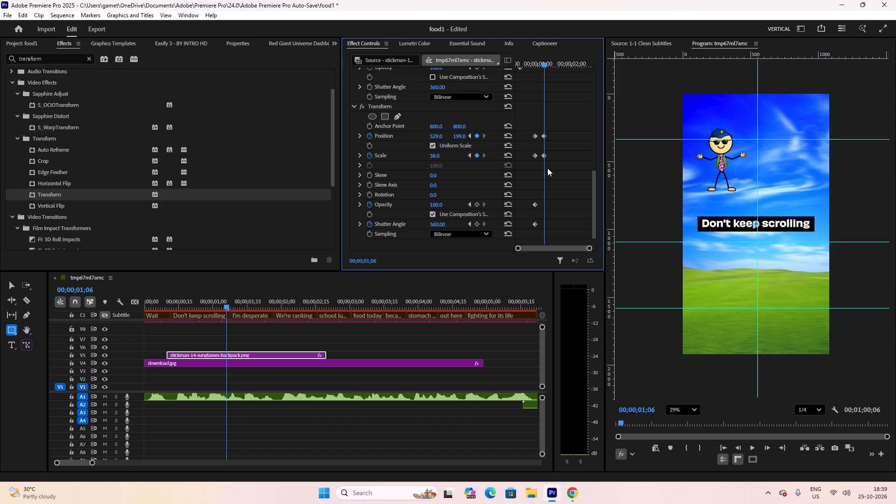
Play back the stickman's shrink and move between its keyframes several times to examine the motion.
left_click_drag(537, 60, 527, 60)
key("space")
key("space")
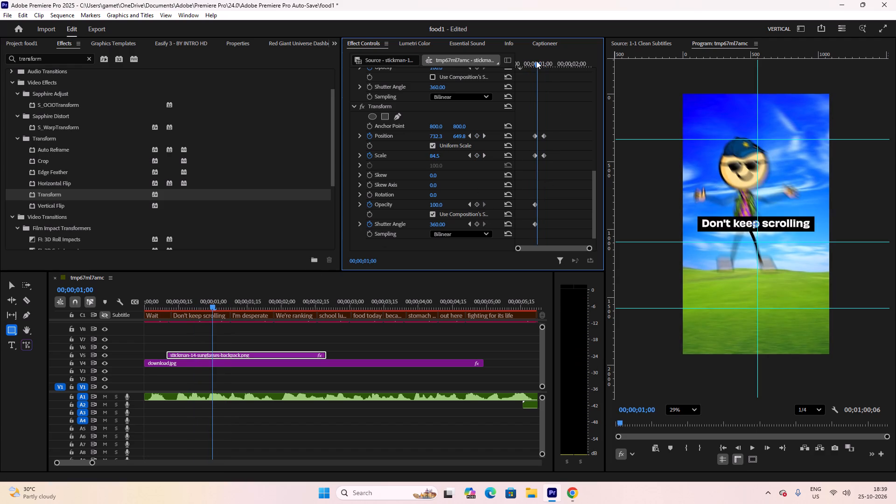
key("space")
key("space")
key("space")
key("space")
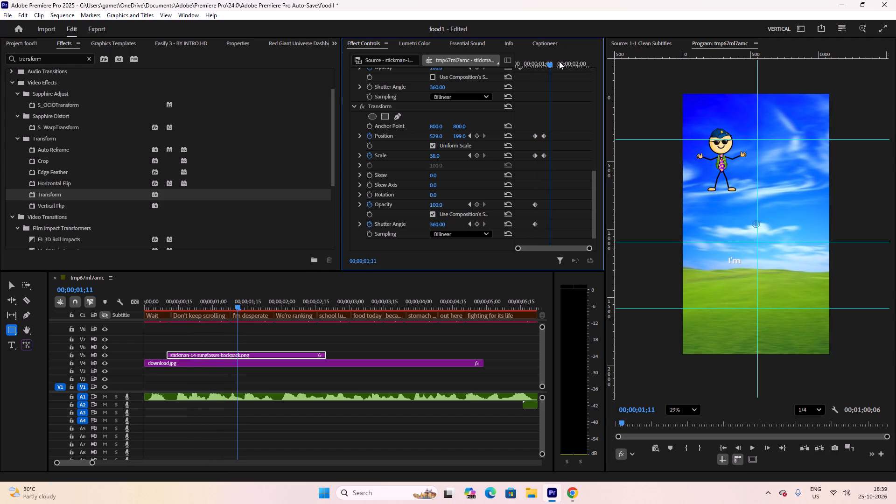
left_click_drag(551, 62, 525, 65)
key("space")
key("space")
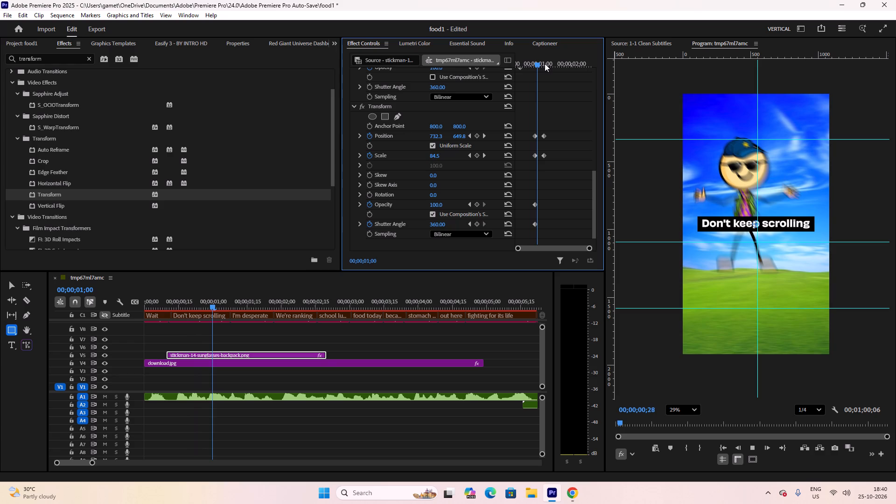
Keyframe the second Transform effect's Rotation from 0 at 00;00;00;28 to 360 degrees at 00;00;01;06.
left_click_drag(545, 63, 536, 64)
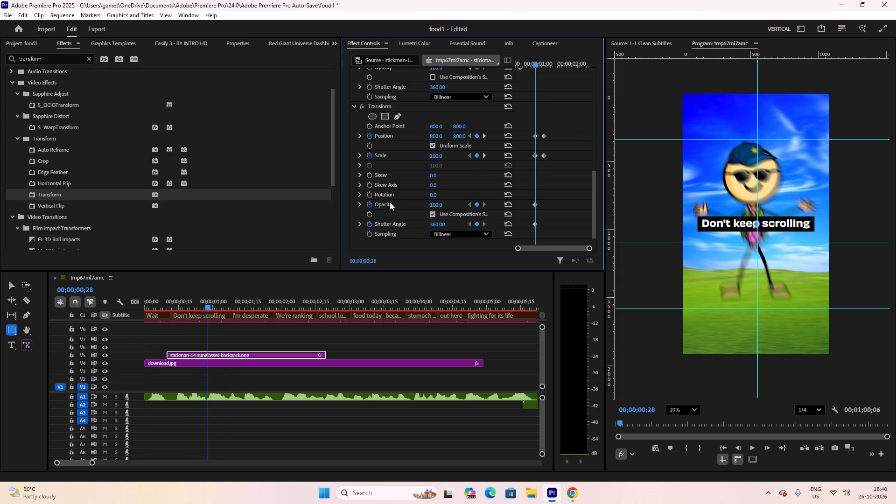
left_click(371, 194)
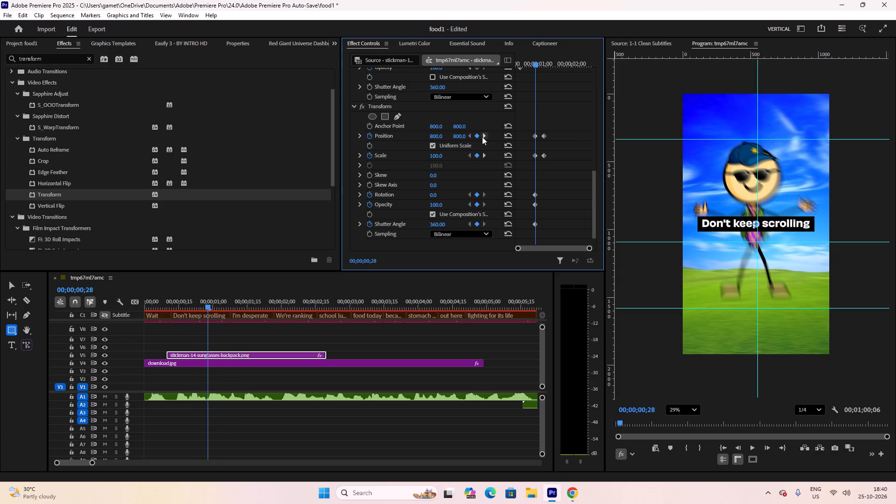
left_click(482, 136)
left_click(434, 195)
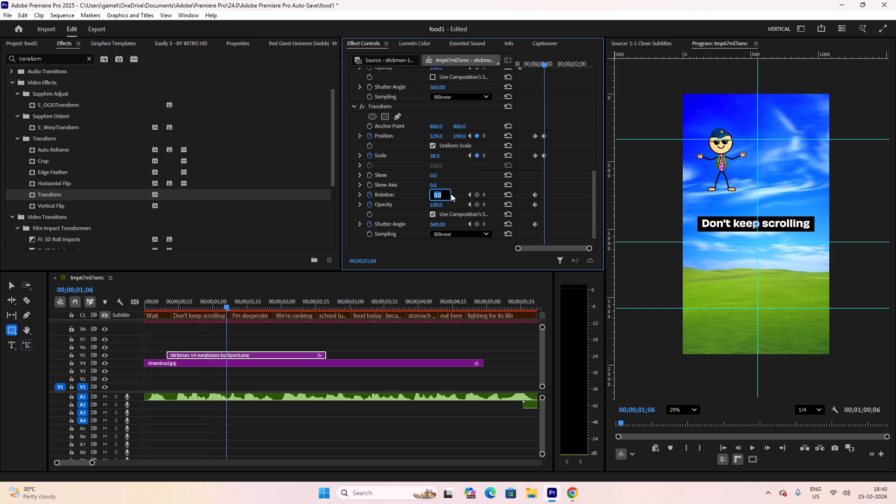
type("360")
key("Return")
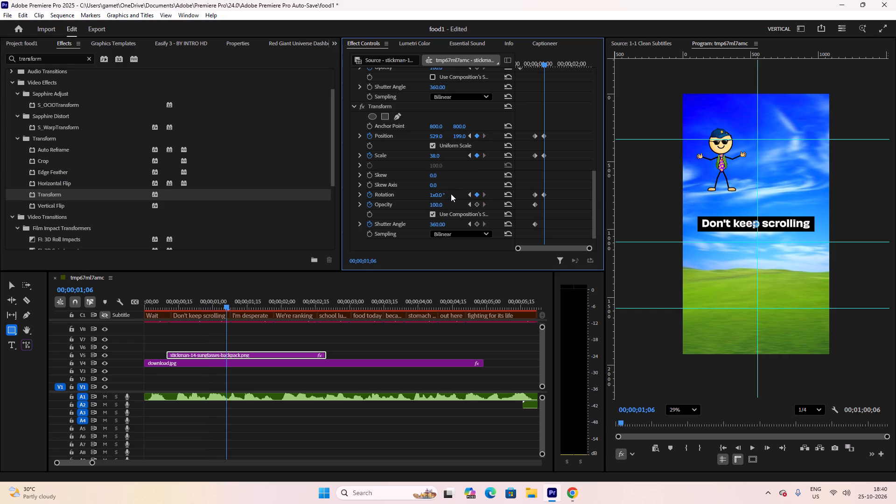
Play back the stickman's spinning shrink and move repeatedly to examine the combined motion.
left_click(536, 60)
left_click_drag(535, 60, 524, 61)
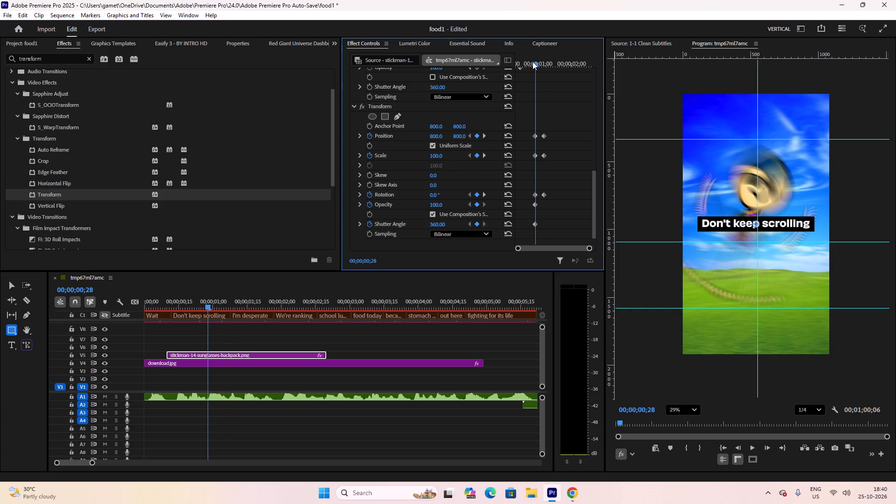
left_click_drag(532, 62, 524, 62)
left_click_drag(531, 64, 526, 64)
key("space")
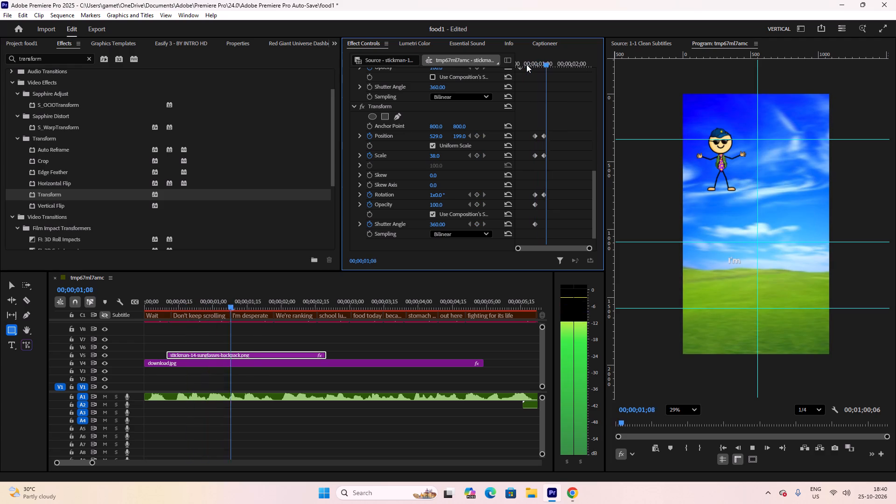
key("space")
left_click_drag(541, 62, 510, 63)
key("space")
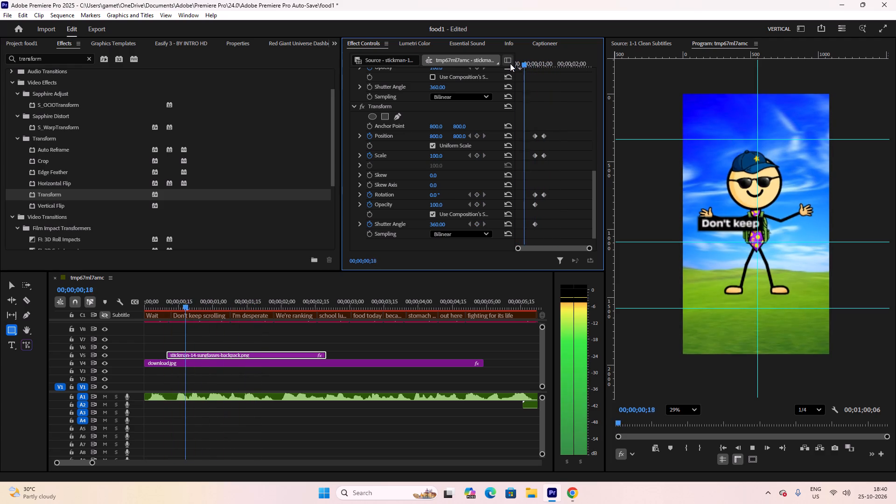
key("space")
key("space")
key("space")
key("space")
key("space")
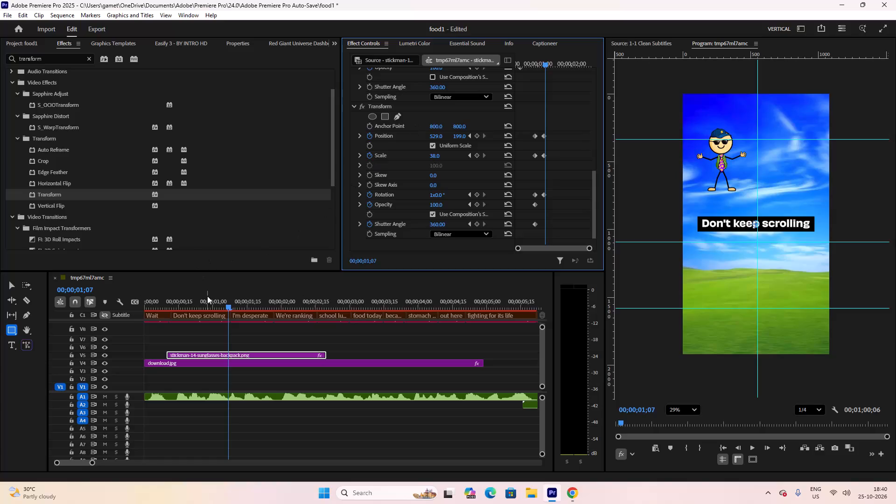
Return the playhead to 00;00;00;14 and undo the last change.
left_click_drag(194, 314, 190, 314)
left_click(177, 306)
key("ctrl+z")
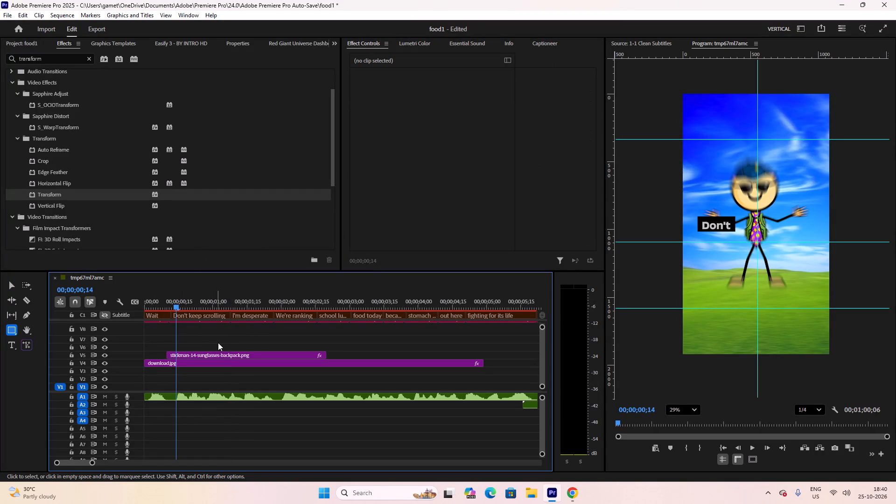
Play back the opening from the sequence start twice to examine the first caption and the stickman's entrance.
left_click(217, 343)
left_click_drag(180, 299, 144, 295)
key("space")
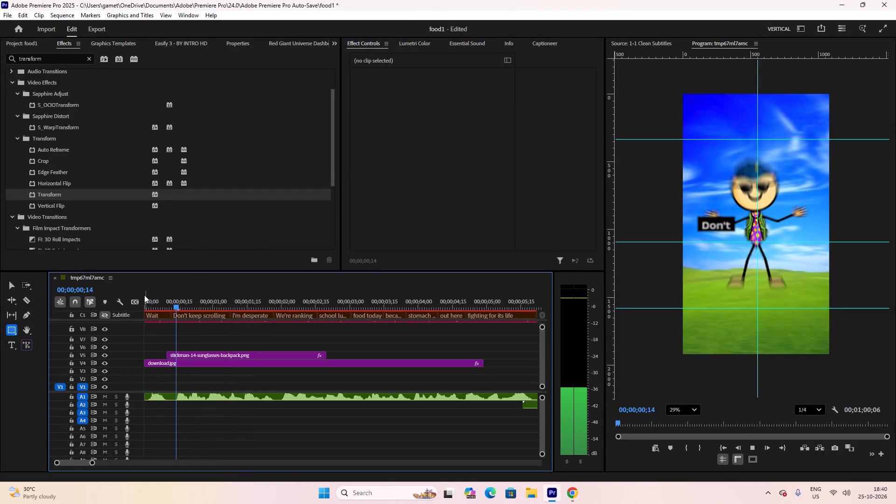
key("space")
key("space")
key("space")
left_click_drag(161, 300, 144, 299)
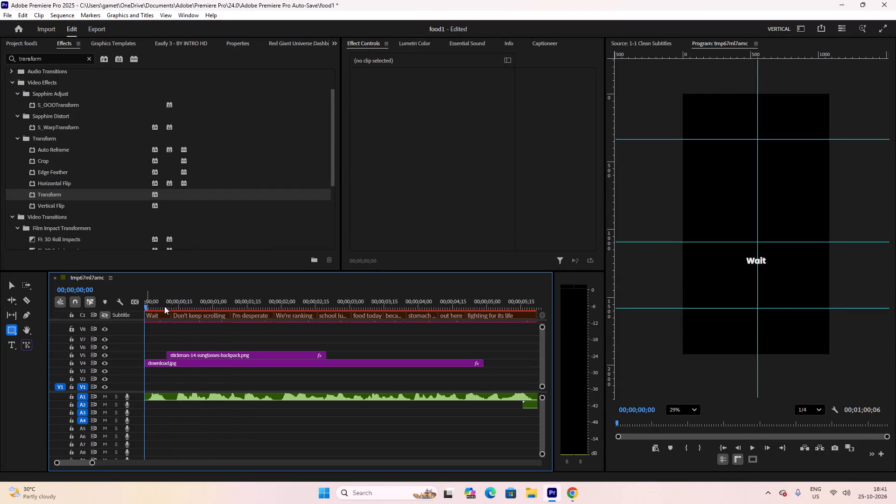
key("space")
key("space")
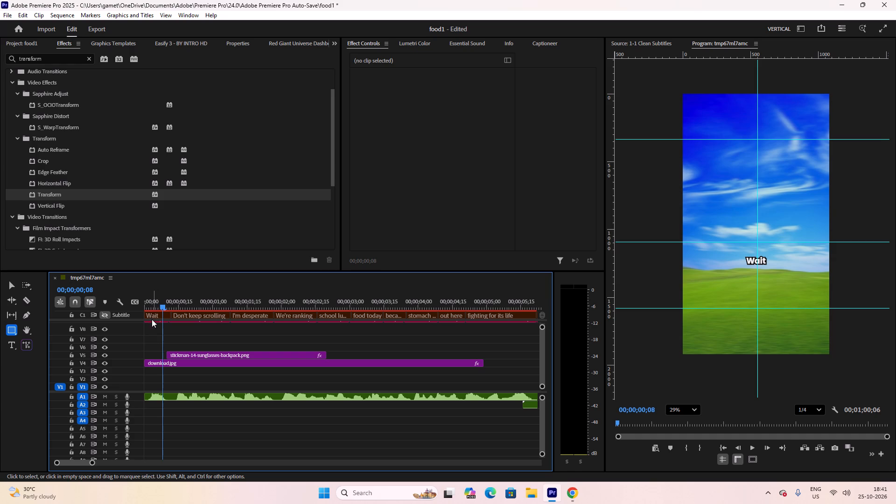
Enlarge the "Wait" subtitle graphic on V9 by setting its Motion Scale to 205.
left_click(152, 314)
scroll(160, 336, "up", 5, "ctrl")
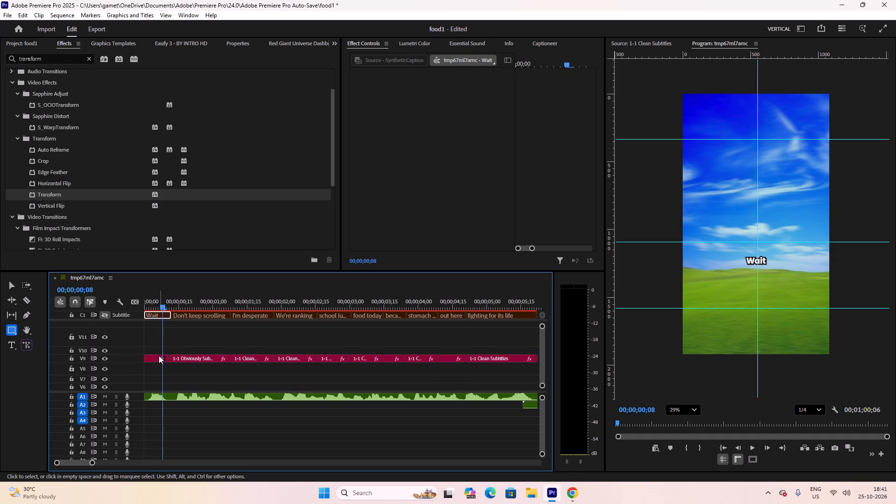
left_click(158, 357)
left_click(162, 304)
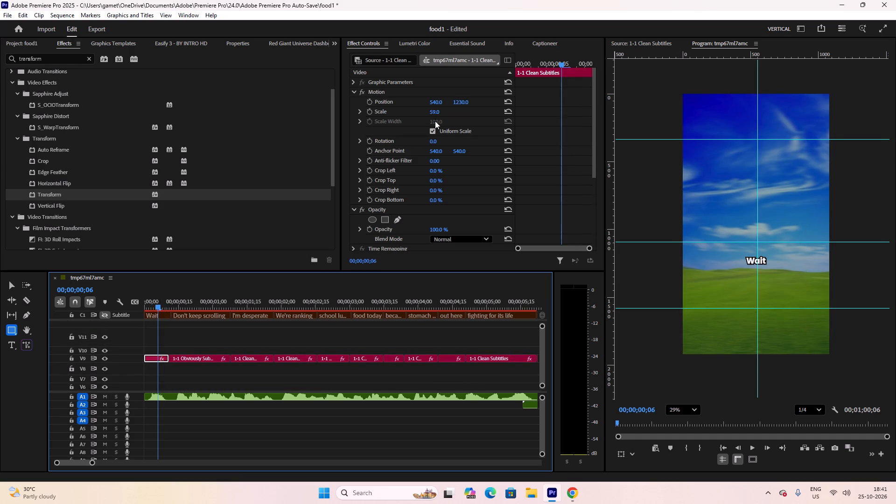
left_click_drag(434, 112, 475, 110)
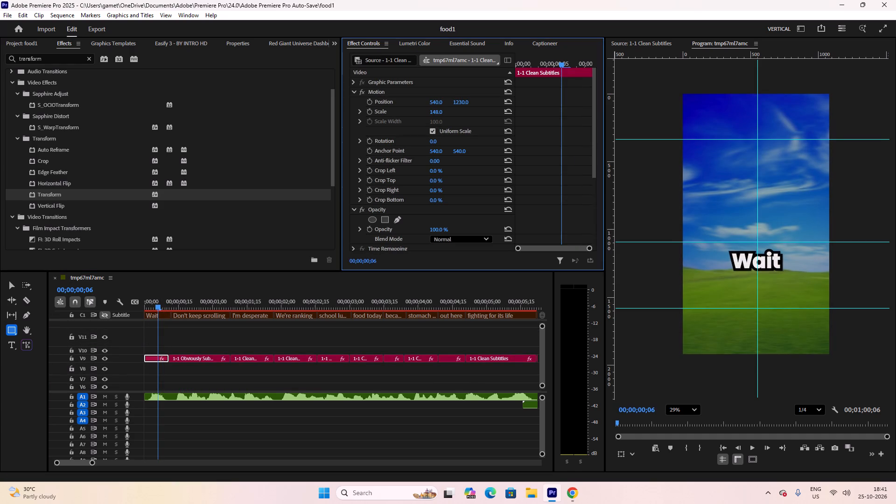
left_click_drag(475, 110, 502, 111)
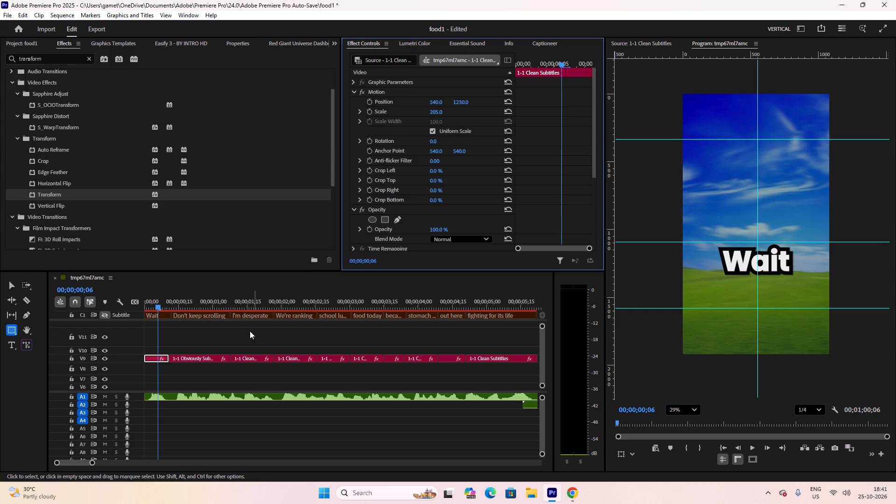
Play back from the sequence start in short bursts to examine the enlarged "Wait" subtitle and the stickman animation.
left_click(197, 335)
left_click_drag(155, 306, 143, 306)
key("space")
key("space")
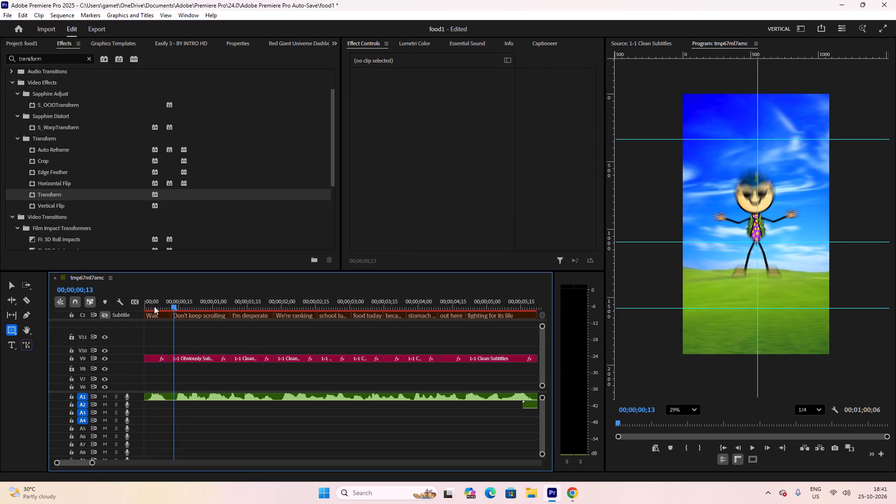
left_click_drag(164, 295, 140, 296)
key("space")
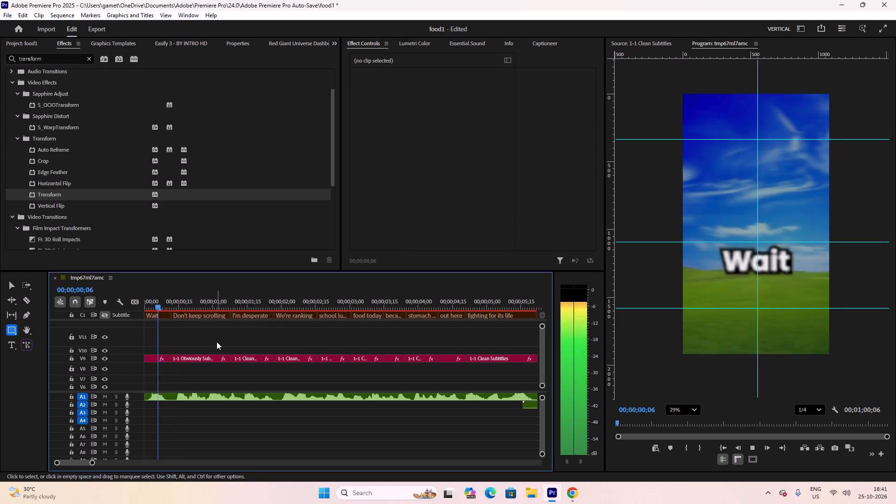
key("space")
key("space")
key("space")
key("space")
key("space")
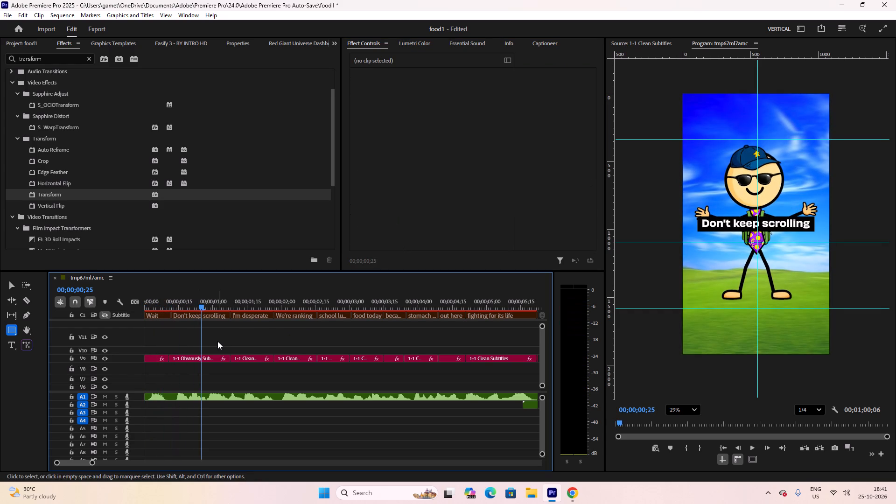
key("space")
key("space")
key("space")
key("space")
key("space")
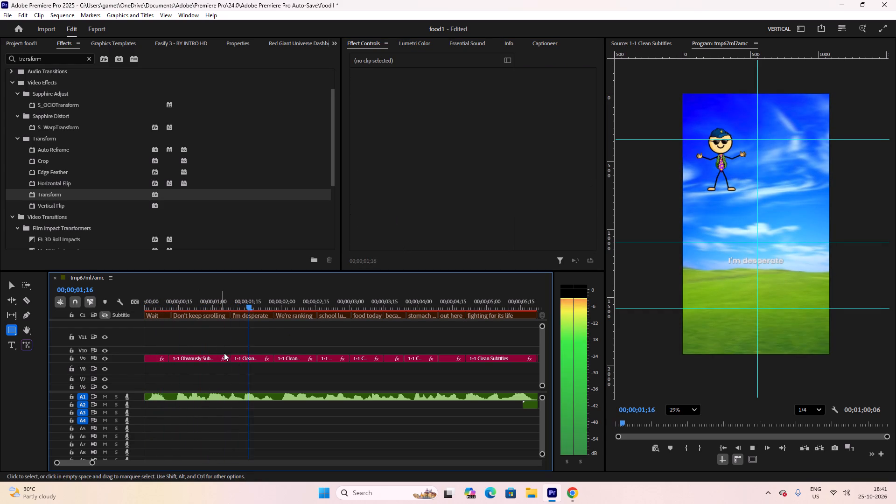
key("space")
Replay the "Don't keep scrolling" section in short bursts to examine the stickman's pop-in and spinning move.
left_click_drag(188, 302, 162, 303)
key("space")
key("space")
key("space")
key("space")
key("space")
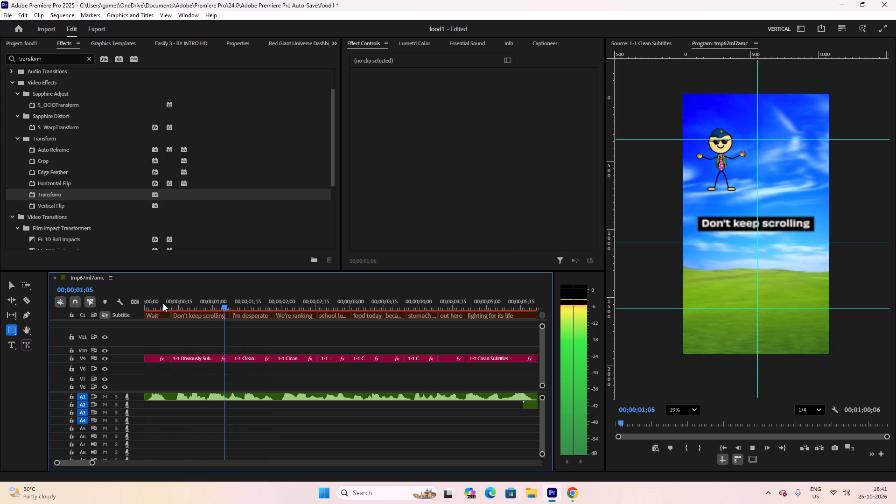
key("space")
key("space")
key("space")
key("space")
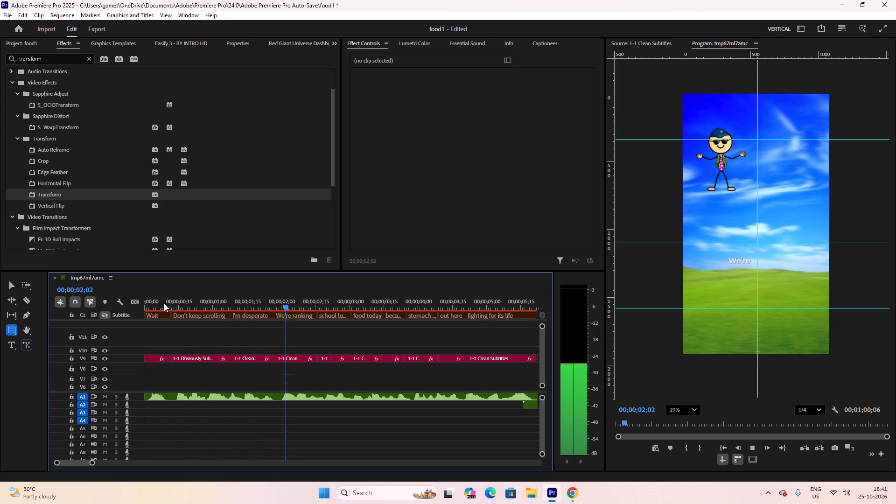
key("space")
left_click_drag(174, 300, 168, 301)
key("space")
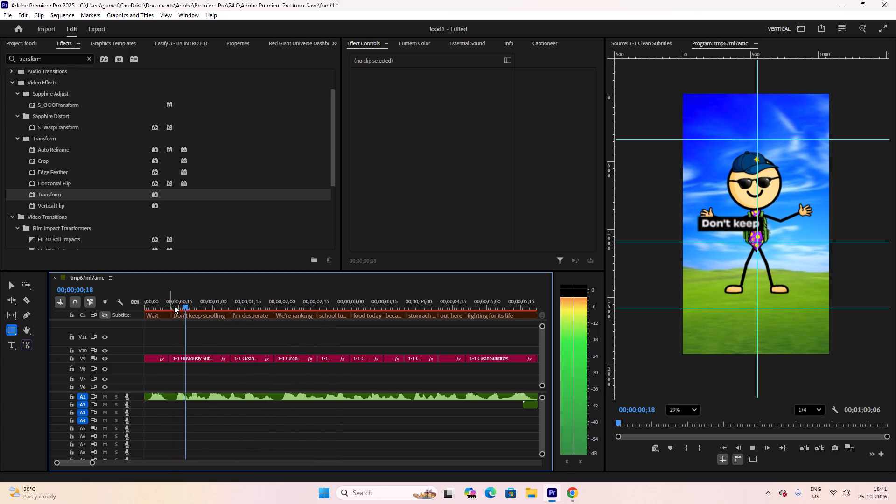
key("space")
Replay the opening from the start through "I'm desperate" in short bursts to examine the subtitle and stickman timing.
scroll(194, 345, "down", 5)
scroll(205, 361, "up", 7)
scroll(209, 356, "down", 2, "ctrl")
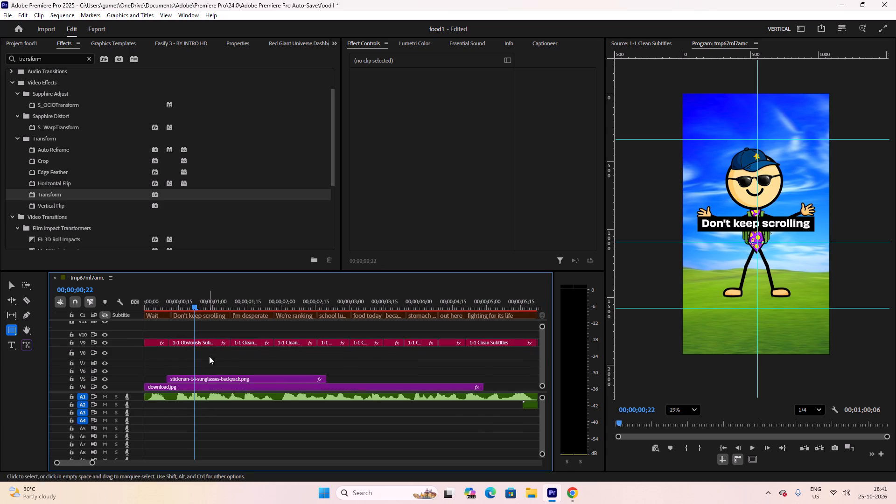
scroll(209, 356, "down", 3, "ctrl")
left_click_drag(182, 304, 129, 306)
key("space")
key("space")
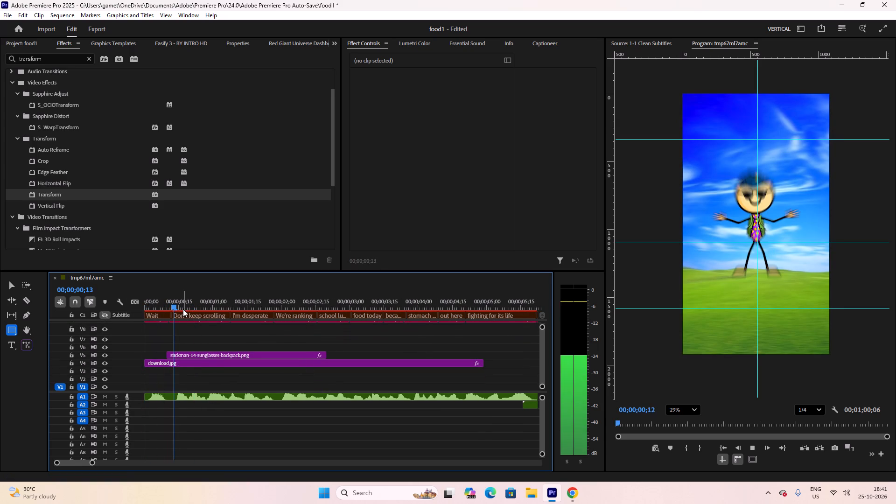
left_click_drag(189, 303, 147, 303)
key("space")
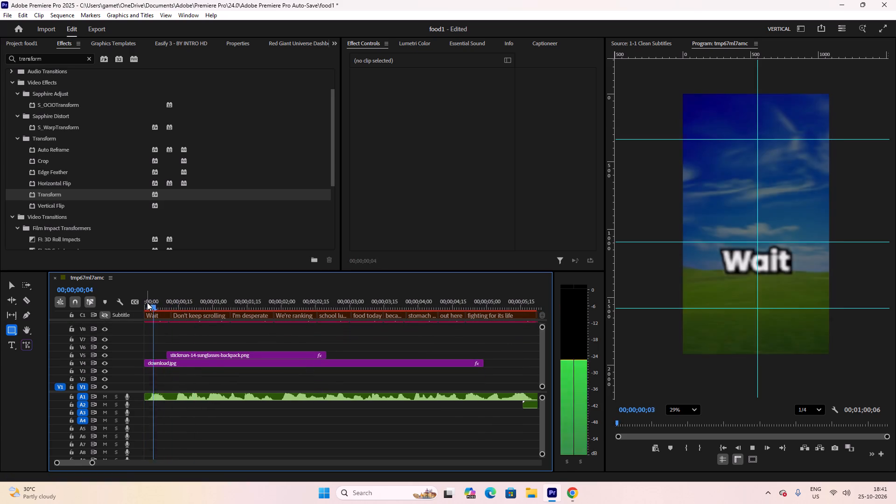
key("space")
key("space")
key("space")
key("space")
key("space")
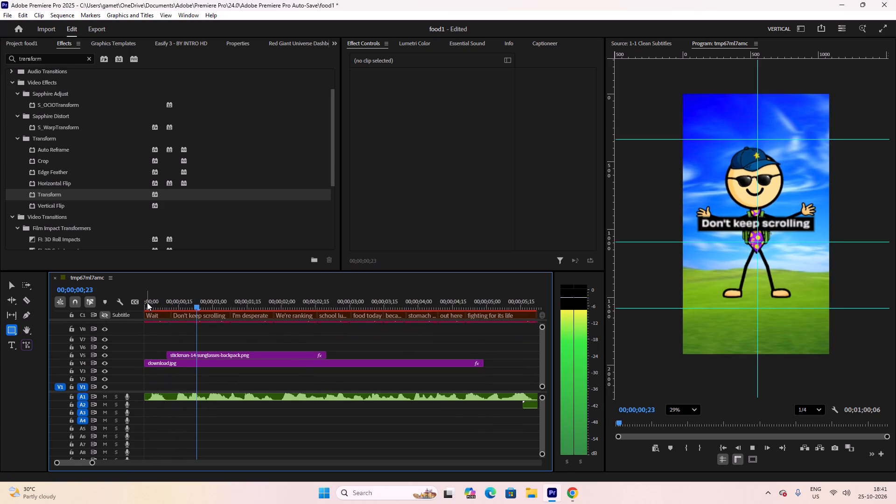
key("space")
key("space")
key("space")
key("space")
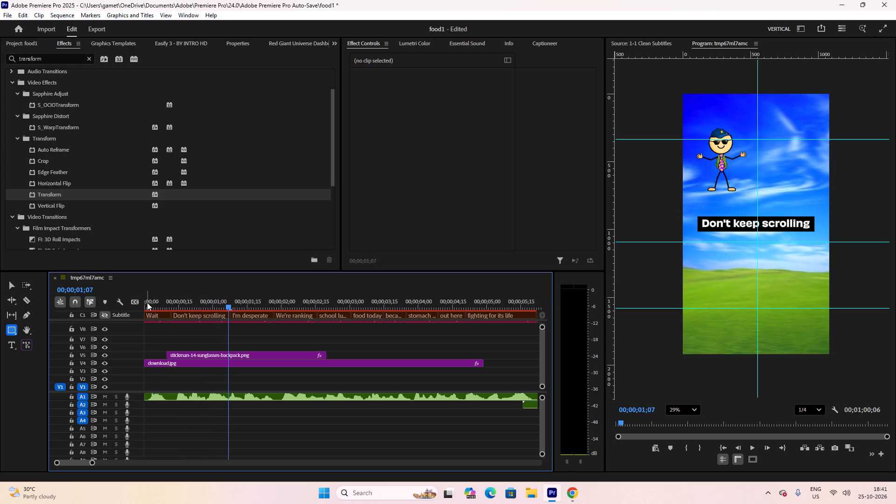
key("space")
key("space")
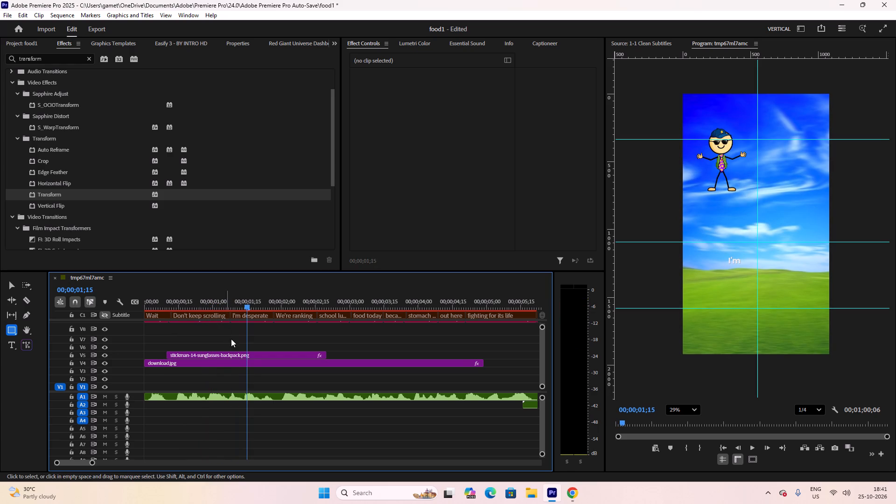
Duplicate the stickman's second Transform Position, Scale and Rotation keyframes at 00;00;01;06 to a point a few frames after them.
left_click(236, 355)
scroll(521, 195, "down", 17)
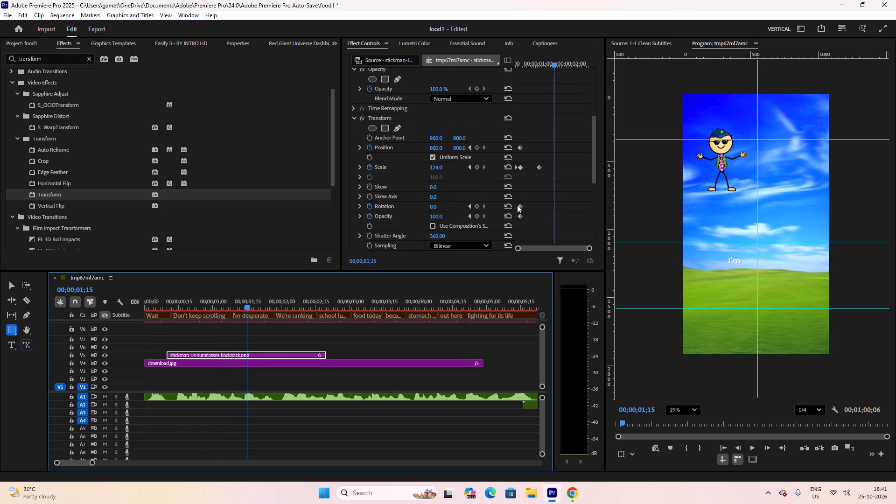
scroll(517, 205, "down", 12)
left_click(546, 58)
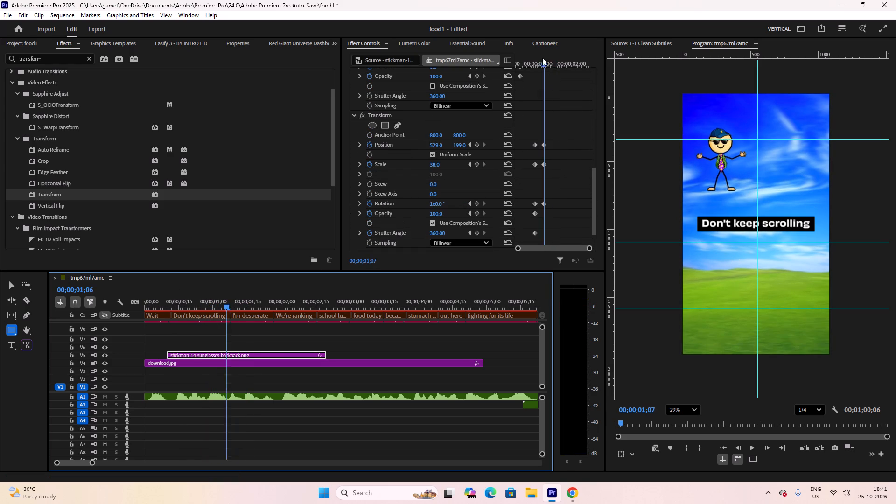
left_click_drag(550, 135, 544, 183)
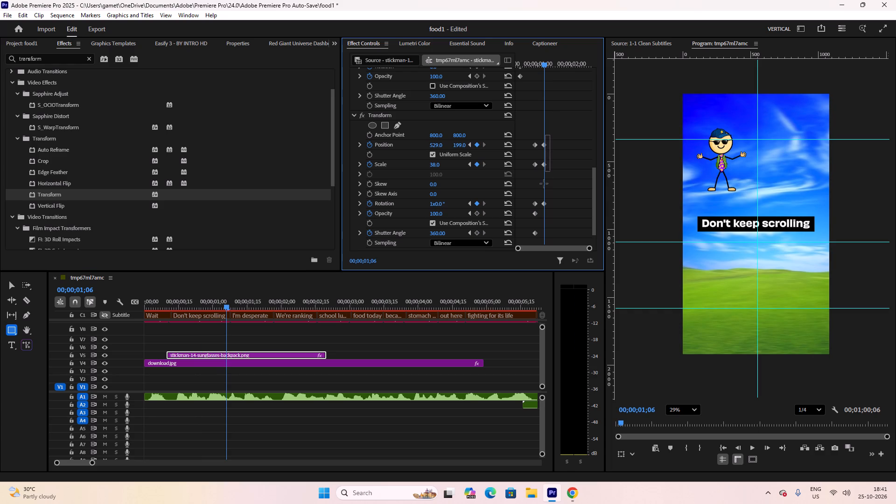
left_click_drag(544, 183, 542, 212)
left_click_drag(546, 143, 551, 142, "alt")
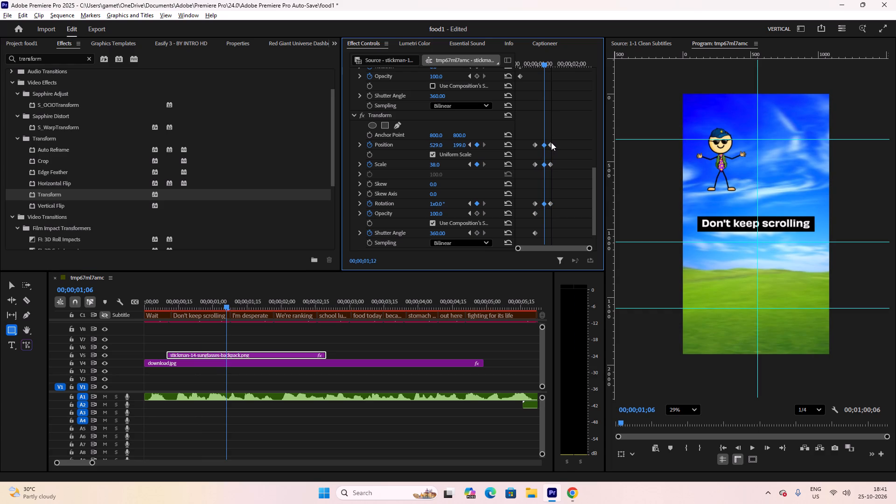
left_click_drag(551, 142, 550, 142, "alt")
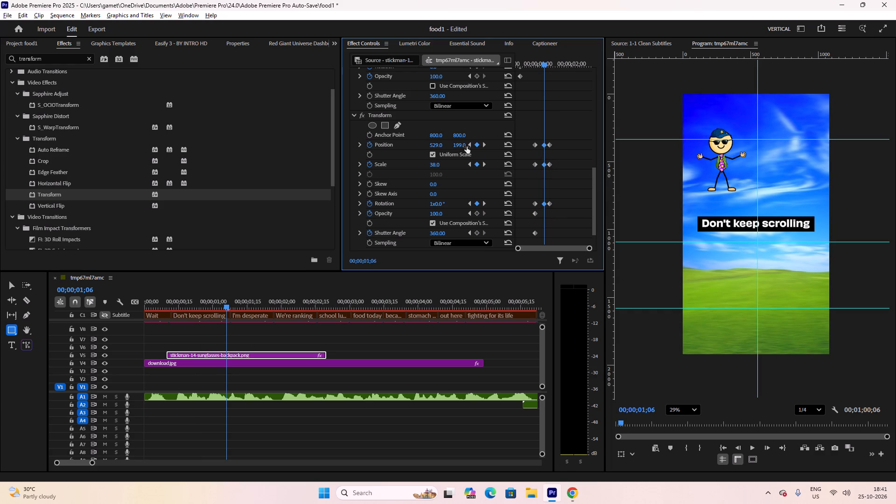
Set the second Transform effect's Scale to 30 at the 00;00;01;06 keyframe.
left_click(435, 163)
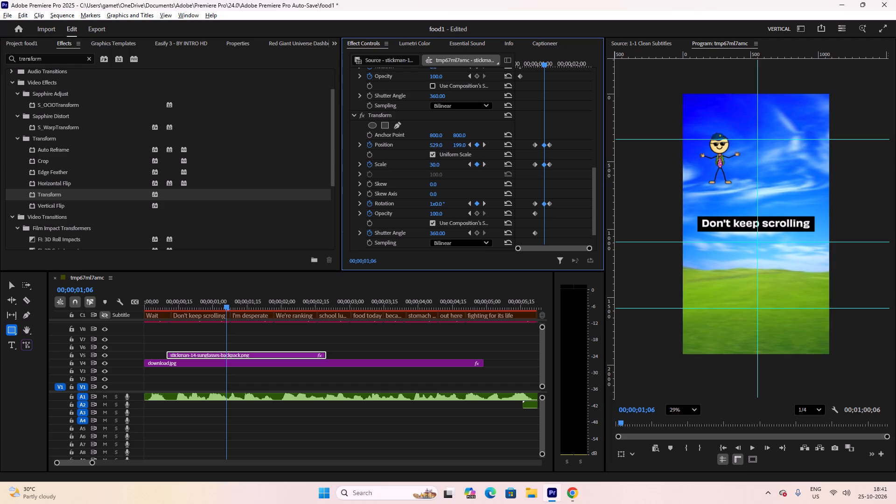
Play back the stickman's spinning shrink repeatedly to examine how its scale settles at the end of the move.
left_click_drag(542, 63, 536, 64)
key("space")
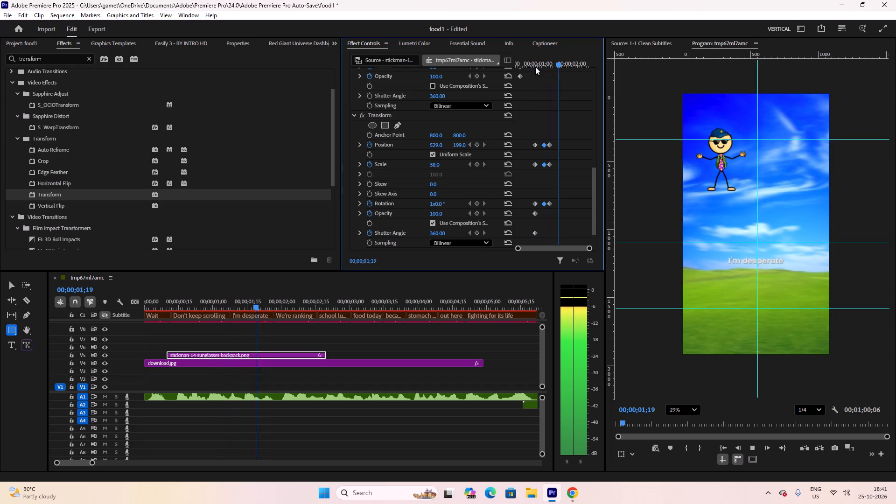
key("space")
left_click_drag(536, 67, 528, 68)
key("space")
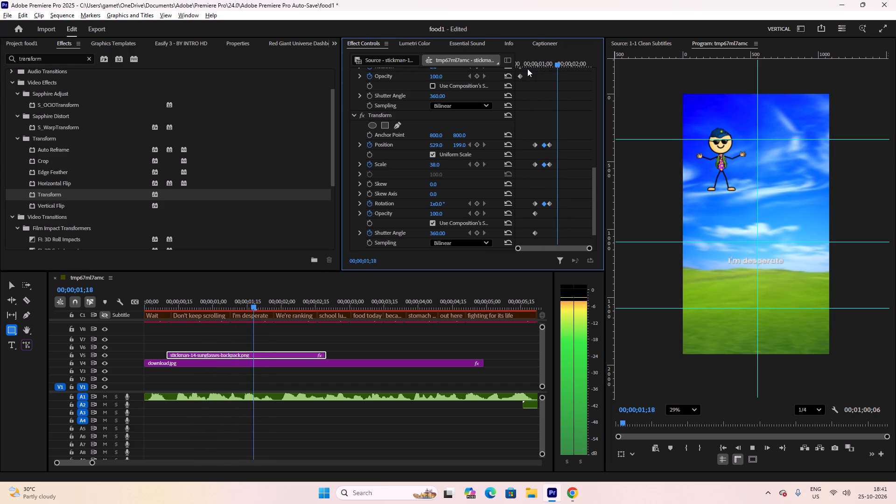
key("space")
left_click(527, 69)
left_click(543, 118)
left_click_drag(541, 63, 536, 63)
key("space")
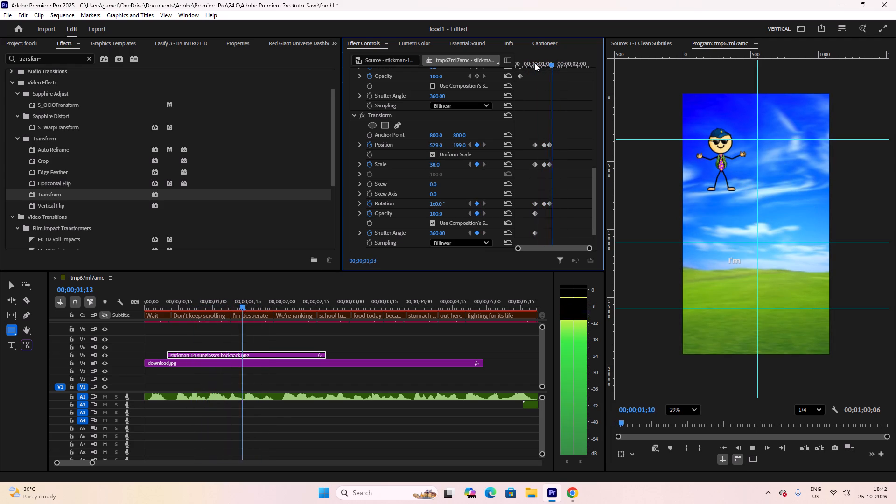
key("space")
left_click(540, 63)
key("space")
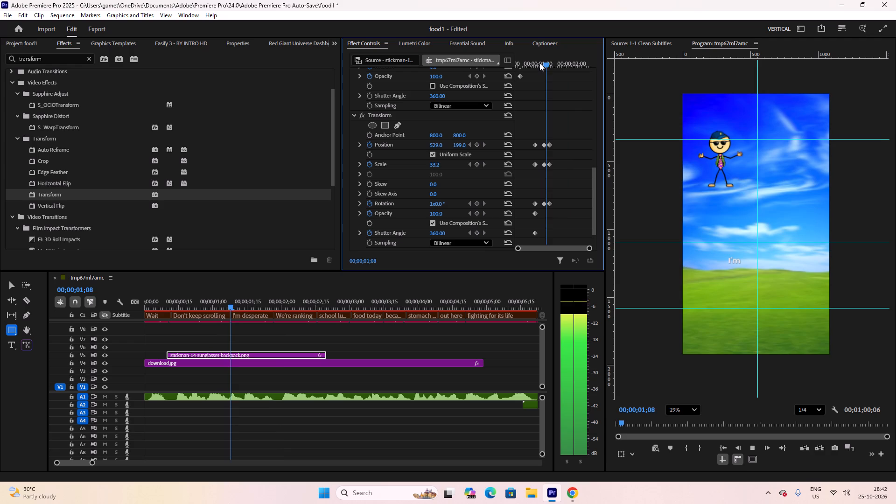
key("space")
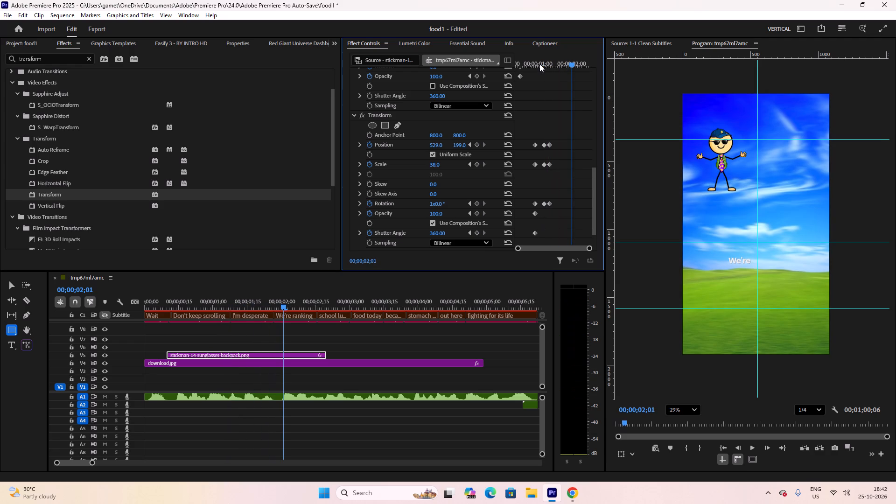
key("space")
key("space")
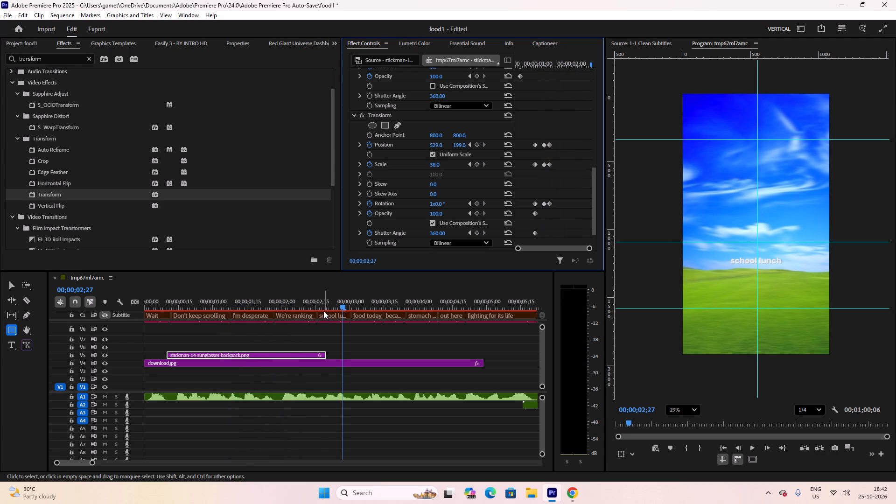
Trim the end of the stickman clip on V5 back to 00;00;01;24, for a duration of 00;00;01;14.
left_click_drag(320, 308, 222, 308)
key("space")
key("space")
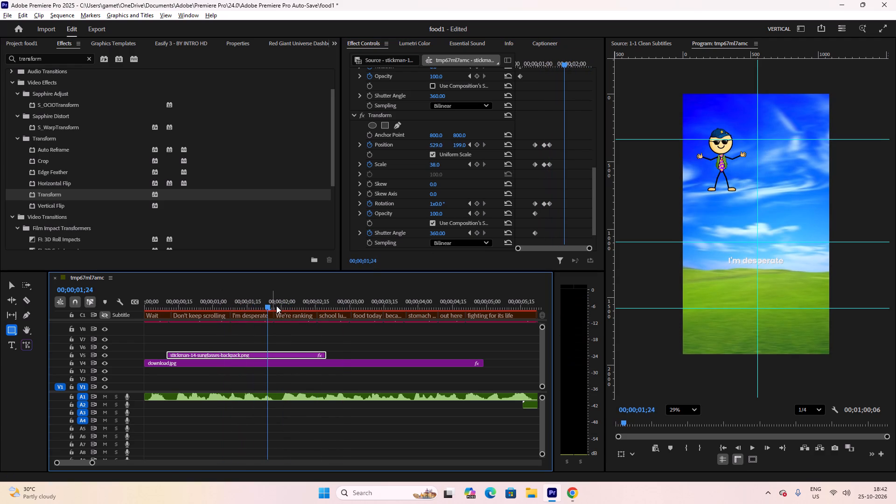
left_click_drag(328, 355, 265, 357)
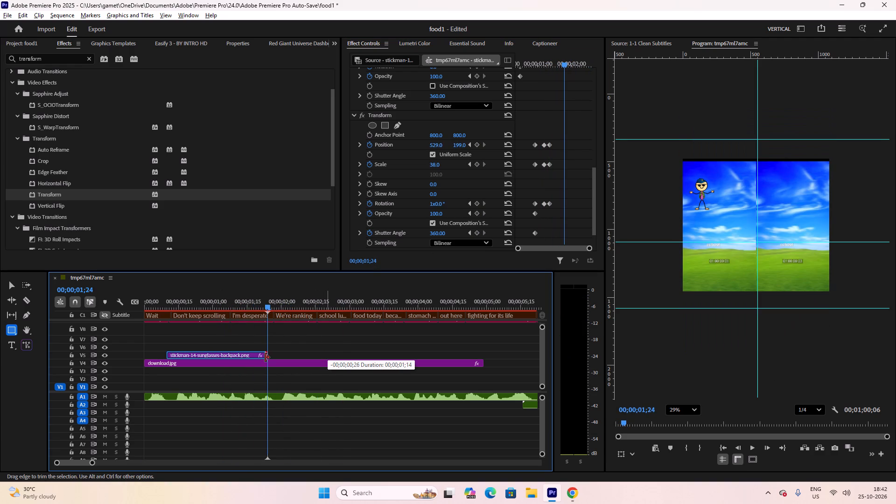
Add Position, Scale and Rotation keyframes to the stickman's second Transform effect at 00;00;01;23.
left_click_drag(265, 357, 268, 357)
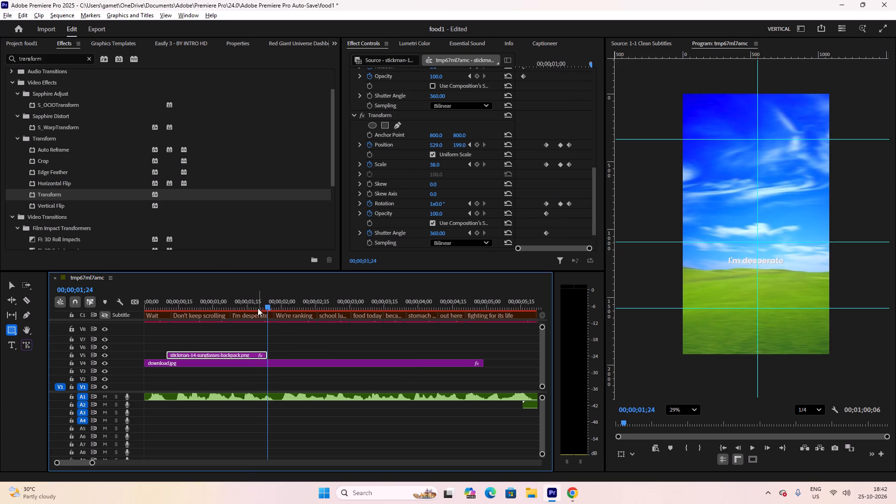
left_click_drag(258, 308, 221, 311)
key("space")
key("space")
key("space")
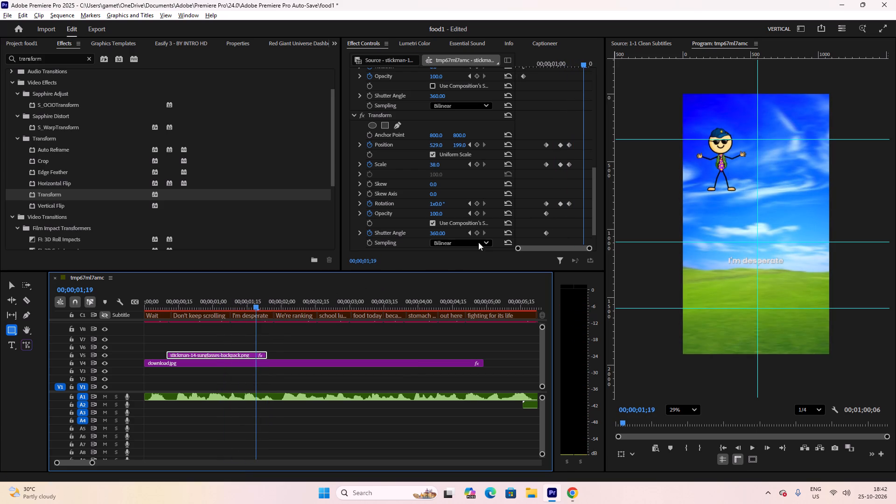
key("space")
left_click_drag(588, 60, 594, 58)
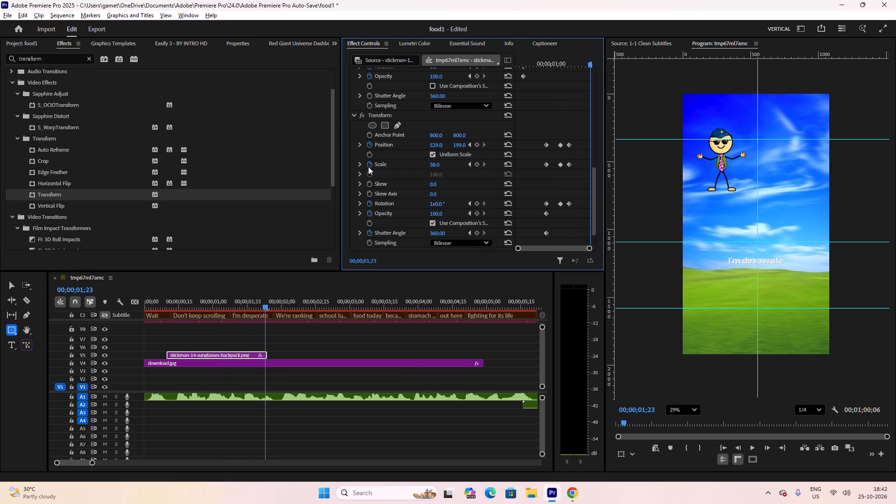
left_click(477, 144)
left_click(474, 164)
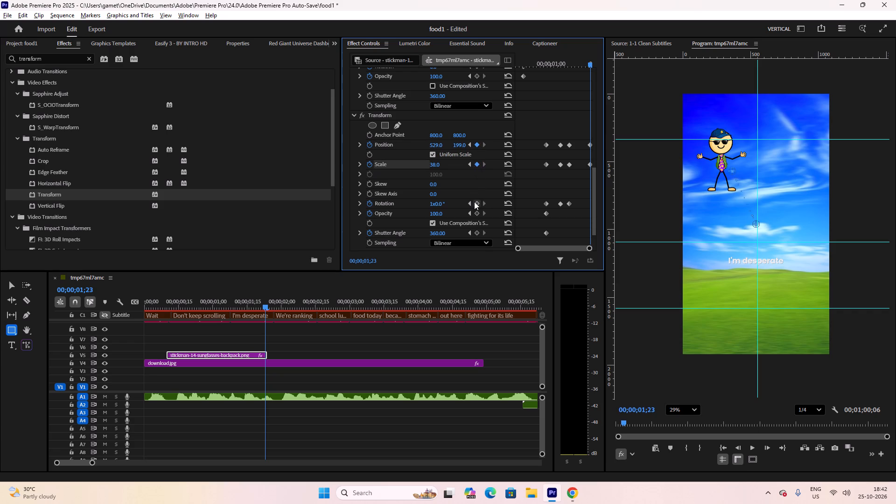
left_click(474, 203)
Set the Easify 3 easing curve type to Bounce, with the playhead at 00;00;01;15 on the stickman clip.
left_click_drag(584, 58, 578, 58)
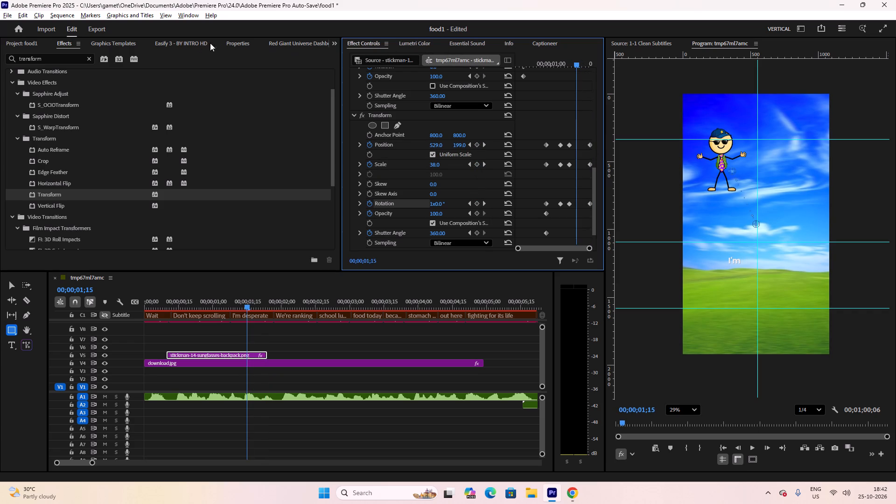
left_click(173, 41)
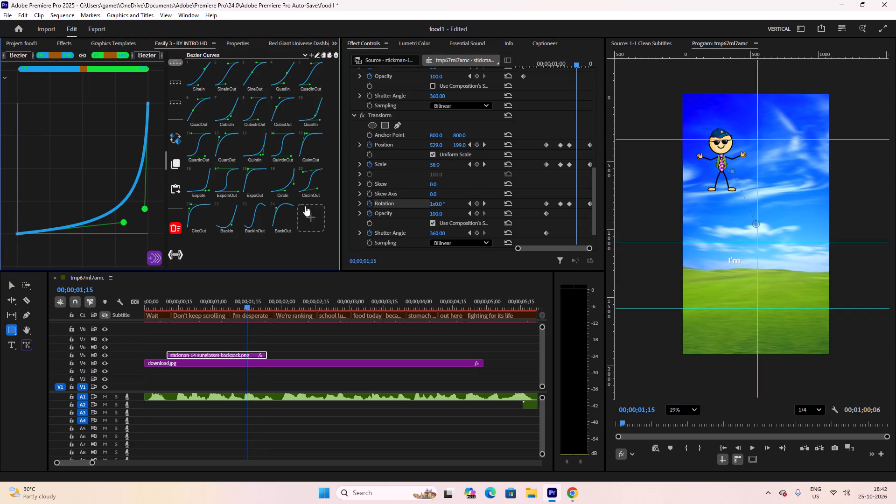
scroll(274, 113, "up", 4)
scroll(273, 119, "down", 4)
scroll(266, 145, "up", 4)
left_click(161, 57)
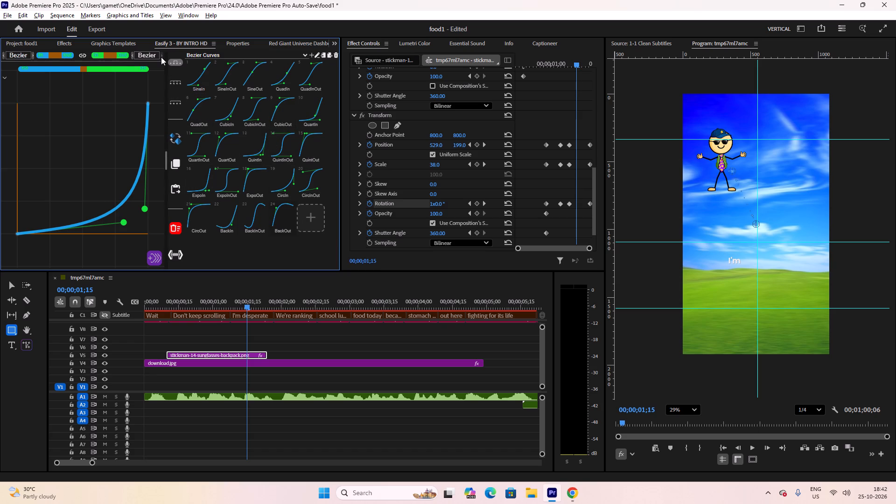
left_click(160, 57)
left_click(160, 57)
left_click(151, 56)
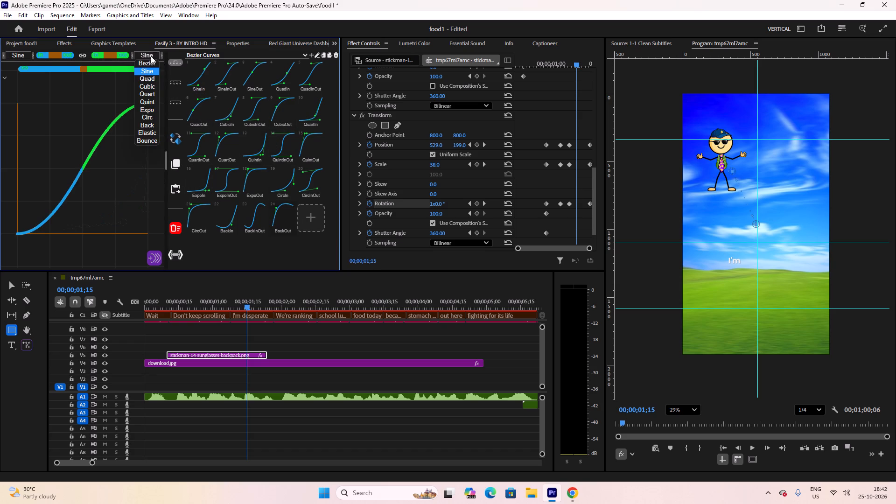
left_click(145, 140)
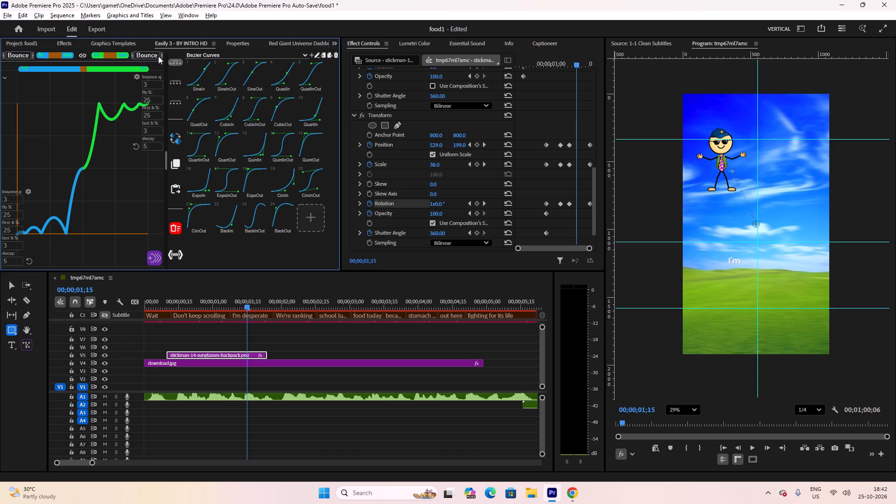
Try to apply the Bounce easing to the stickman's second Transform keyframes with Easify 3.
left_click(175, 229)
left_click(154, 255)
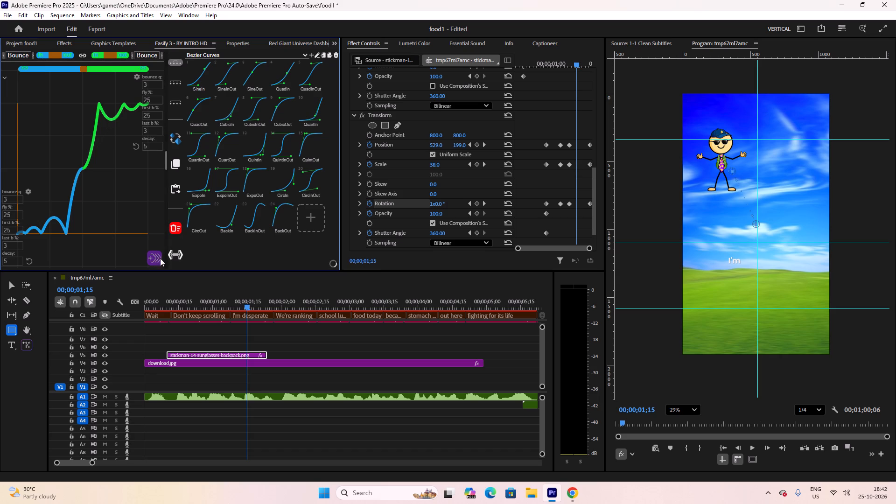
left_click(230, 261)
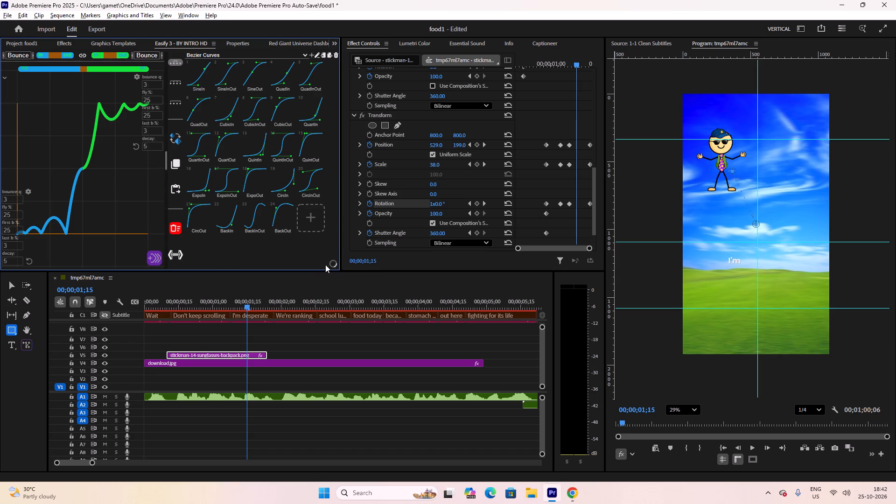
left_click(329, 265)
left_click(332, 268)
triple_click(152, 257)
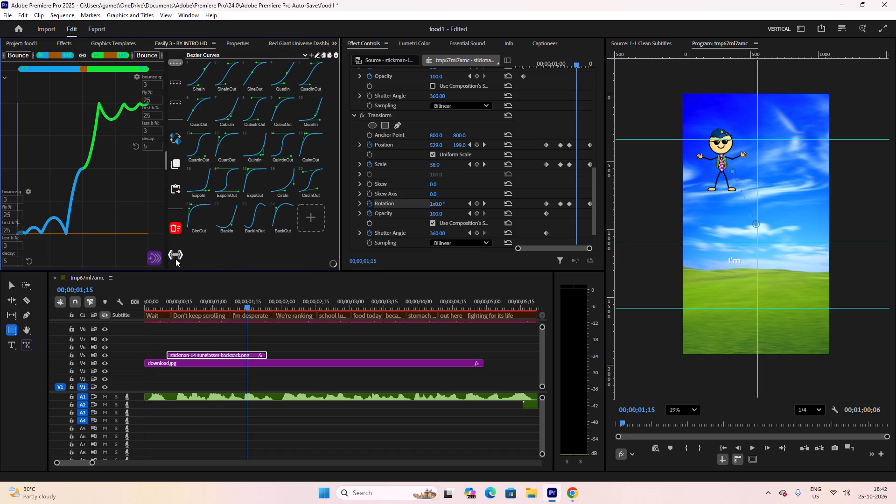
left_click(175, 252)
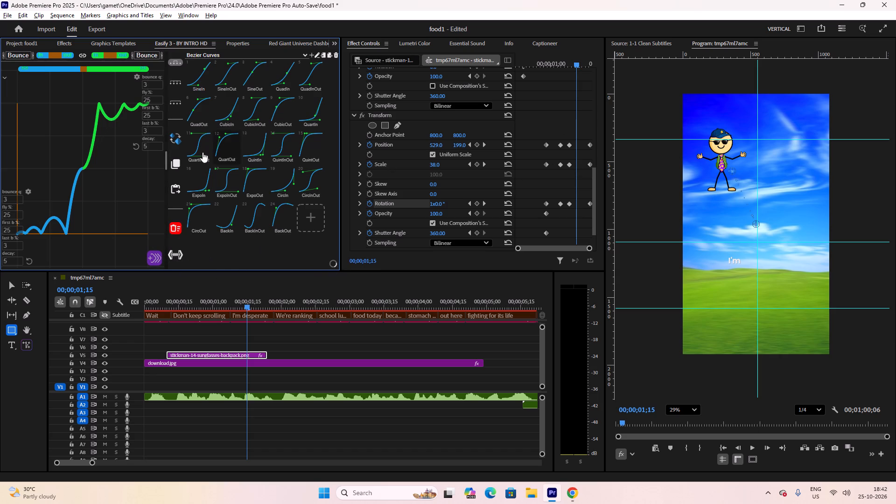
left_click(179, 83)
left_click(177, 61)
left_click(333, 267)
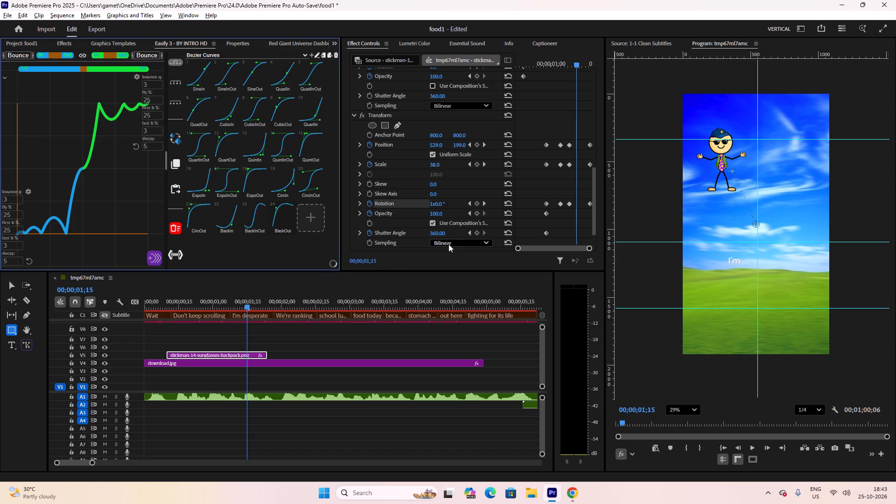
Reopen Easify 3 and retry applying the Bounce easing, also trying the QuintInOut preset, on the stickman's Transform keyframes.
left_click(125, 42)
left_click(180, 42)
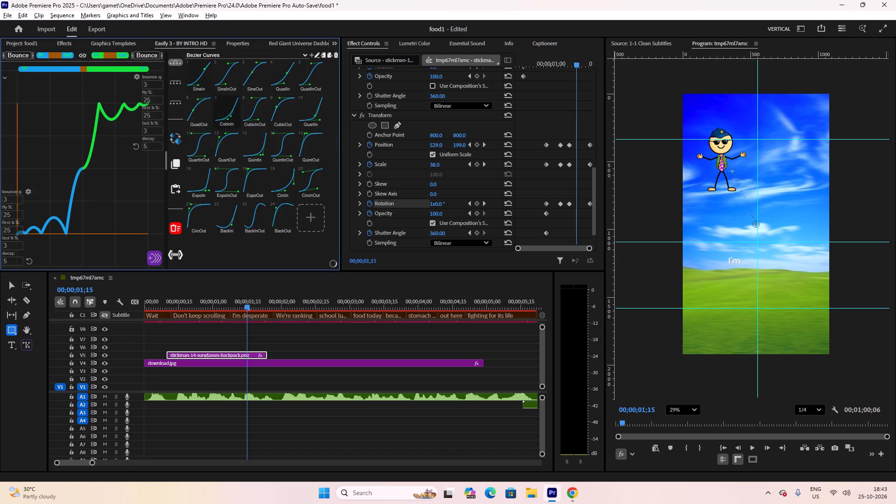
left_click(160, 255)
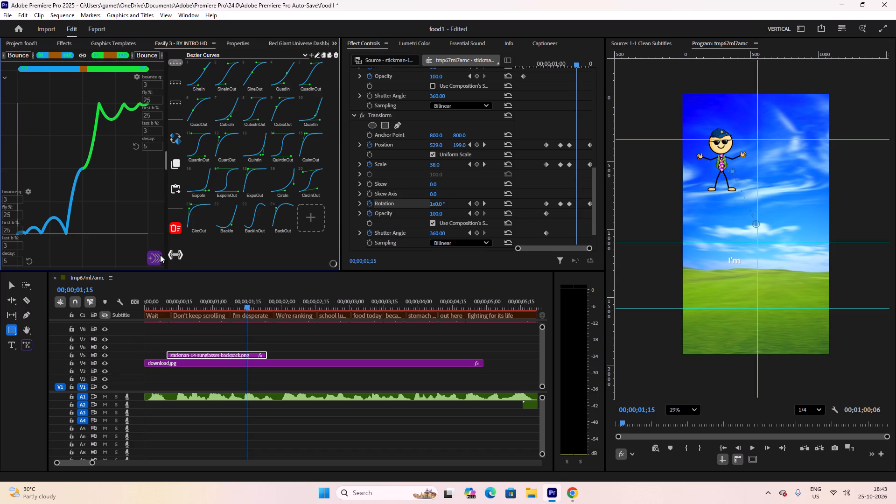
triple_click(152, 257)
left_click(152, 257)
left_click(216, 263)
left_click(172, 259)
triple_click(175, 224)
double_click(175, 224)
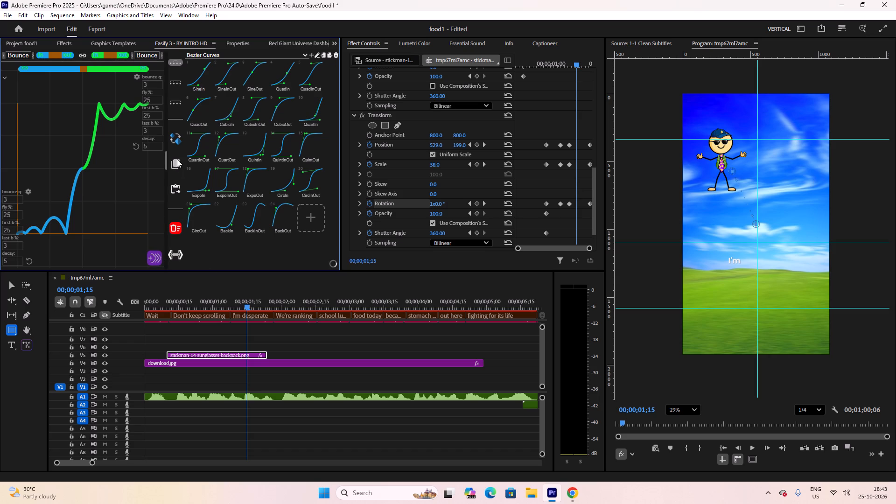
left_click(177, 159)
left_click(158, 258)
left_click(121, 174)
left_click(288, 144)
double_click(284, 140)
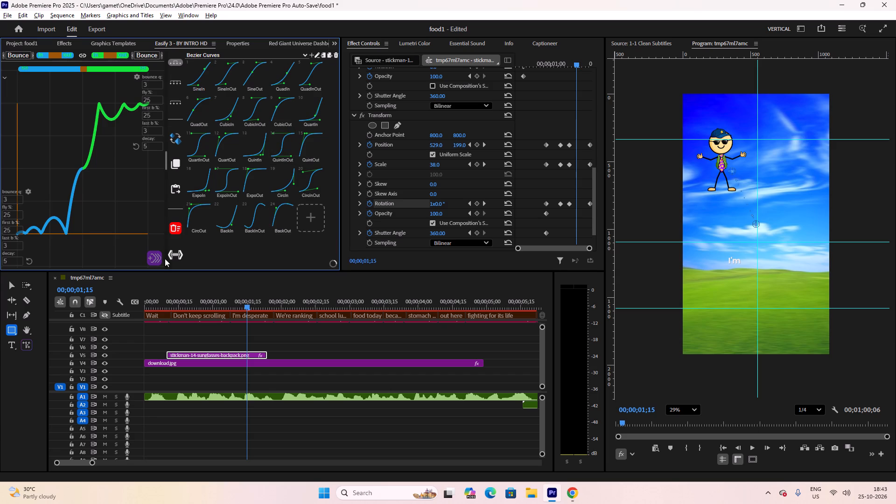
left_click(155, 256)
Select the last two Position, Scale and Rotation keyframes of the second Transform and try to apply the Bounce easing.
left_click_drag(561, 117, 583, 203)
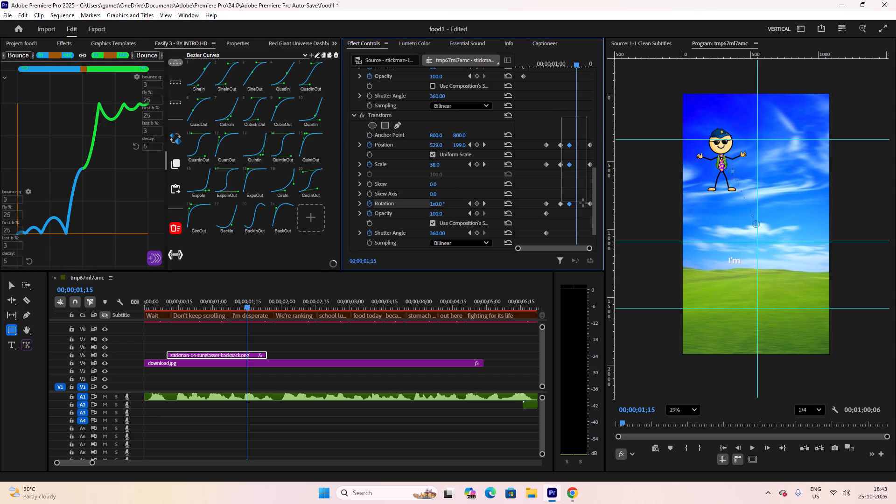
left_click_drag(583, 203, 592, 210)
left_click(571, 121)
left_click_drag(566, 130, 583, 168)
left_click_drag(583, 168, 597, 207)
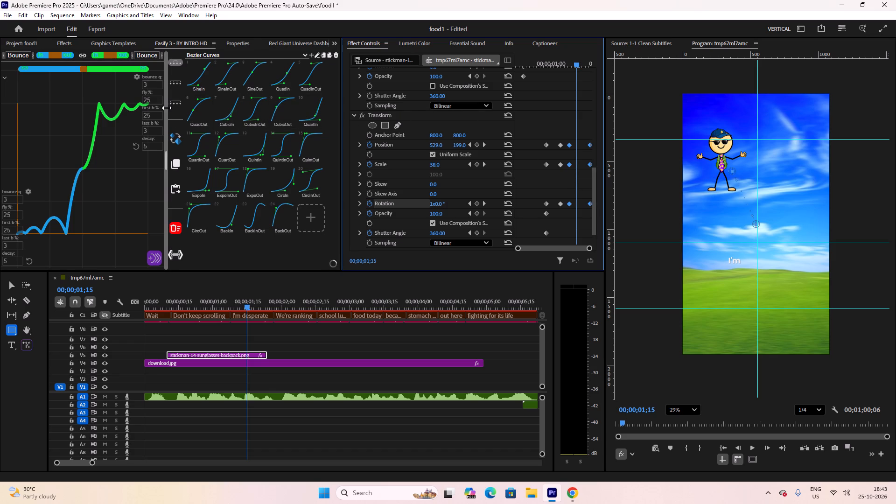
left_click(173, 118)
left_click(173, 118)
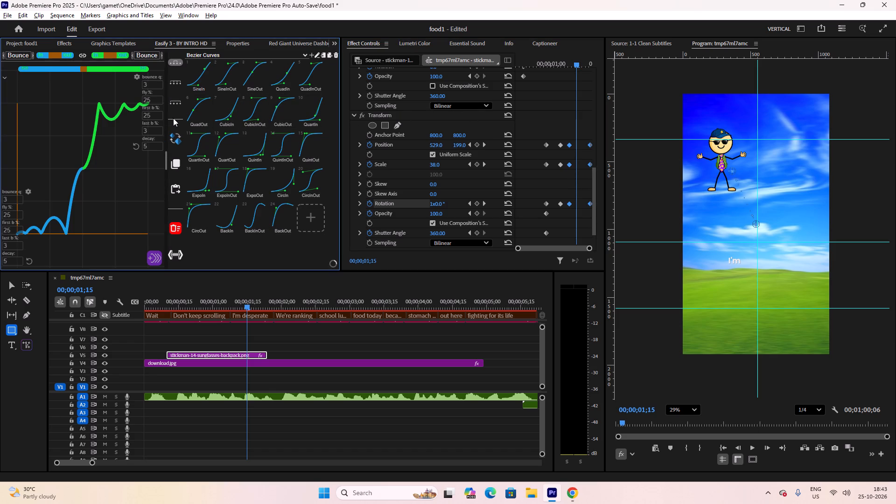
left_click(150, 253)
Play back the stickman's shrink and its final section repeatedly to check for bounce in the motion.
scroll(569, 163, "down", 6)
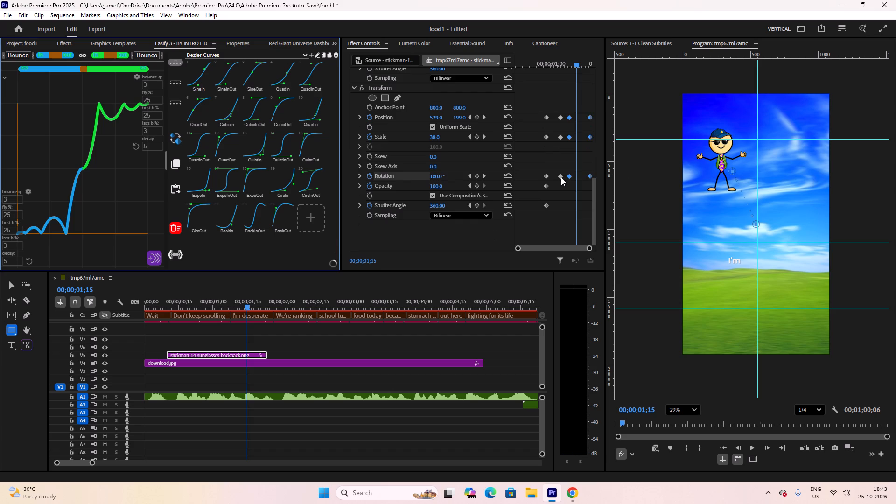
scroll(561, 177, "down", 1)
scroll(561, 178, "up", 7)
left_click_drag(570, 60, 508, 66)
key("space")
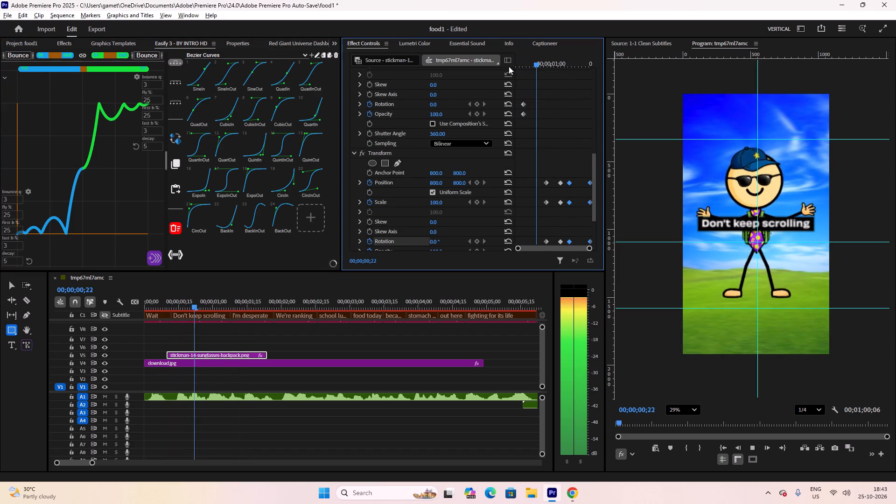
key("space")
key("space")
key("space")
key("space")
key("space")
key("space")
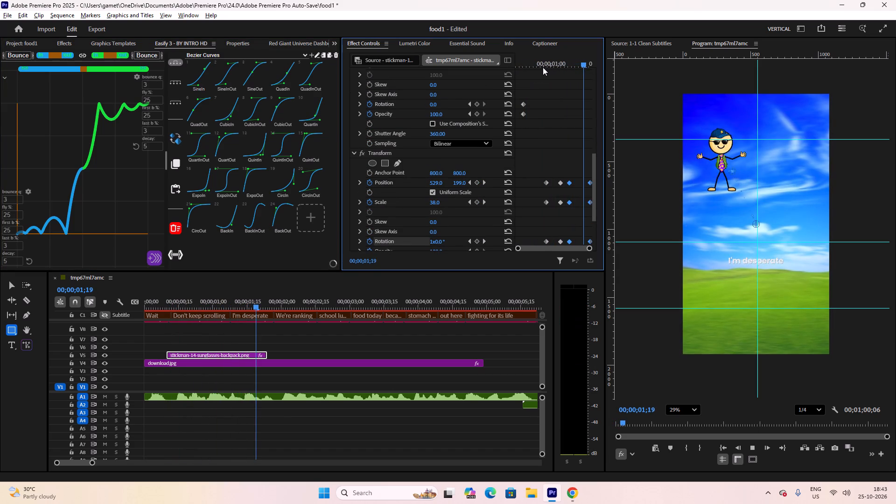
key("space")
left_click_drag(586, 63, 565, 64)
key("space")
key("space")
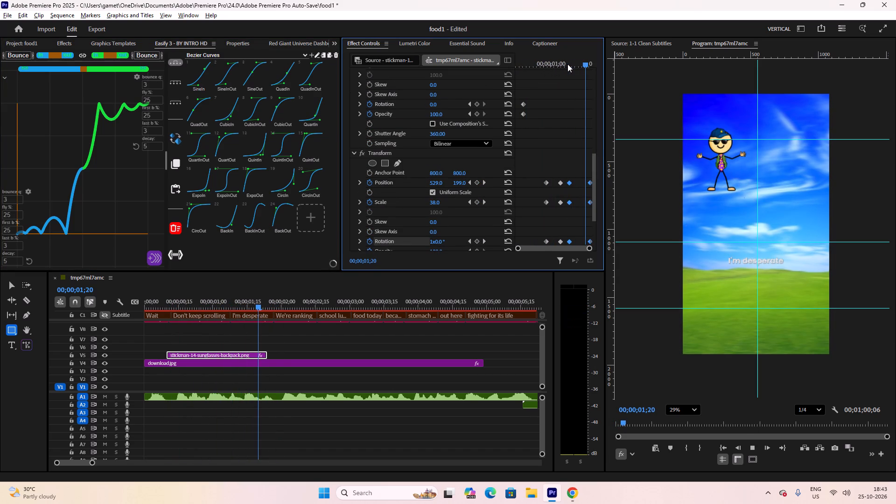
On the stickman's final second-Transform keyframes at 00;00;01;23, set Position to 546, 211, Scale to 39 and Rotation to 357°.
left_click_drag(580, 63, 595, 63)
left_click_drag(462, 183, 457, 183)
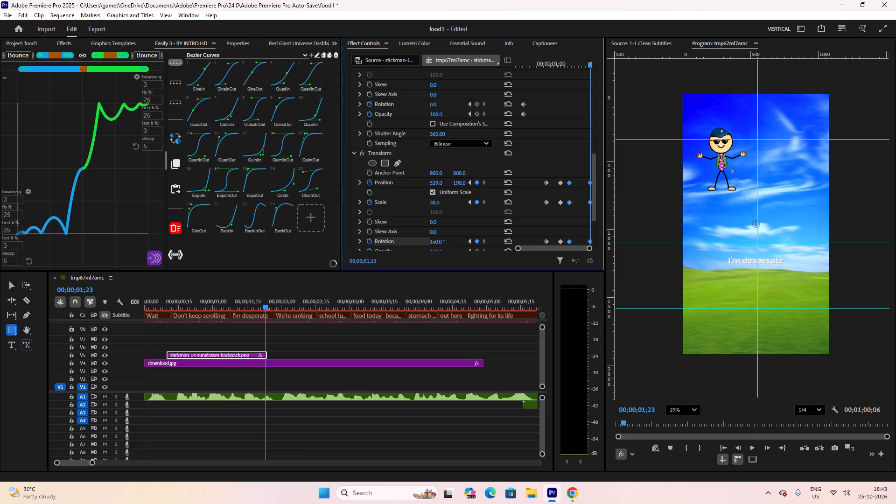
left_click_drag(457, 183, 467, 182)
left_click_drag(436, 184, 444, 184)
left_click(436, 205)
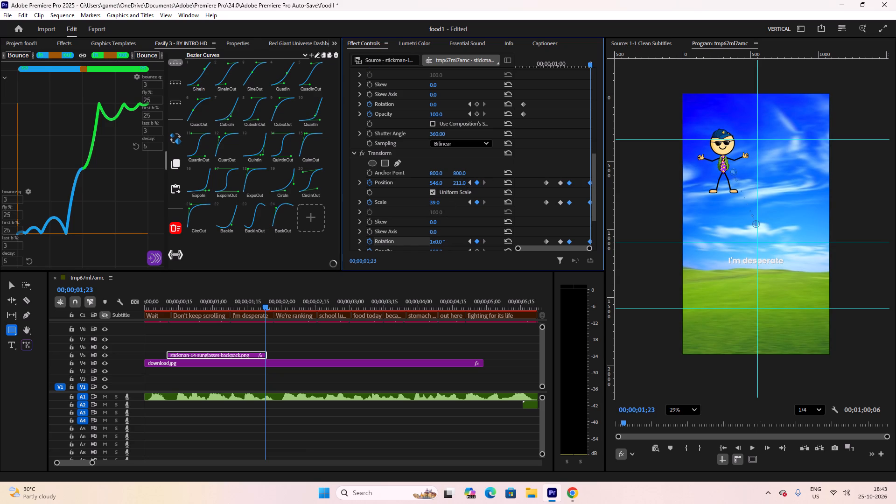
scroll(451, 229, "down", 4)
left_click(439, 204)
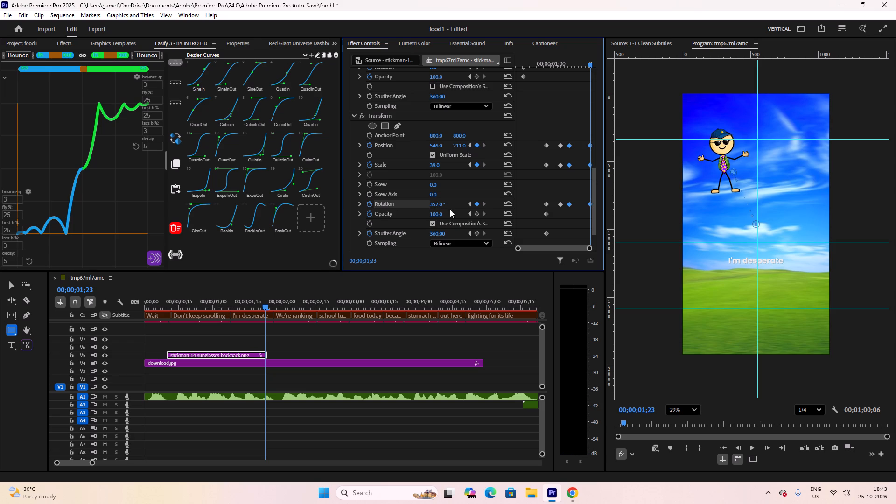
Play back the stickman's spinning shrink and final drift several times to check the adjusted end keyframes.
left_click_drag(572, 63, 549, 61)
key("space")
key("space")
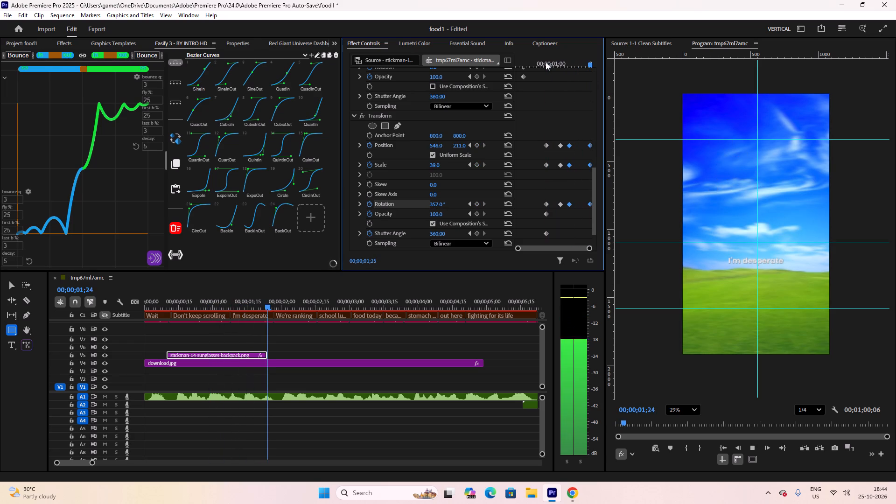
left_click_drag(546, 63, 534, 66)
key("space")
key("space")
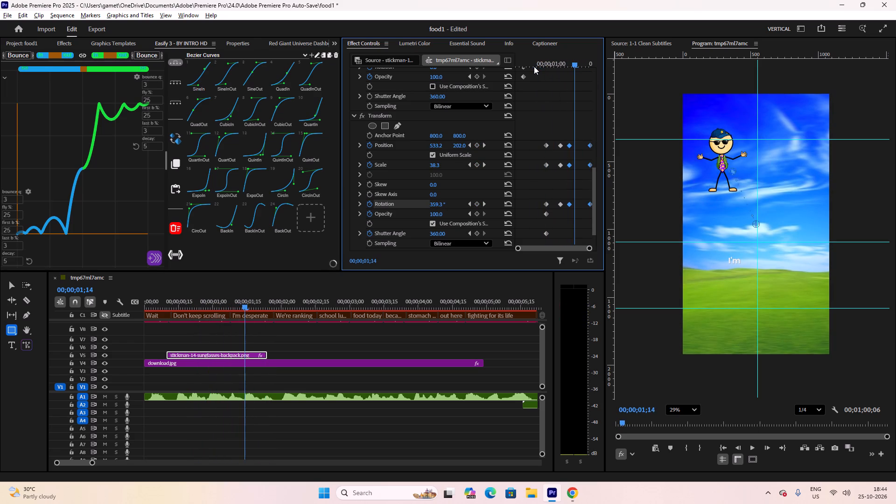
key("space")
key("space")
key("space")
key("space")
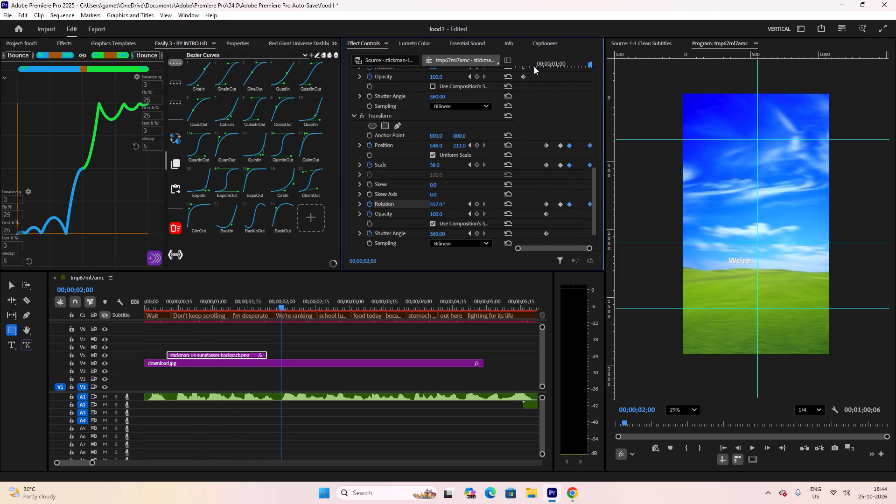
left_click_drag(563, 63, 549, 66)
key("space")
key("space")
left_click_drag(559, 60, 554, 61)
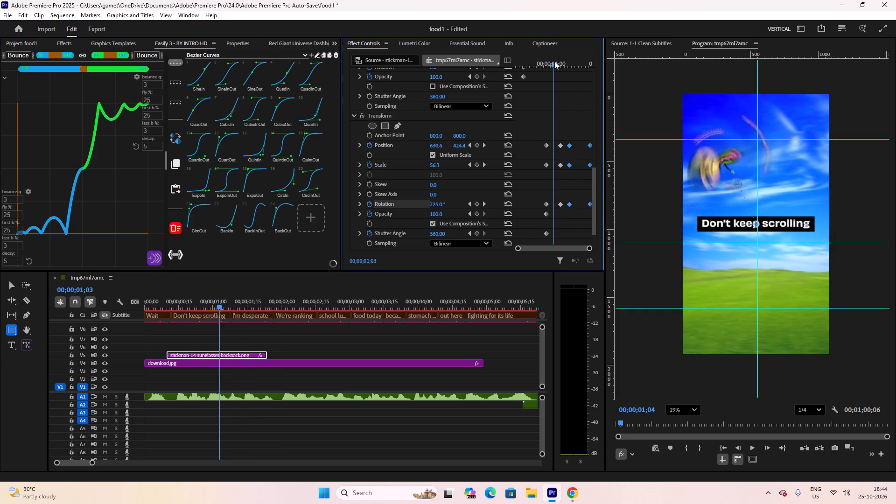
At 00;00;01;15, adjust the stickman's second Transform in the enlarged preview to about Position 543.9, 216.4 and Anchor Point 800, 815.6.
left_click_drag(554, 61, 578, 61)
scroll(779, 196, "up", 8)
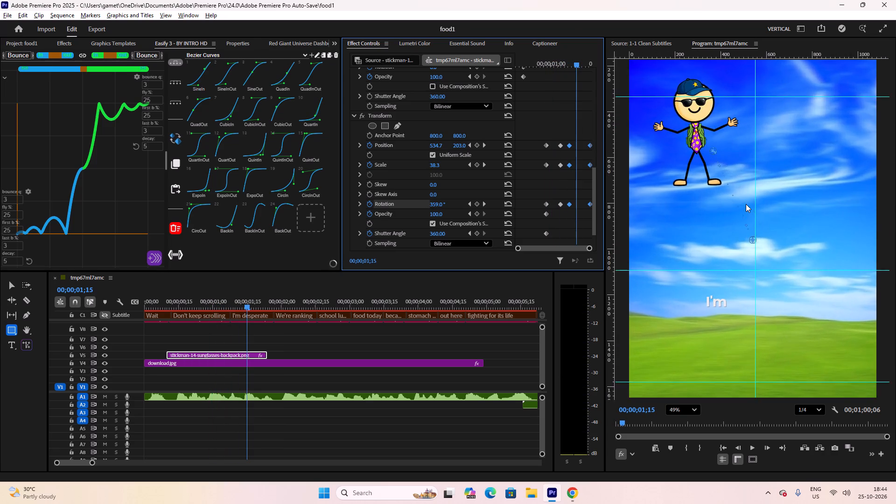
scroll(741, 201, "up", 4)
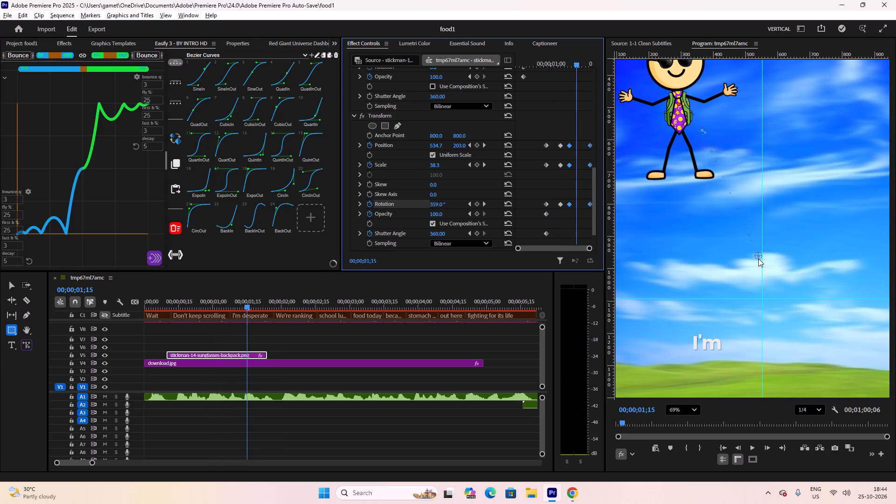
left_click(758, 259)
left_click(704, 131)
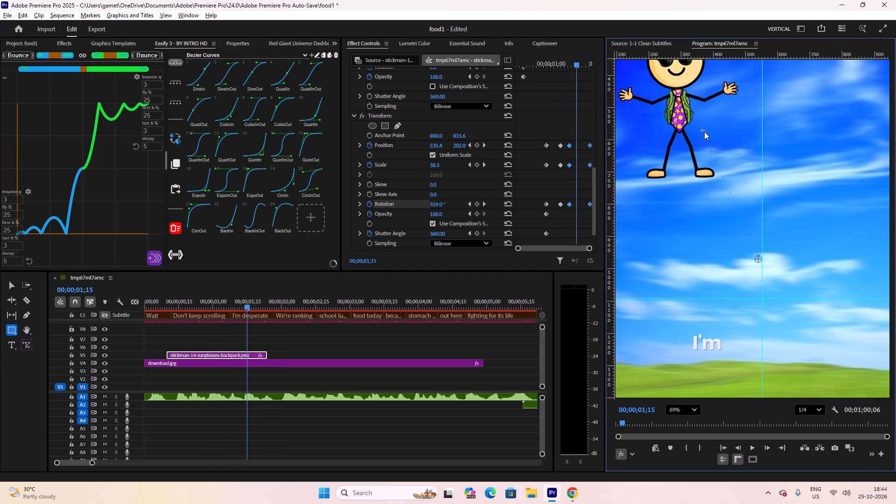
left_click(704, 134)
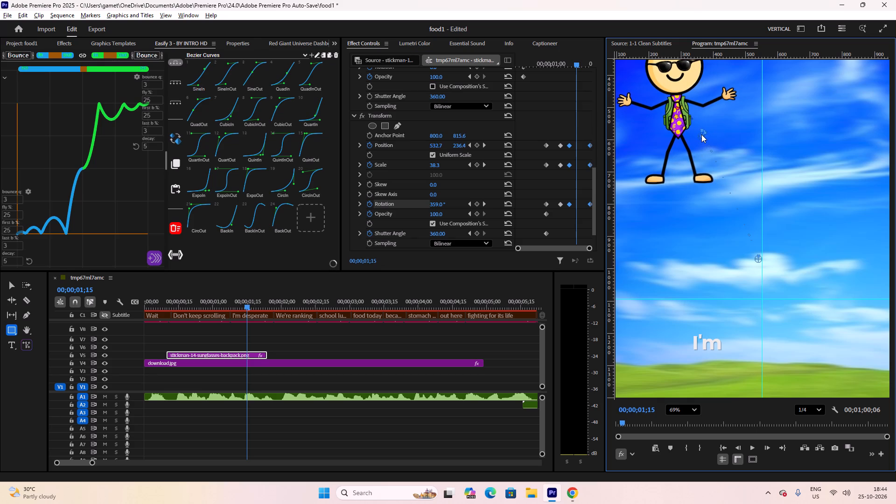
left_click(729, 178)
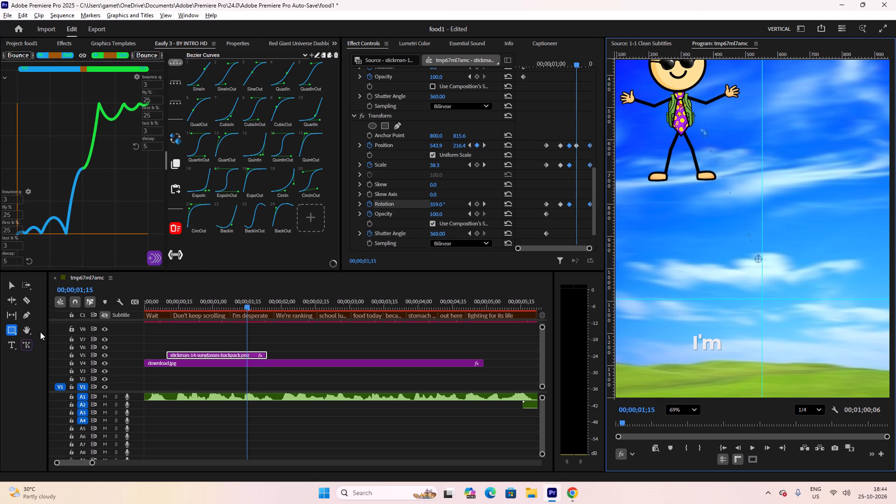
Try to bend the stickman's motion path in the preview with the Pen tool, moving the Anchor Point to about 795.5, 824.5.
left_click_drag(48, 327, 35, 327)
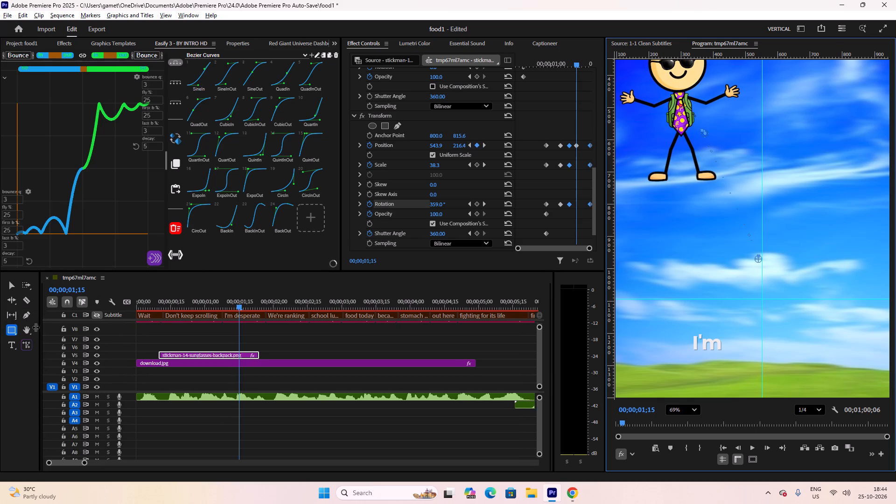
left_click_drag(35, 327, 24, 328)
left_click(11, 364)
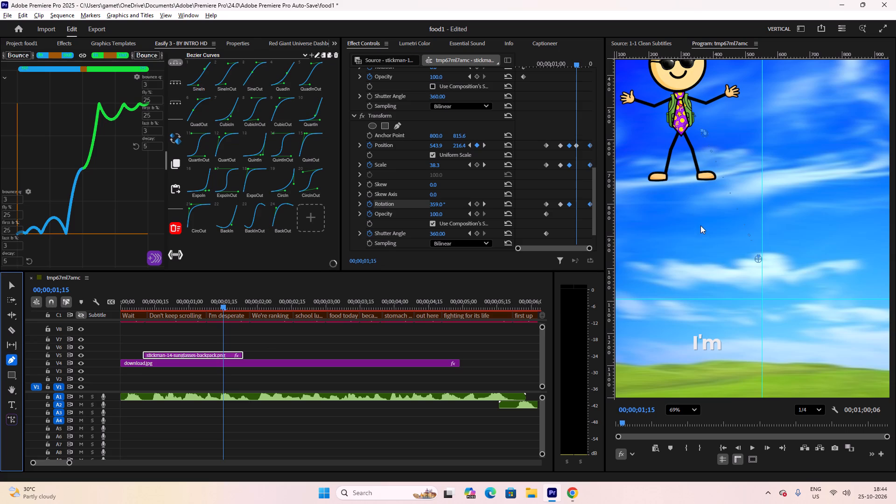
left_click(758, 261)
left_click(757, 261)
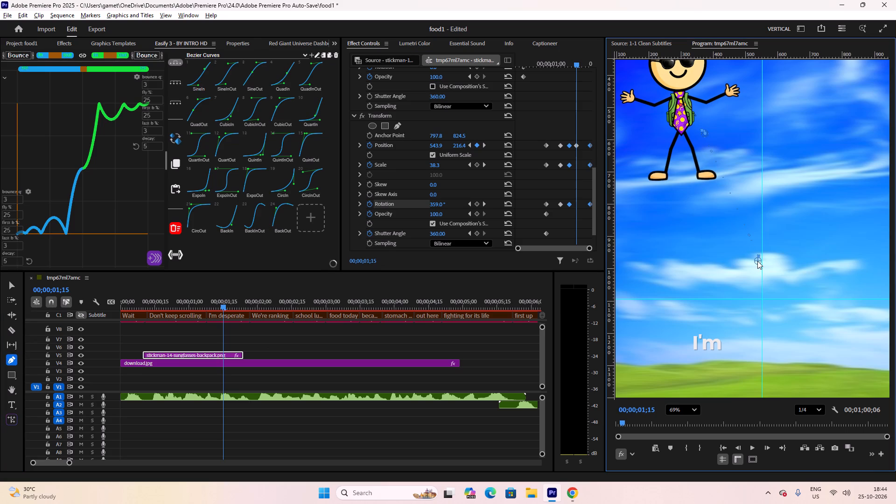
left_click(731, 193)
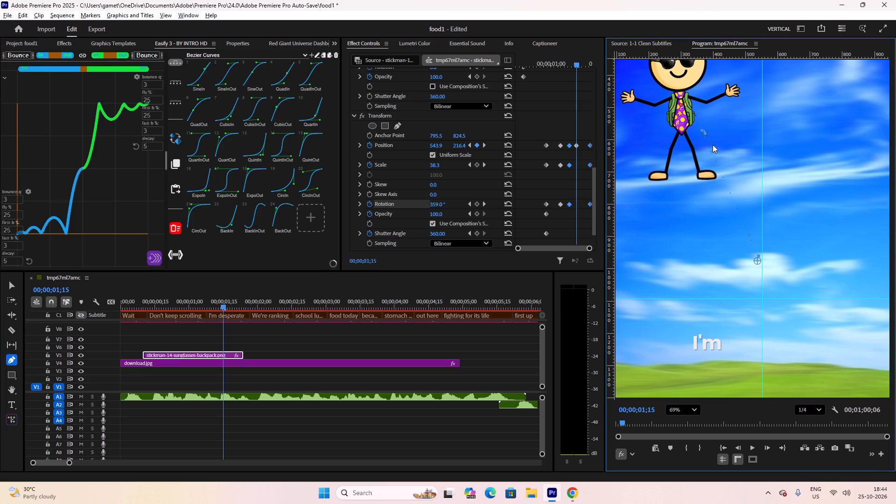
left_click_drag(705, 131, 699, 133)
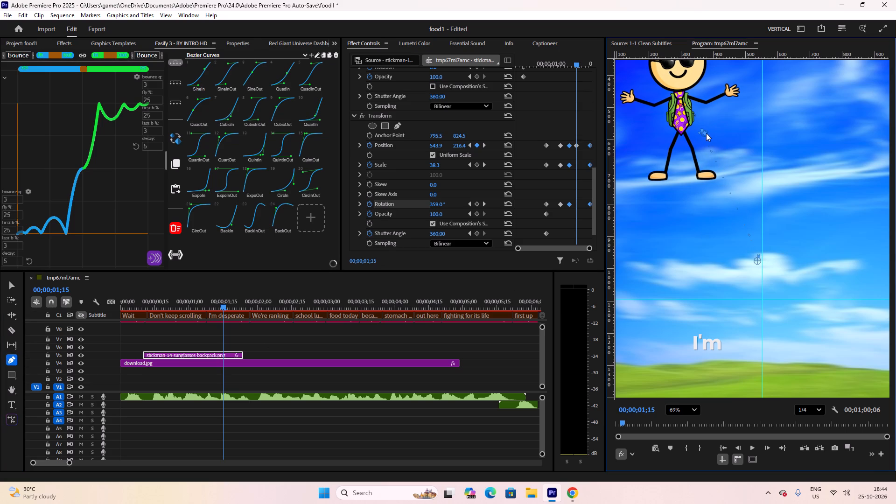
left_click(704, 132)
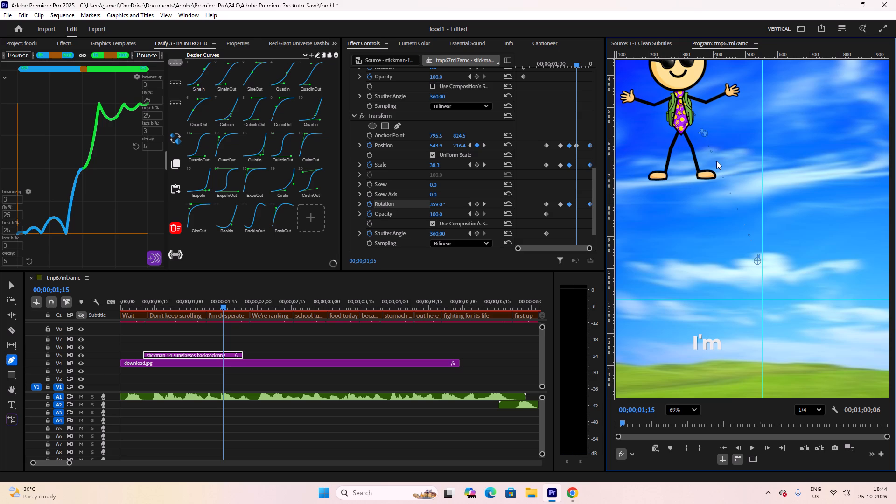
left_click(724, 178)
left_click_drag(722, 177, 729, 177)
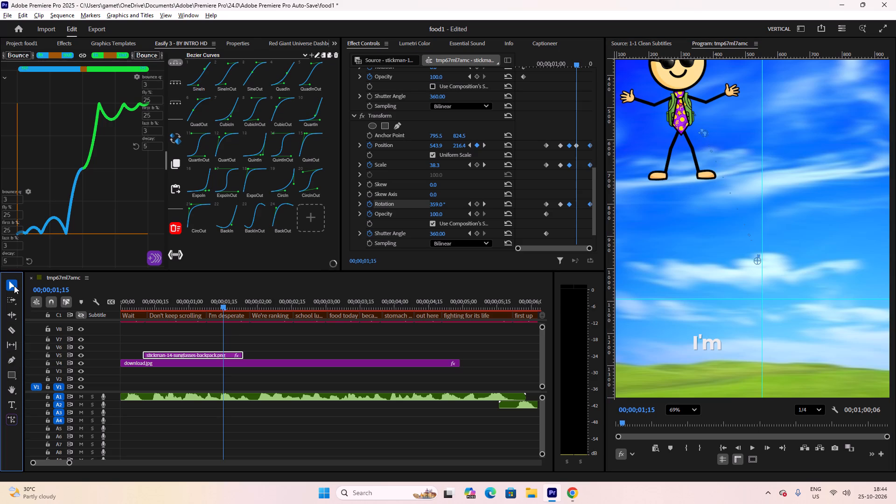
Return to the Selection tool, briefly play the stickman's pop-in, and set the program preview zoom to Fit.
left_click(14, 286)
left_click(231, 340)
left_click_drag(218, 302, 142, 304)
key("space")
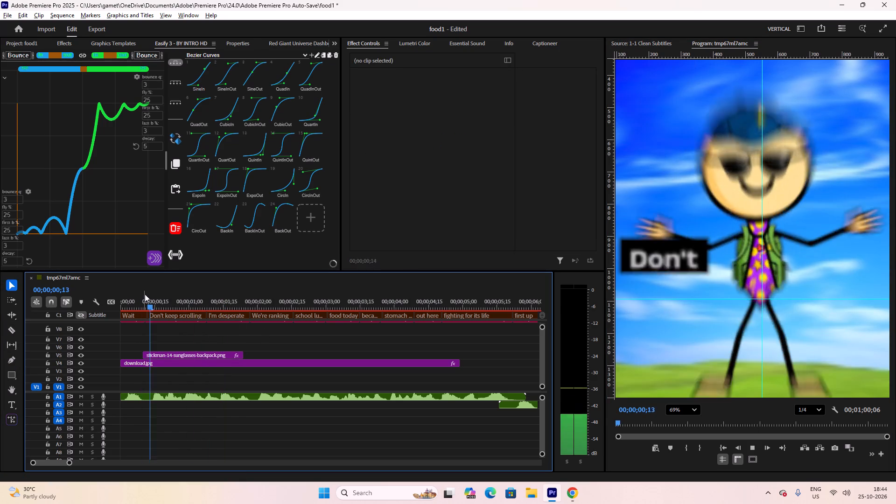
key("space")
scroll(697, 266, "down", 16)
scroll(680, 287, "up", 4)
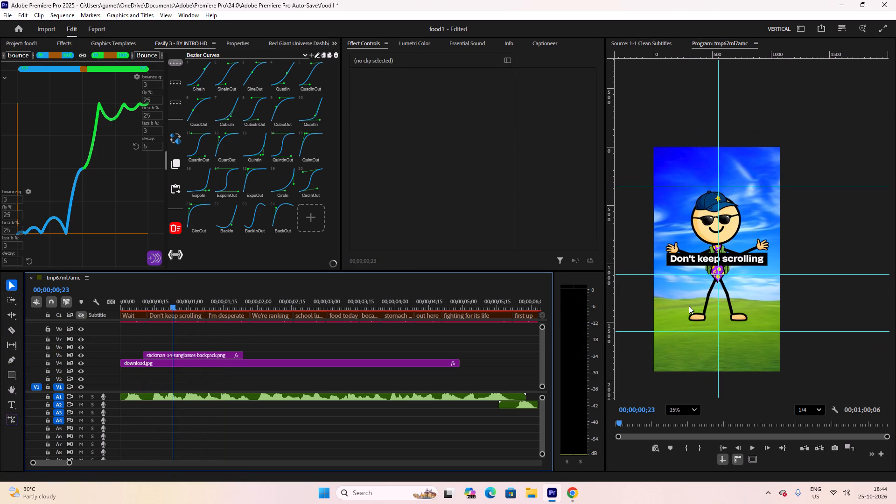
left_click(693, 409)
left_click(687, 277)
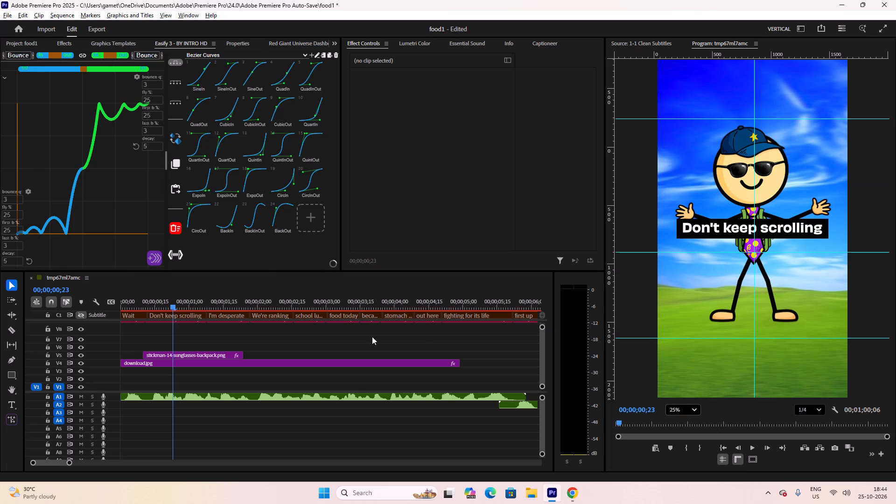
Play the sequence from the start in short bursts to review the stickman's pop-in, spinning shrink and exit.
left_click(164, 335)
left_click_drag(158, 304, 77, 303)
key("space")
key("space")
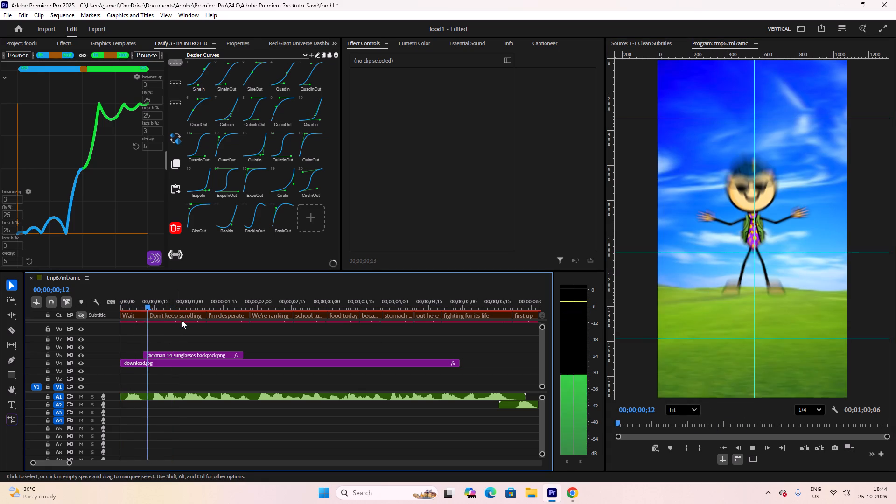
key("space")
key("space")
key("space")
key("space")
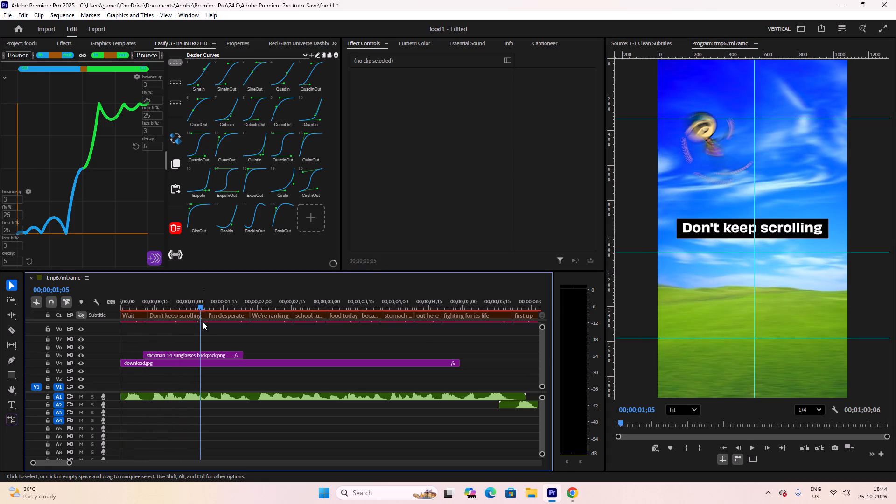
key("space")
key("space")
key("space")
key("space")
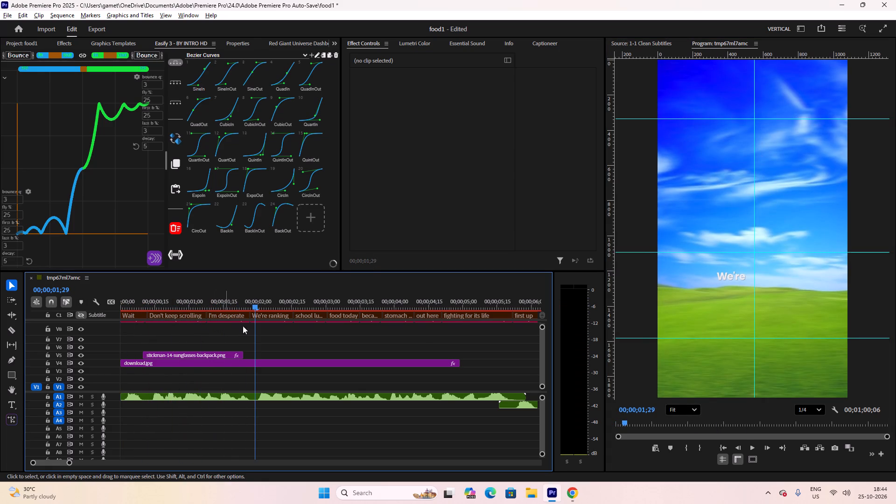
Replay the stickman's spinning shrink and continue through the following captions to about 00;00;03;07 to check motion and subtitles.
left_click_drag(220, 298, 190, 298)
key("space")
key("space")
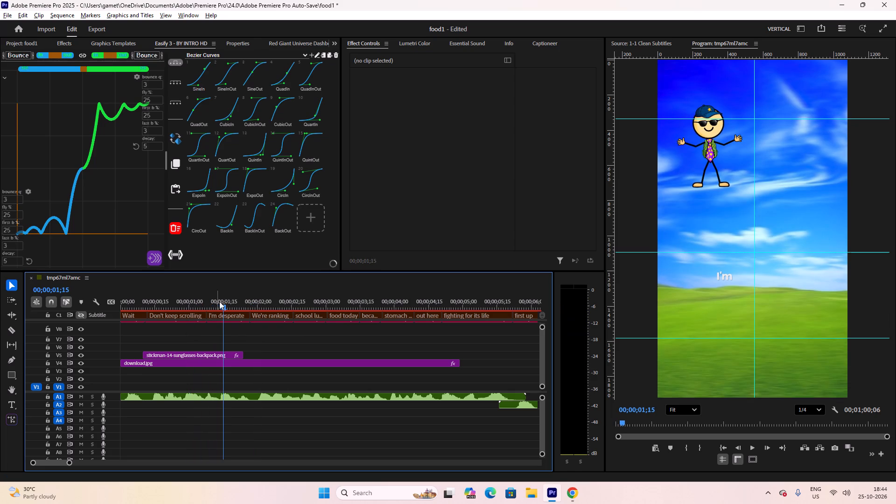
left_click_drag(224, 300, 167, 300)
key("space")
key("space")
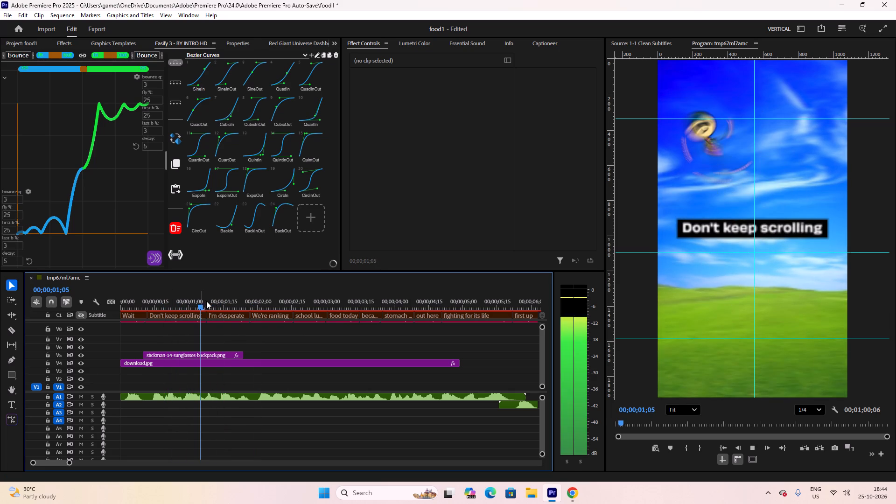
key("space")
key("space")
key("space")
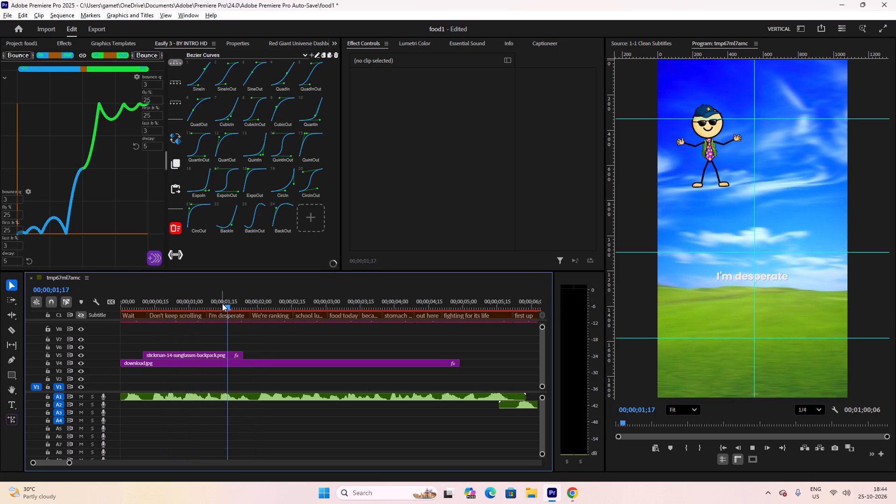
key("space")
key("space")
key("space")
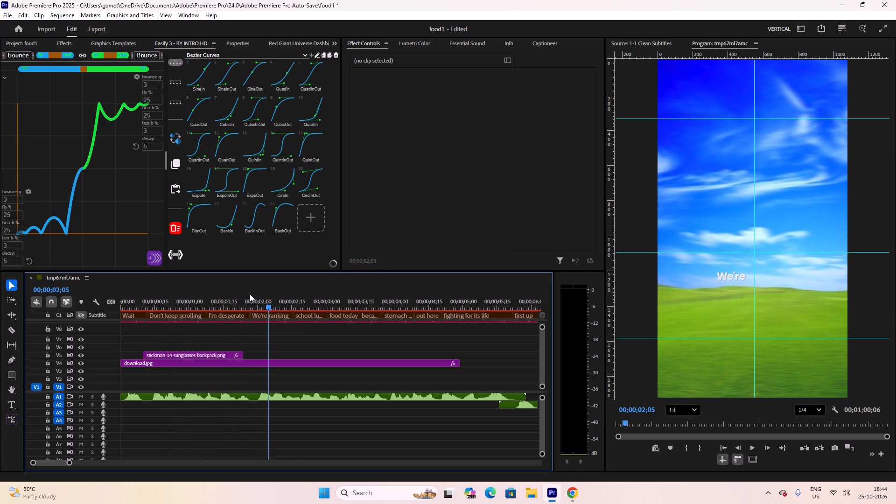
key("space")
key("space")
key("space")
key("space")
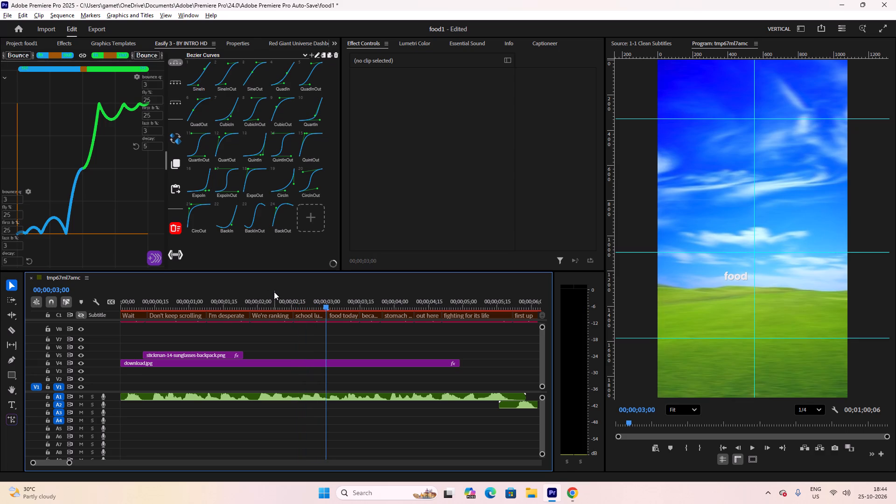
key("space")
key("space")
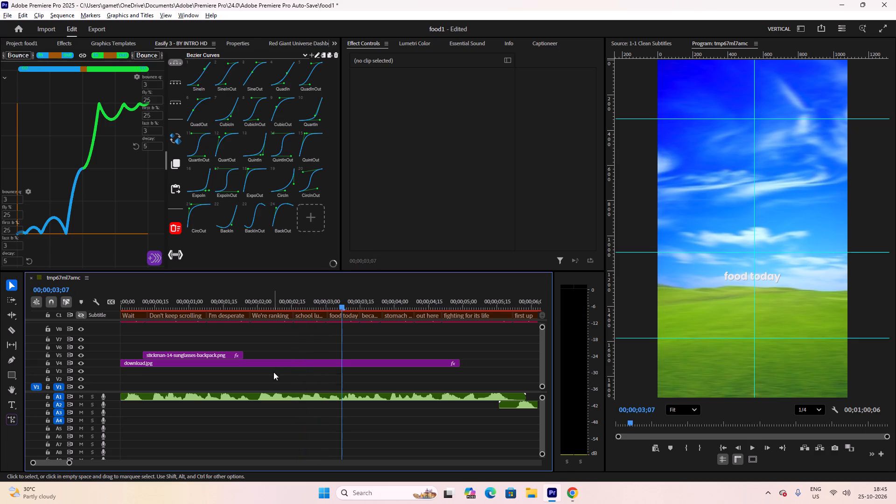
Apply the FI: Long Shadow FX effect, found by searching "shado", to all subtitle clips on track V9.
scroll(306, 374, "down", 15, "alt")
scroll(293, 367, "up", 6, "ctrl")
scroll(317, 371, "down", 5, "ctrl")
scroll(286, 366, "down", 17, "alt")
left_click_drag(267, 328, 160, 331)
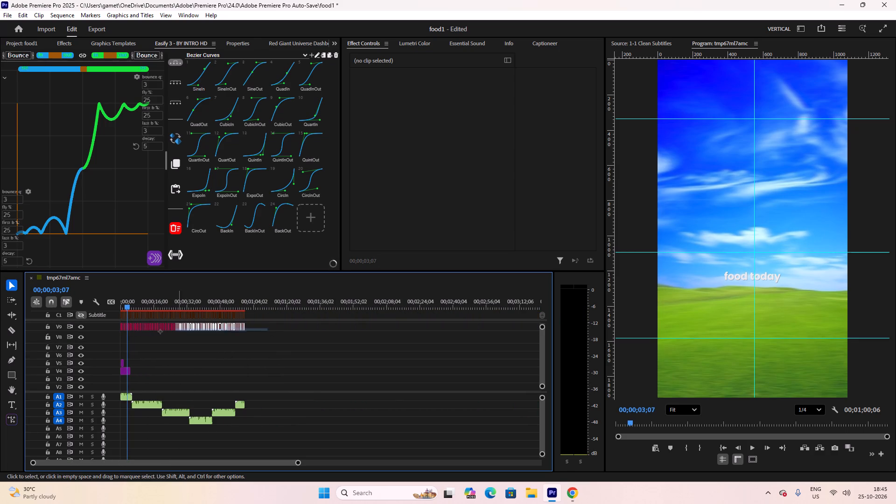
left_click_drag(160, 331, 76, 333)
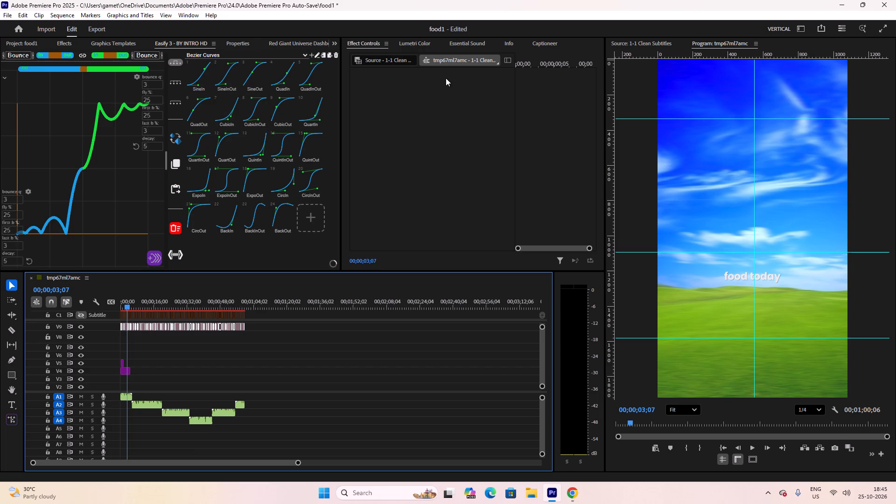
left_click(59, 46)
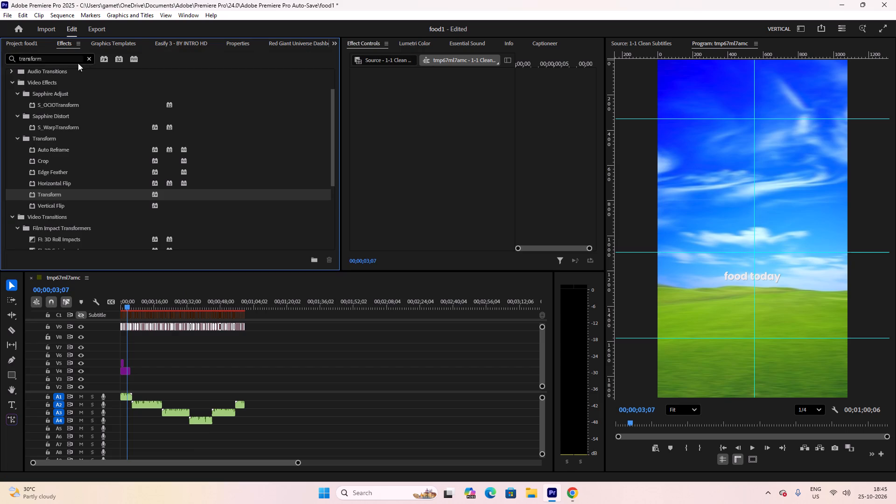
left_click(86, 59)
left_click(57, 61)
type("shado")
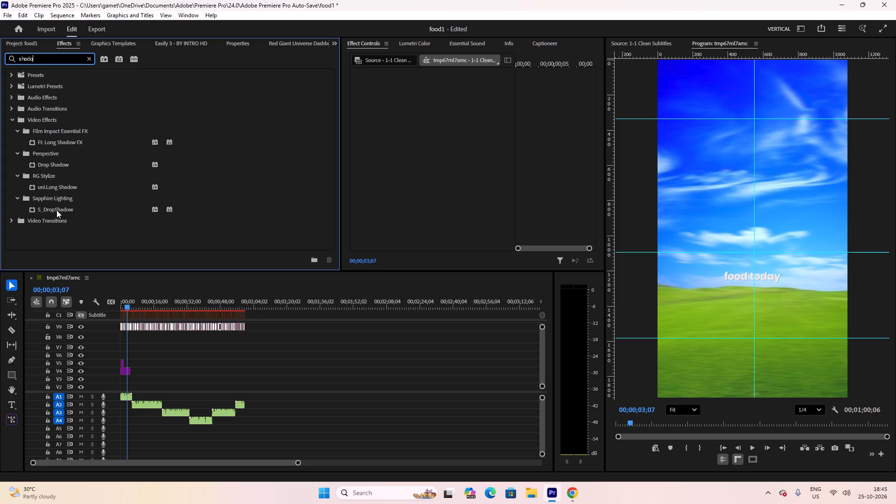
left_click(55, 167)
left_click_drag(66, 142, 107, 169)
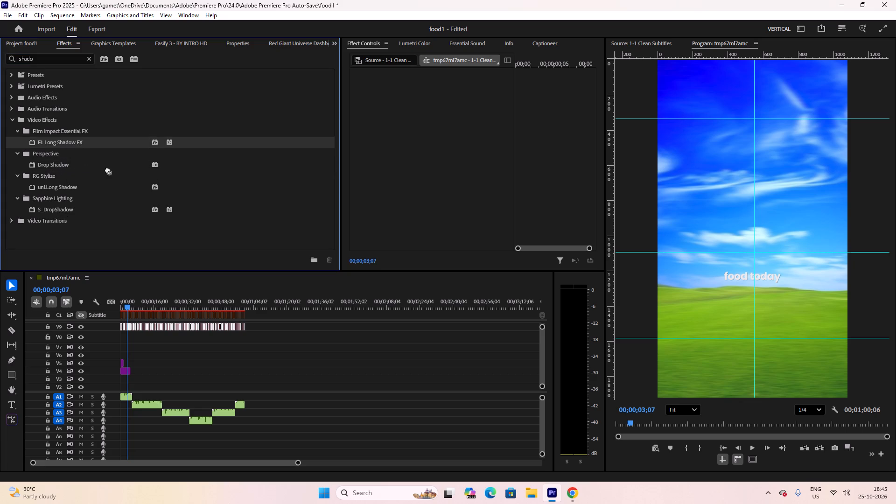
left_click_drag(107, 169, 173, 329)
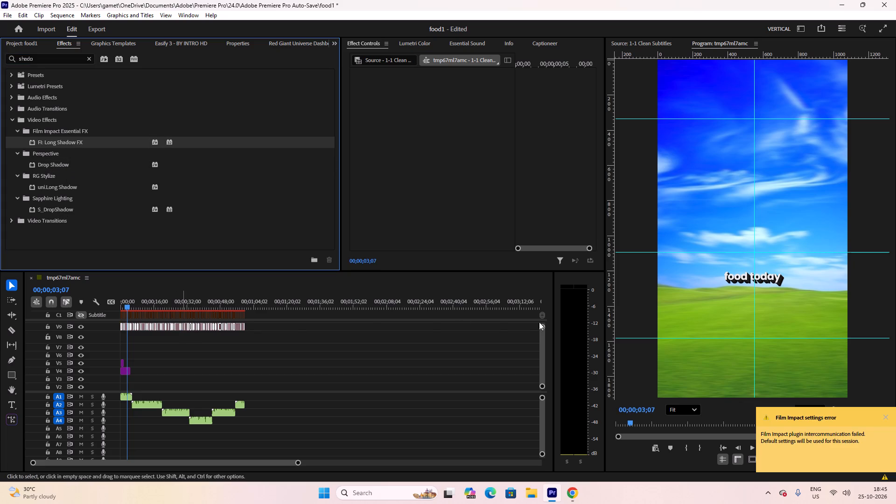
left_click(189, 361)
Play the sequence from the start in short bursts to about 00;00;01;29 to check the subtitles' long shadow.
left_click_drag(126, 306, 119, 306)
key("space")
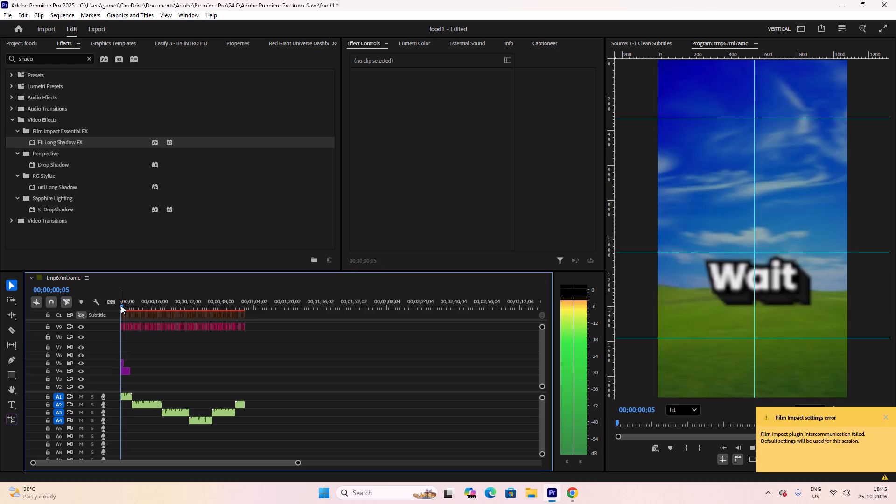
key("space")
key("space")
key("space")
key("space")
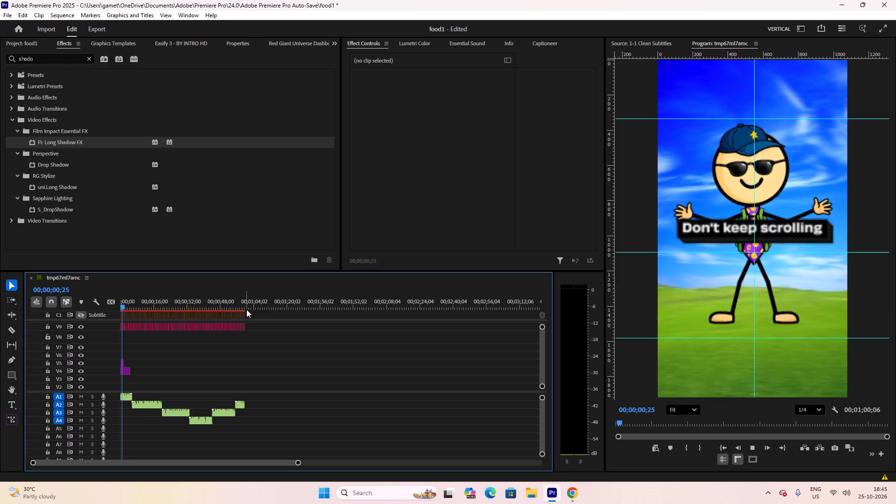
key("space")
key("space")
key("space")
key("space")
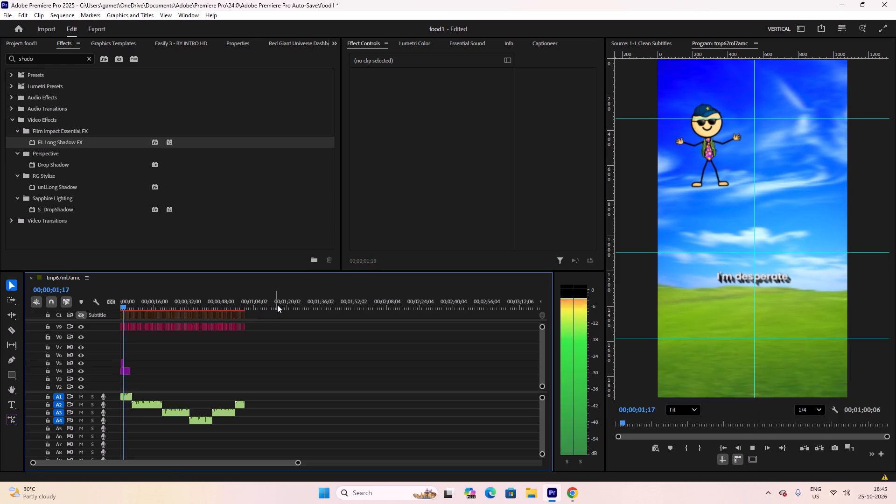
key("space")
key("space")
key("space")
key("space")
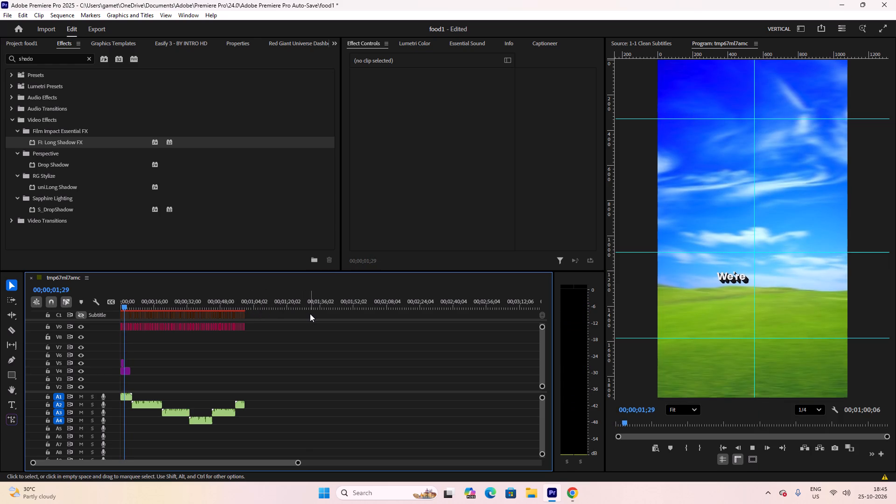
Continue playing in short bursts to about 00;00;05;20 to check the long shadow on the following subtitles.
key("space")
key("space")
key("space")
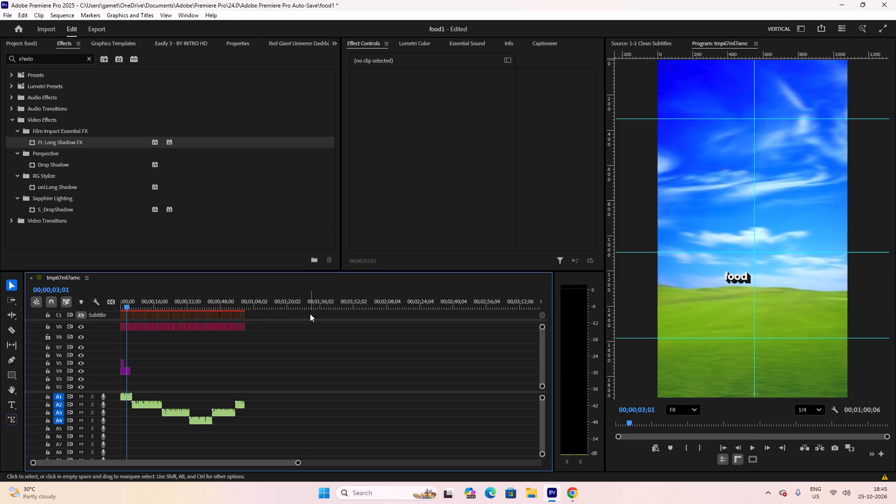
key("space")
key("space")
key("space")
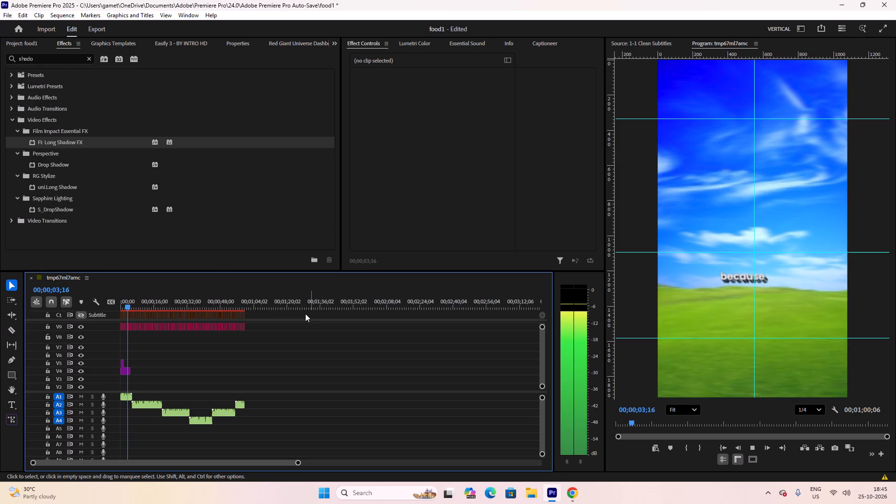
key("space")
key("space")
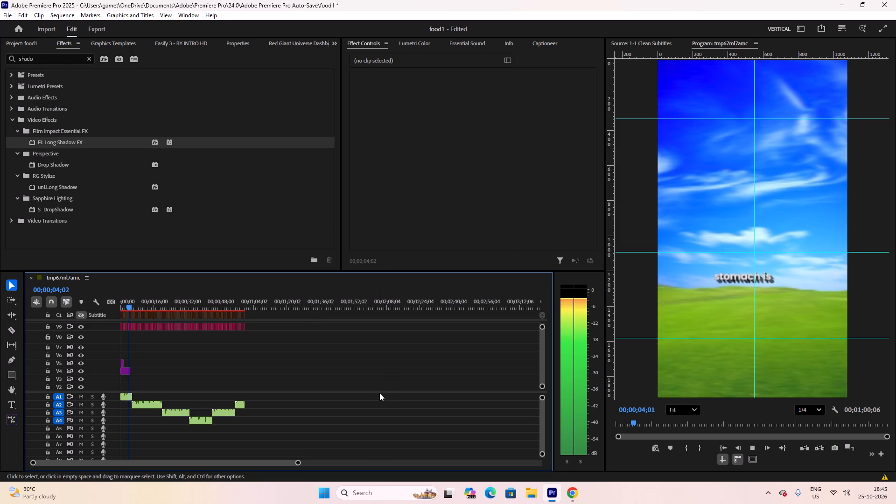
key("space")
key("space")
key("space")
key("space")
key("space")
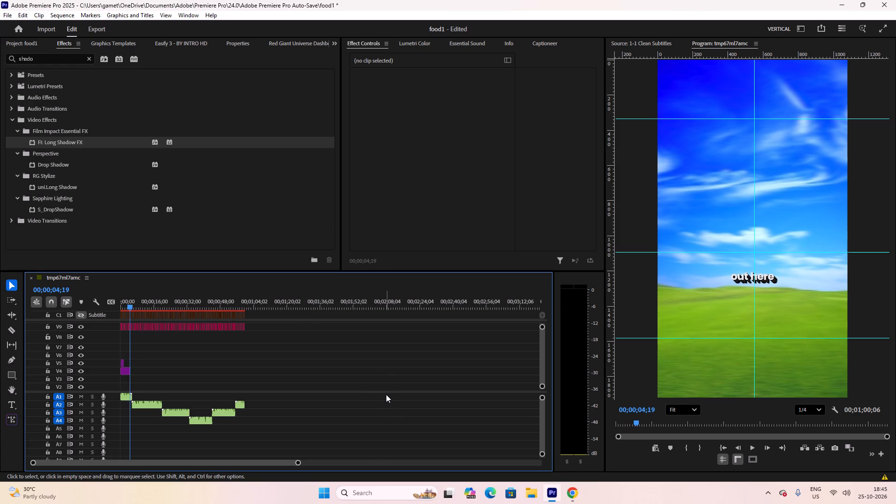
key("space")
key("space")
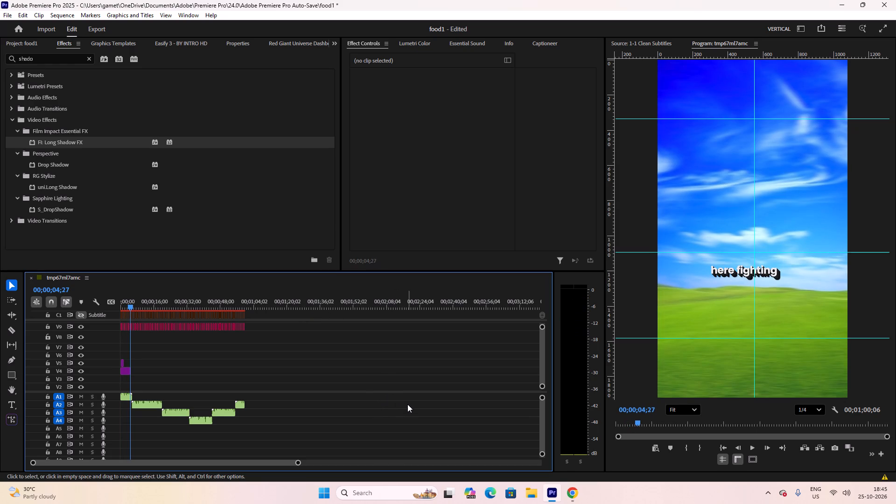
key("space")
key("space")
key("space")
key("space")
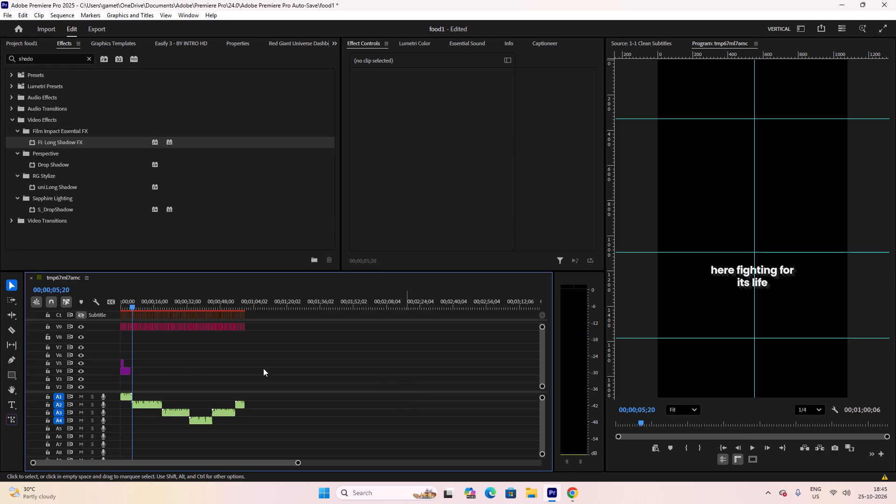
Replay the sequence from the start to about 00;00;00;28 to examine the shadow on the first two captions.
scroll(181, 365, "up", 20, "alt")
scroll(181, 365, "up", 6, "alt")
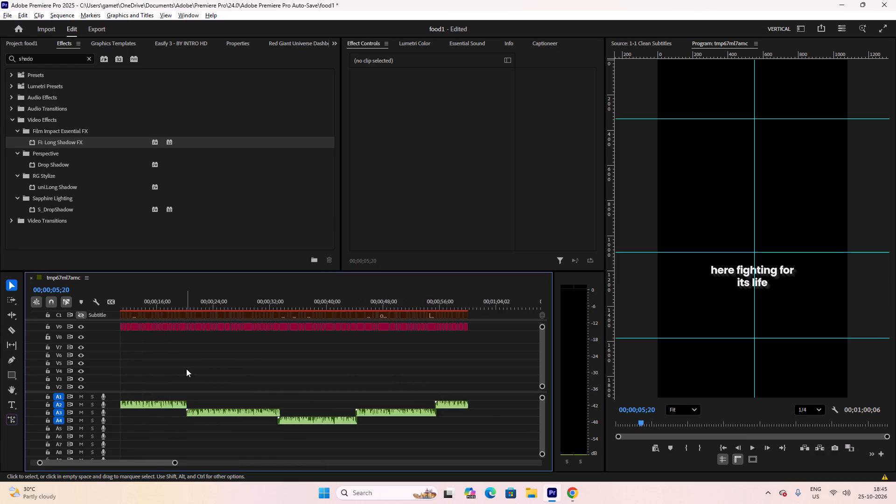
scroll(186, 369, "up", 19, "alt")
left_click_drag(164, 303, 105, 305)
key("space")
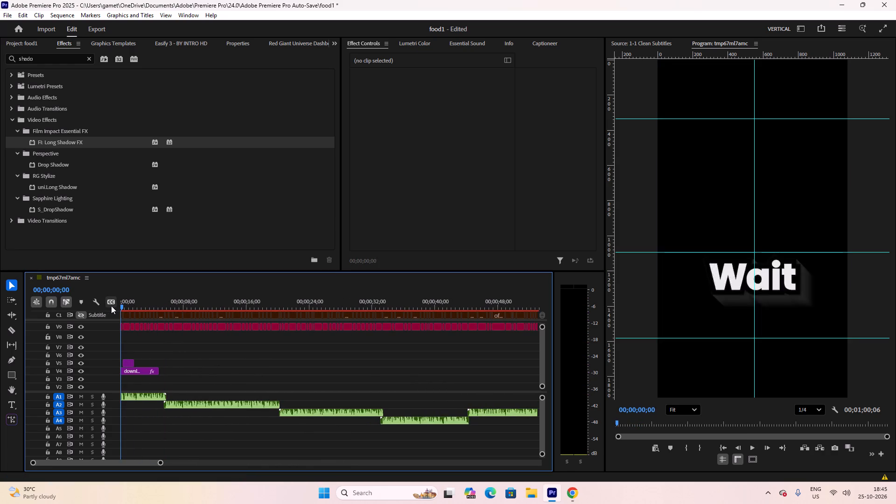
key("space")
key("space")
key("space")
key("space")
key("space")
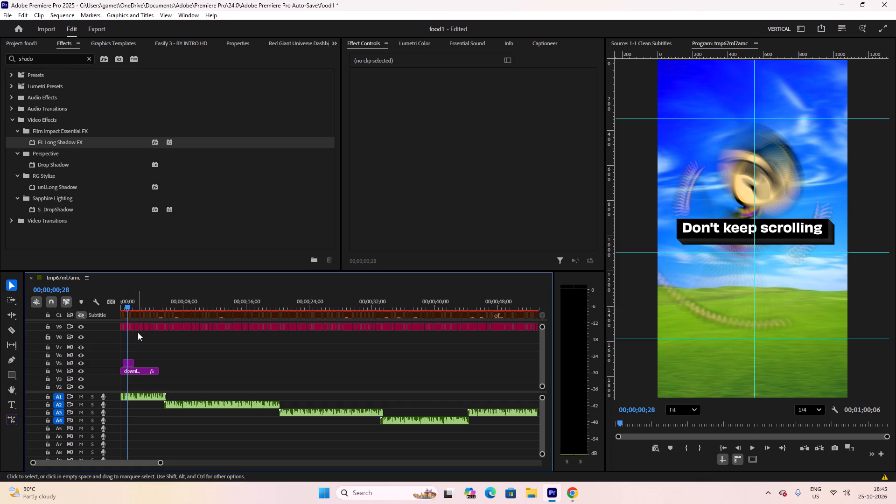
Disable the FI: Long Shadow FX effect on the "Don't keep scrolling" subtitle clip.
scroll(136, 328, "up", 18, "alt")
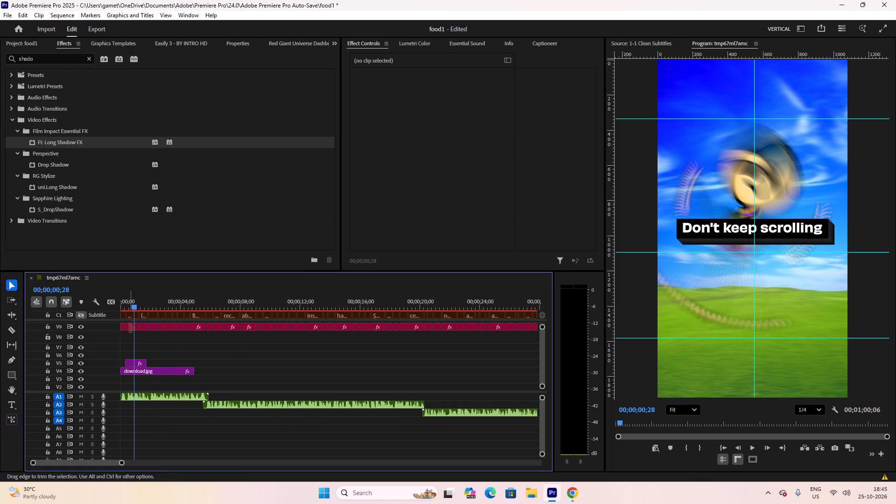
left_click(131, 325)
scroll(371, 145, "down", 10)
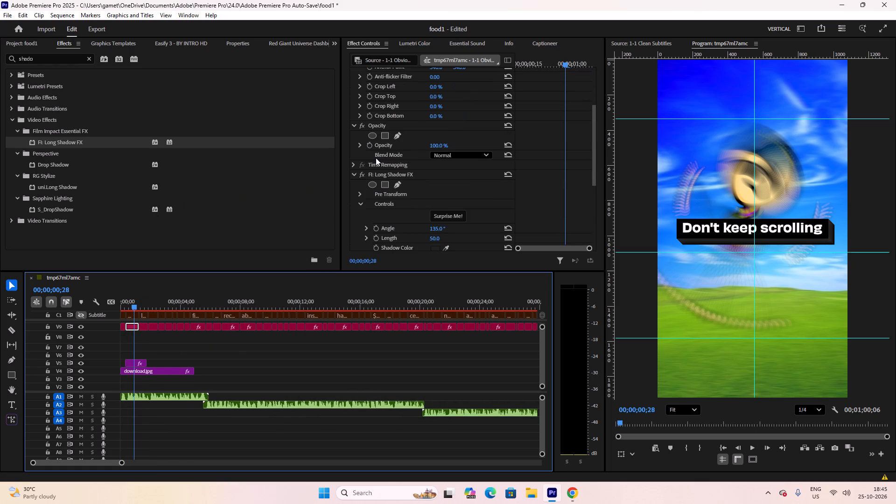
left_click(362, 166)
scroll(374, 195, "down", 16)
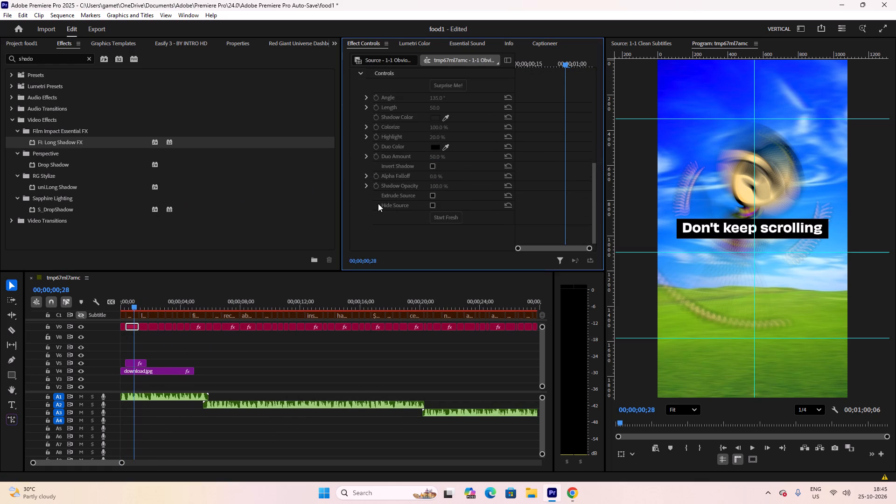
scroll(378, 203, "up", 20)
scroll(378, 203, "up", 7)
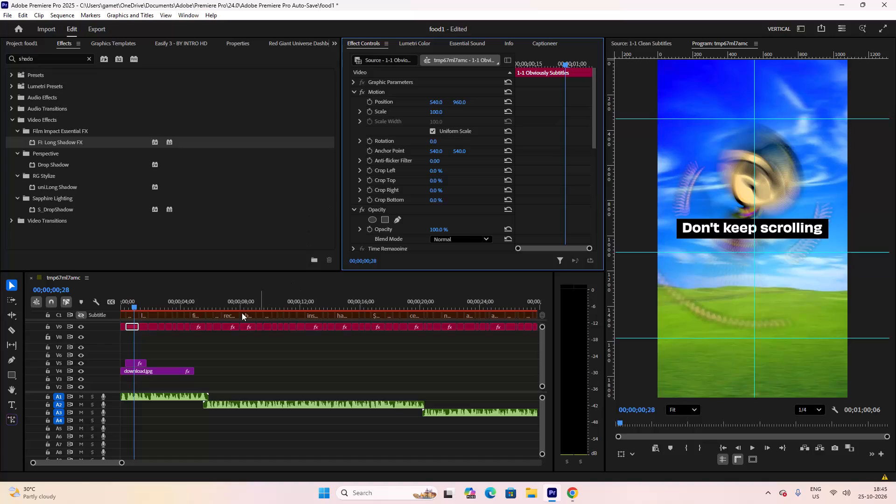
Disable the Drop Shadow effect on the opening "Wait" subtitle clip.
left_click(124, 325)
scroll(350, 196, "down", 8)
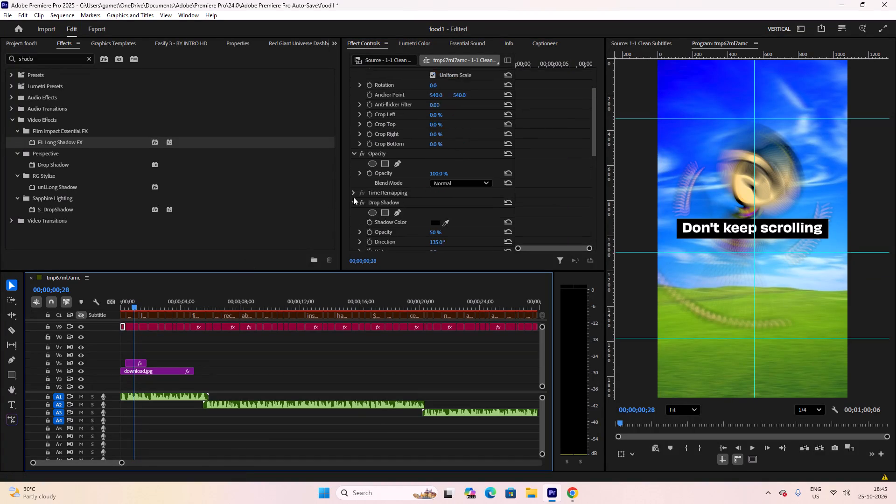
scroll(353, 197, "down", 1)
left_click(361, 176)
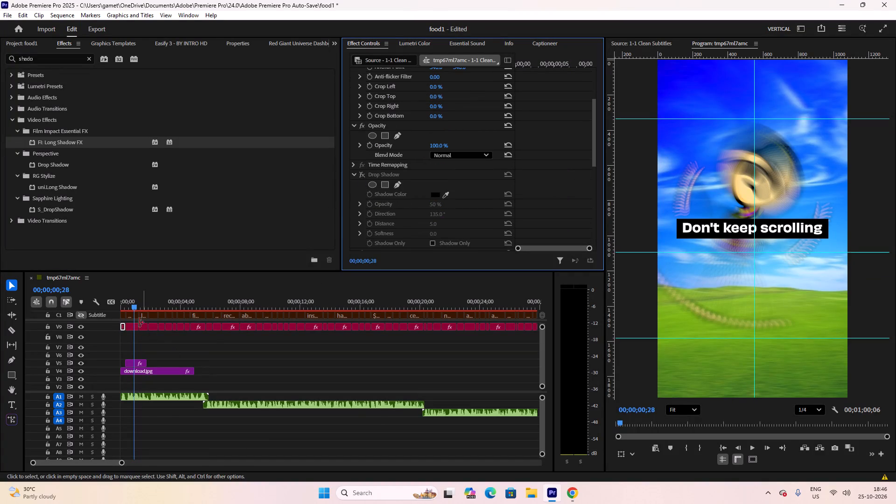
Check the opening "Wait" subtitle in the preview and disable its FI: Long Shadow FX effect.
left_click_drag(129, 305, 111, 306)
key("space")
key("space")
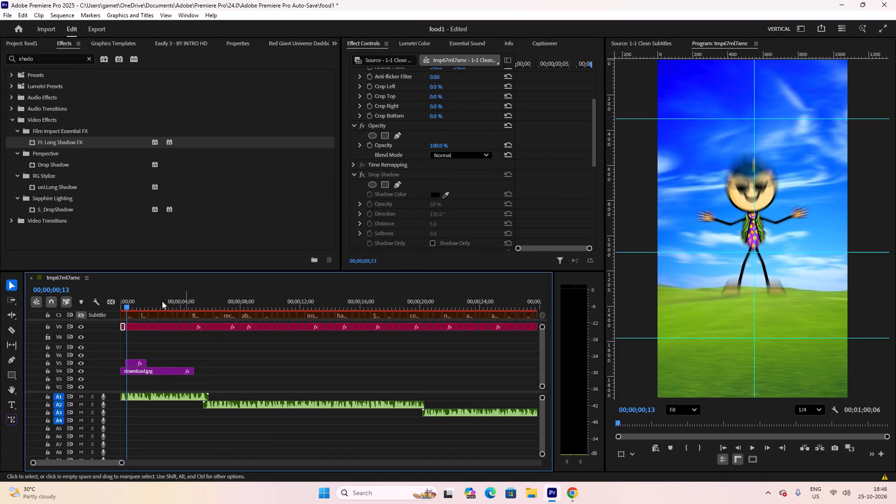
left_click_drag(130, 306, 124, 307)
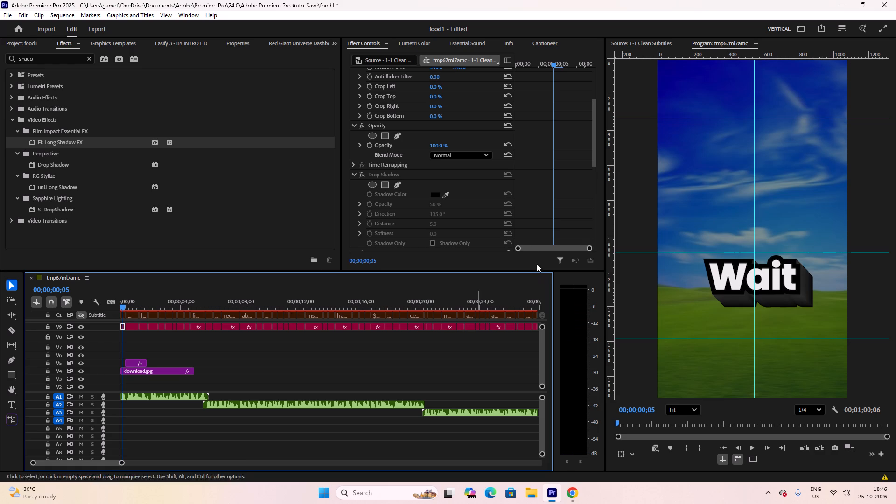
scroll(402, 217, "down", 5)
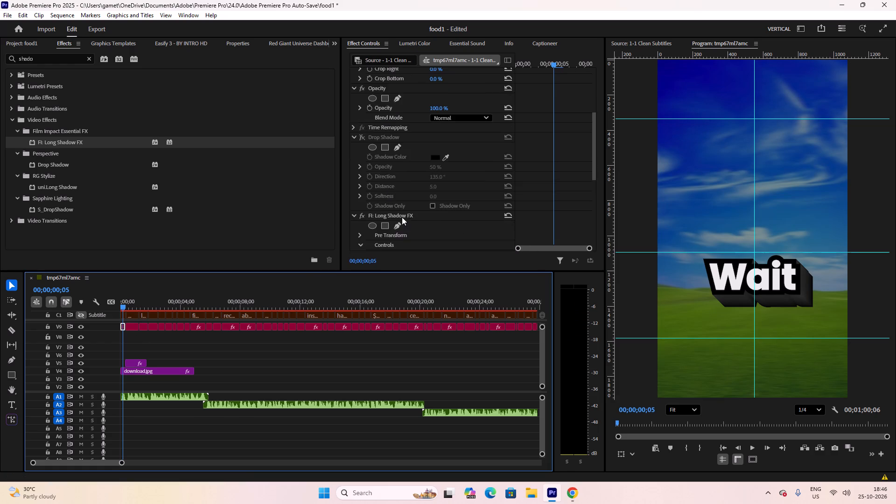
scroll(402, 217, "down", 7)
left_click(361, 140)
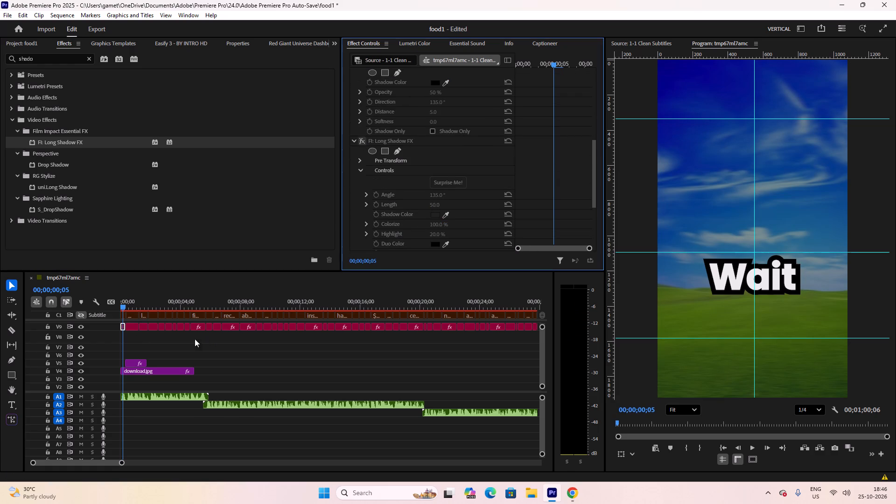
left_click(143, 338)
Play from the start in short bursts to just past 00;00;05;07 to review the first captions and their shadows.
left_click_drag(129, 303, 105, 303)
key("space")
key("space")
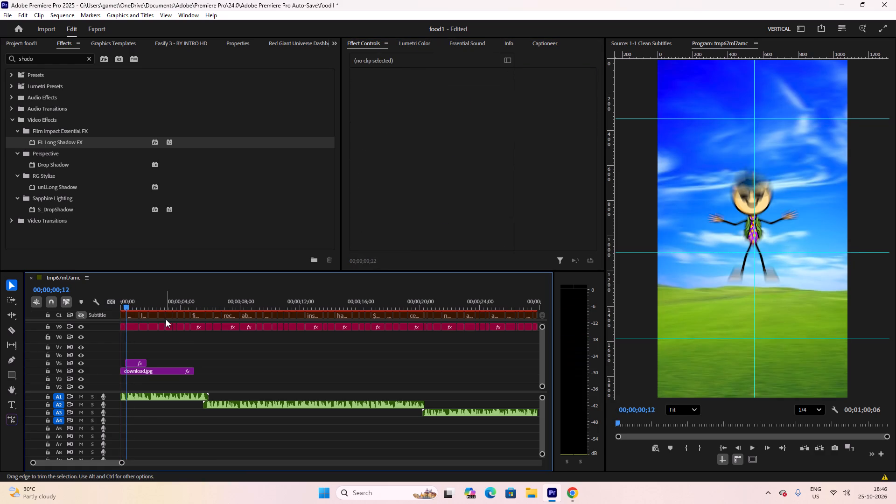
key("space")
key("space")
key("space")
key("space")
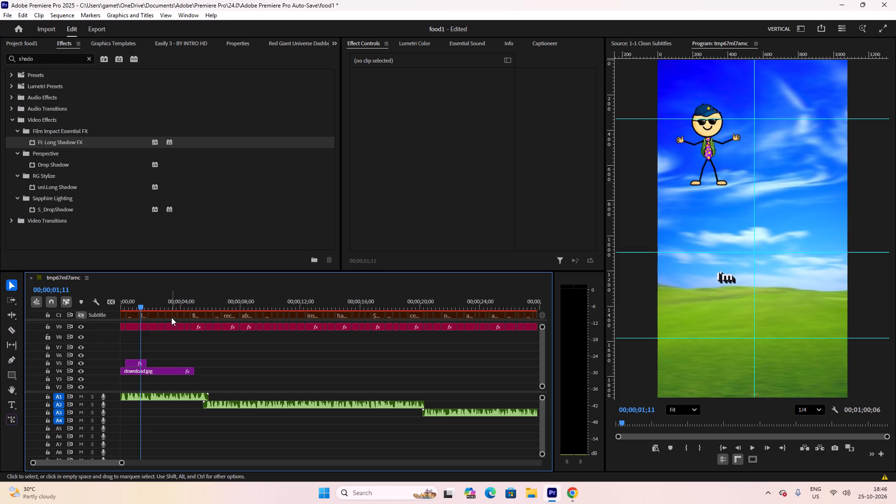
key("space")
key("space")
key("space")
key("space")
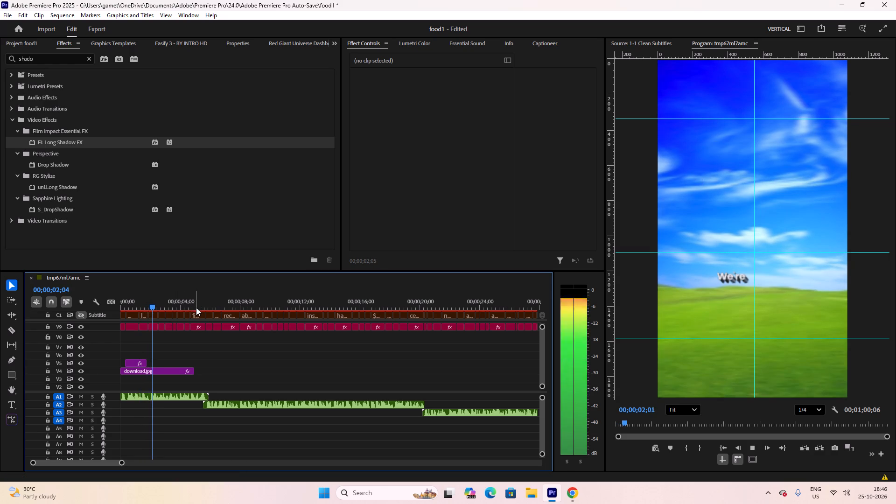
key("space")
key("space")
key("space")
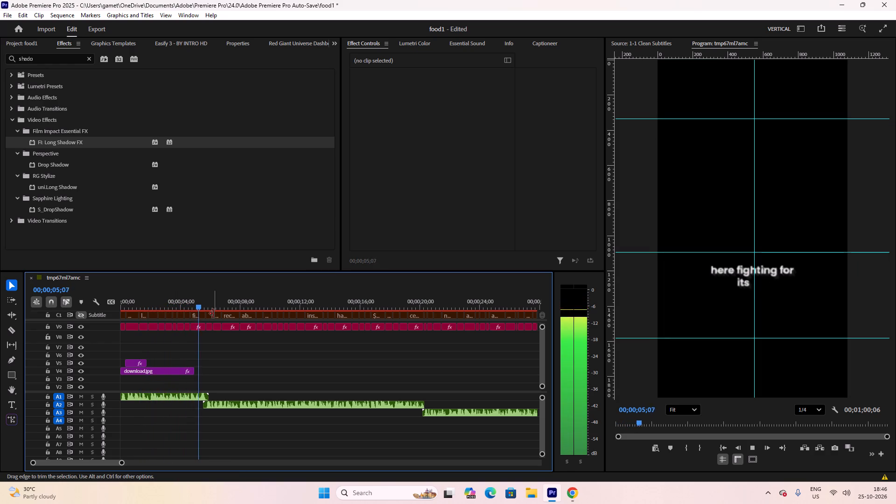
key("space")
Replay the opening from the start to about 00;00;01;08 to recheck the "Wait" and "Don't keep scrolling" captions.
left_click_drag(180, 308, 109, 309)
key("space")
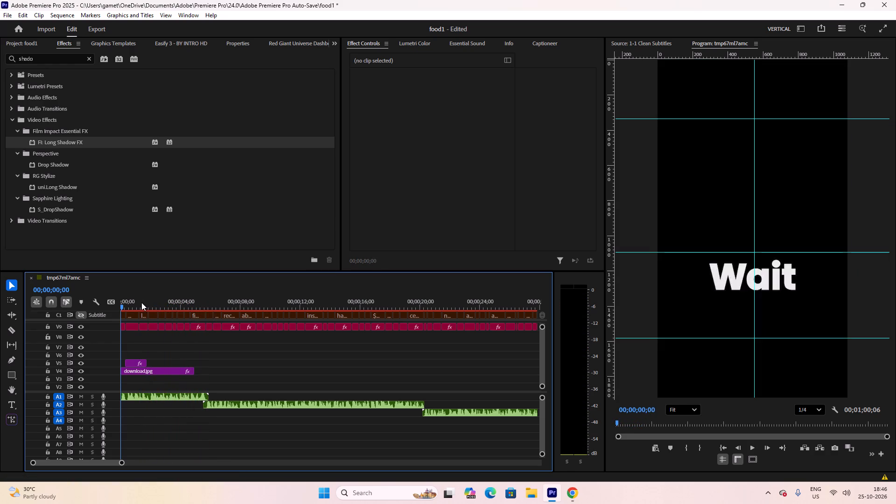
key("space")
key("space")
key("space")
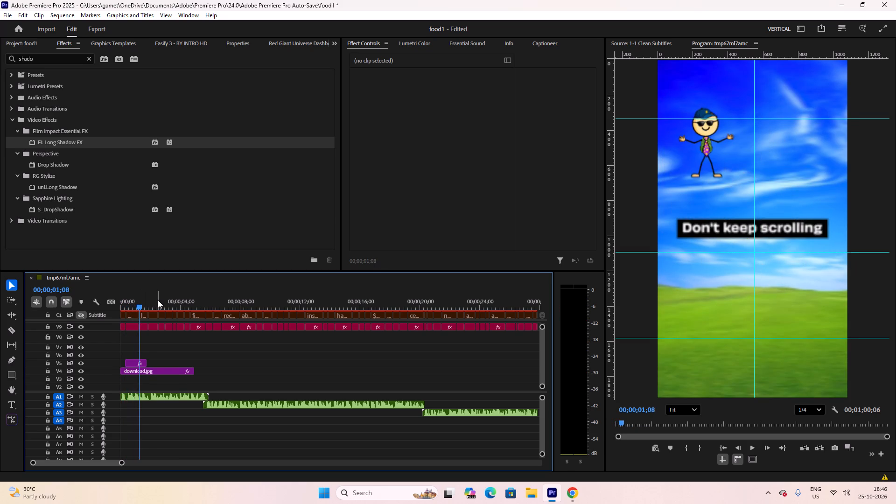
Play in short bursts from 00;00;01;08 to about 00;00;03;19, replaying the "I'm desperate" and "We're ranking" captions to review their timing.
key("space")
key("space")
key("space")
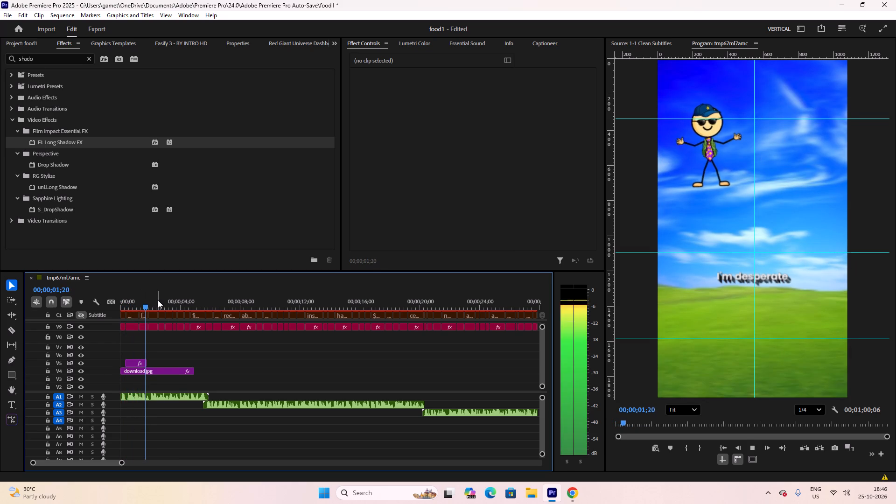
key("space")
key("space")
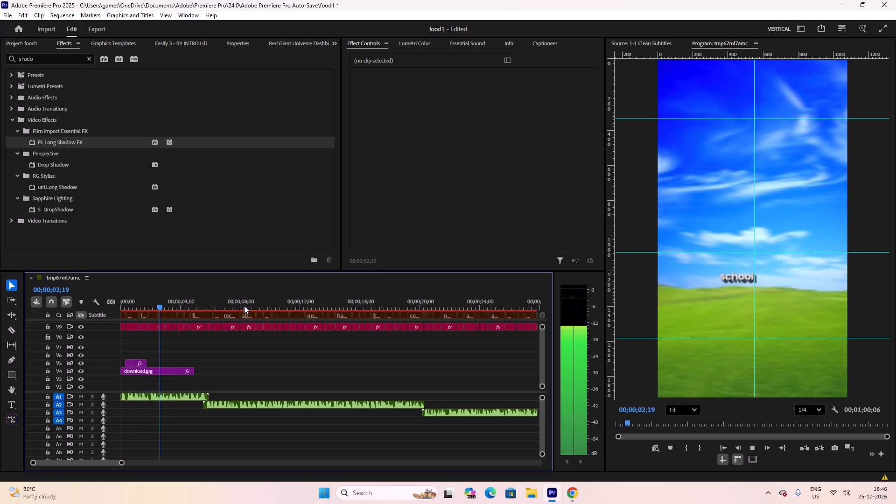
key("space")
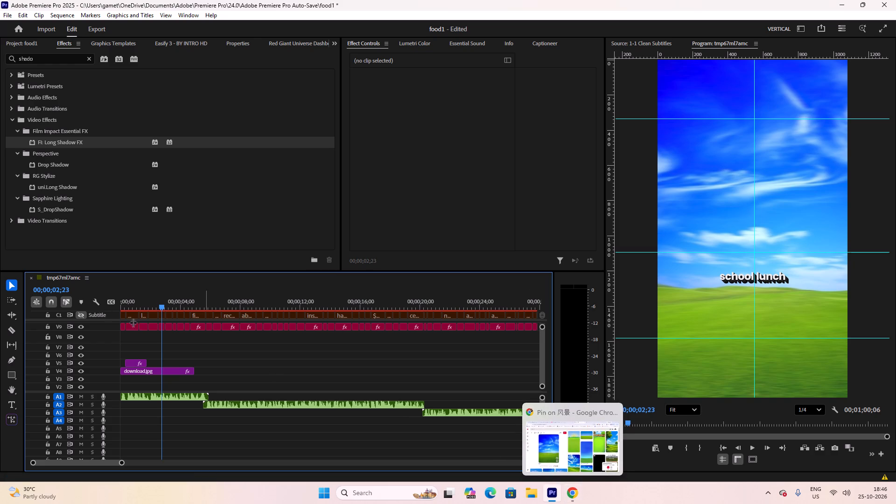
left_click(150, 303)
key("space")
left_click(159, 299)
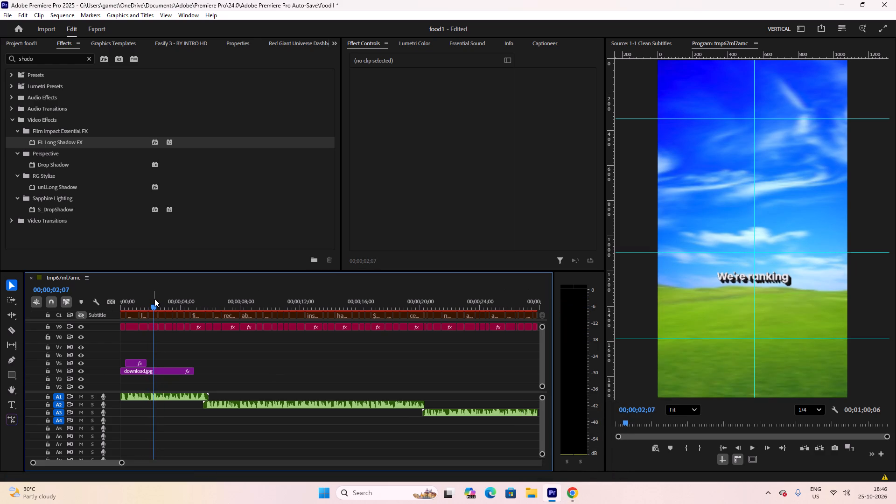
key("space")
key("space")
key("space")
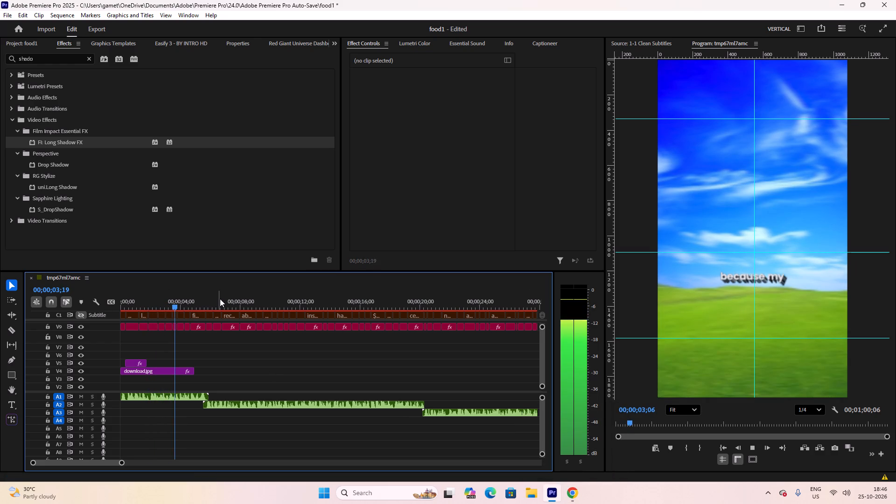
key("space")
left_click_drag(178, 301, 145, 299)
key("space")
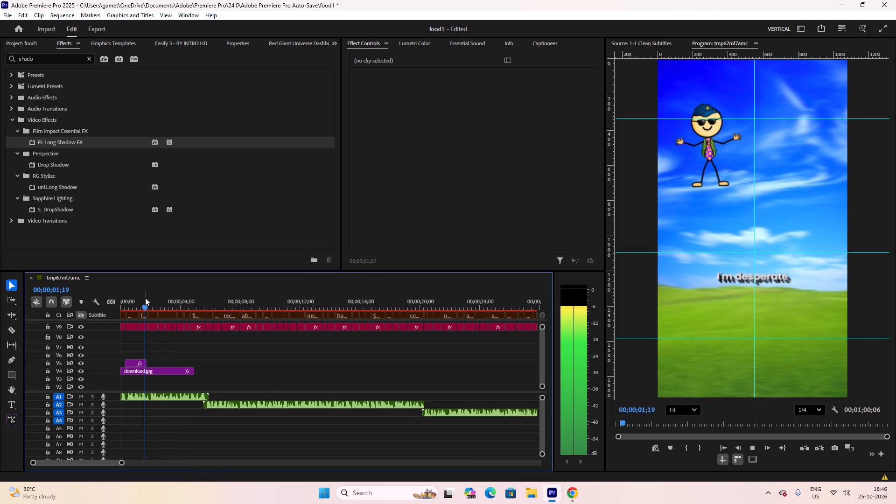
key("space")
Replay the opening in short bursts from the start to about 00;00;03;01, checking the stickman against each caption.
scroll(182, 348, "up", 20, "alt")
scroll(182, 348, "up", 12, "alt")
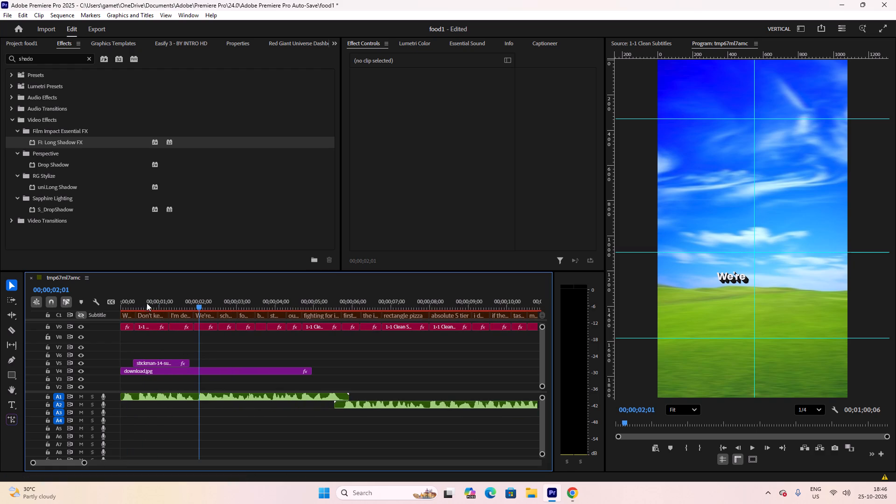
left_click_drag(147, 303, 118, 304)
left_click_drag(146, 304, 119, 306)
key("space")
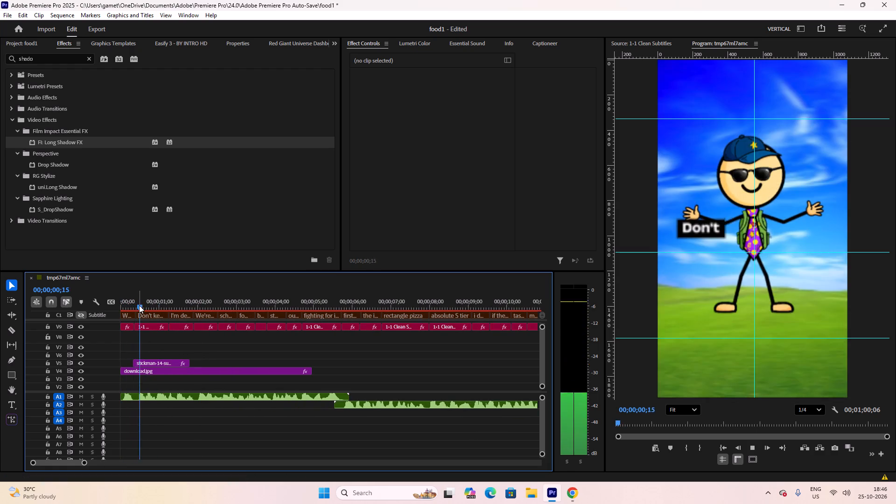
key("space")
key("space")
key("space")
key("space")
key("space")
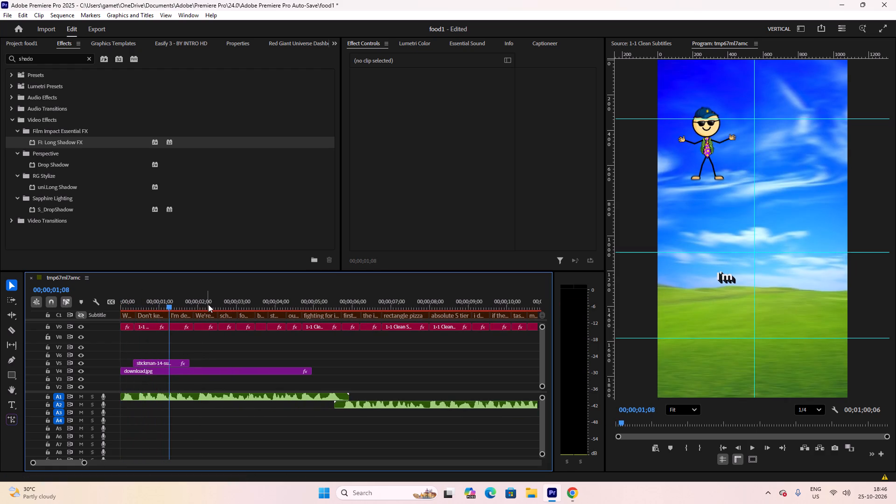
key("space")
key("space")
key("space")
key("space")
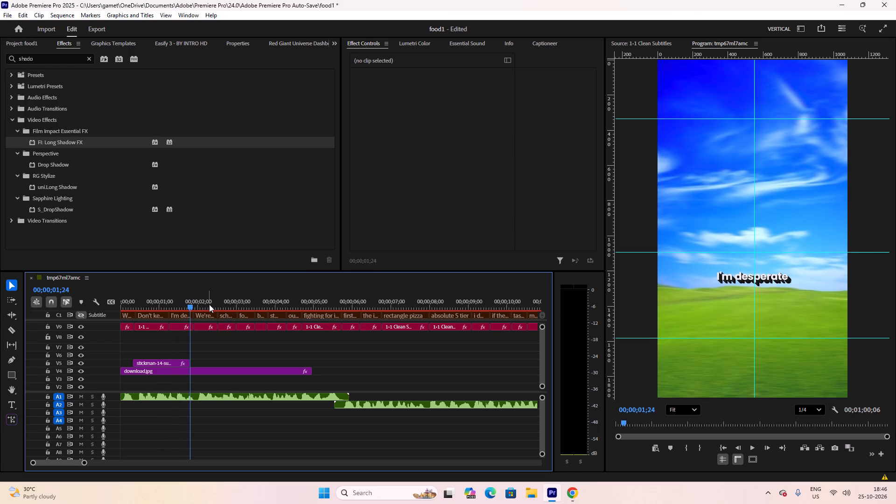
key("space")
key("space")
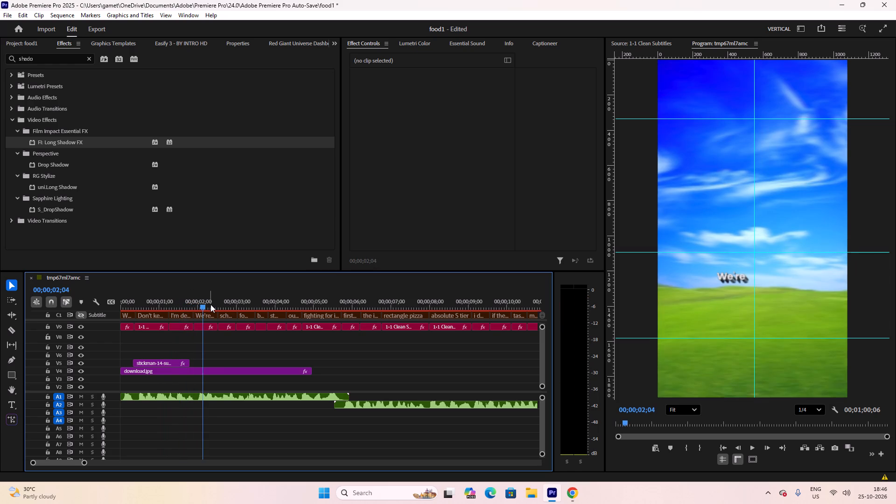
key("space")
key("space")
key("space")
key("space")
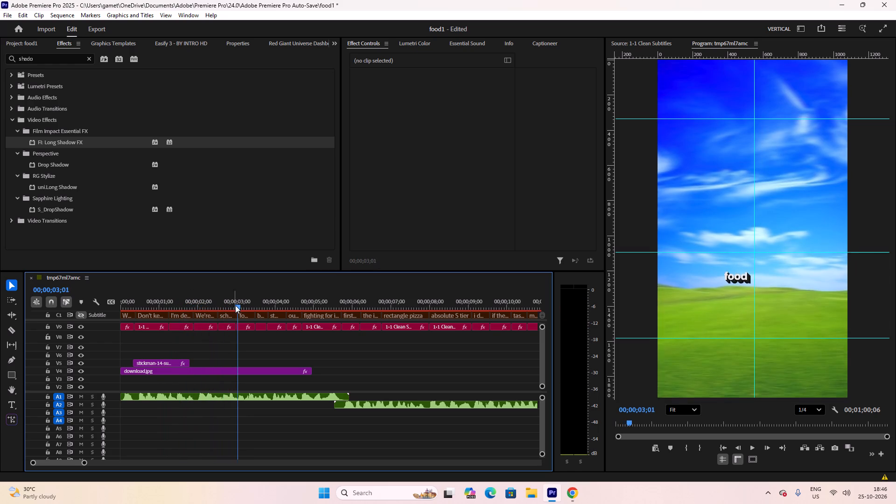
key("space")
key("space")
Replay from the start to 00;00;01;27 to recheck the captions through "I'm desperate" and the start of "We're".
left_click_drag(206, 301, 122, 311)
key("space")
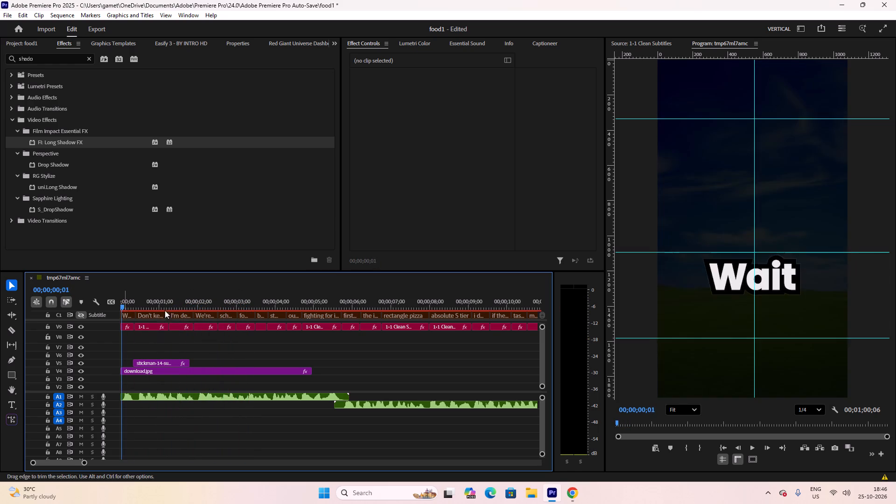
key("space")
key("space")
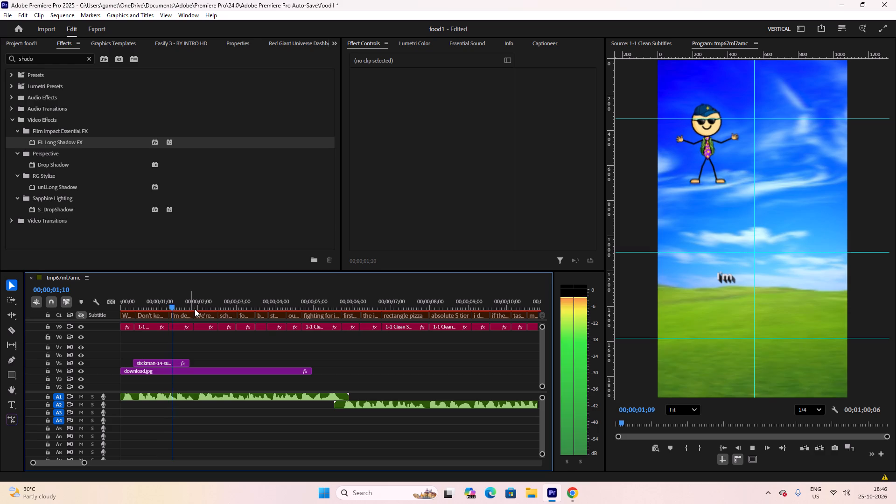
key("space")
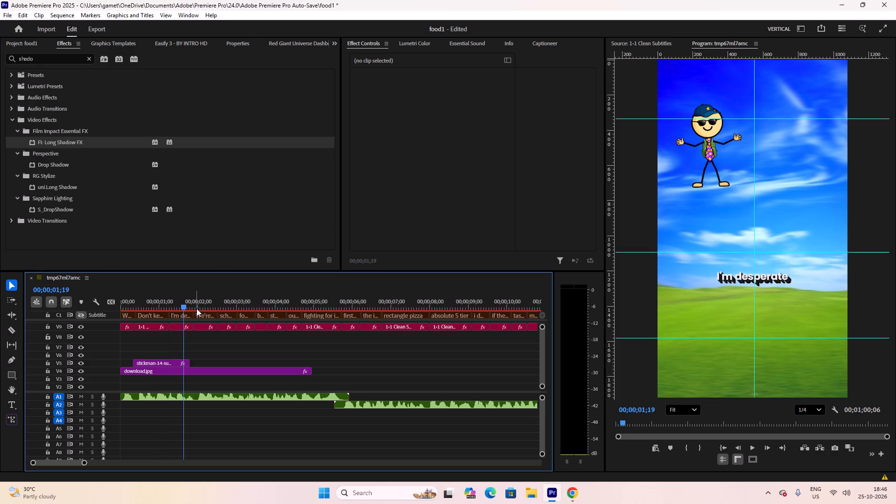
key("space")
key("space")
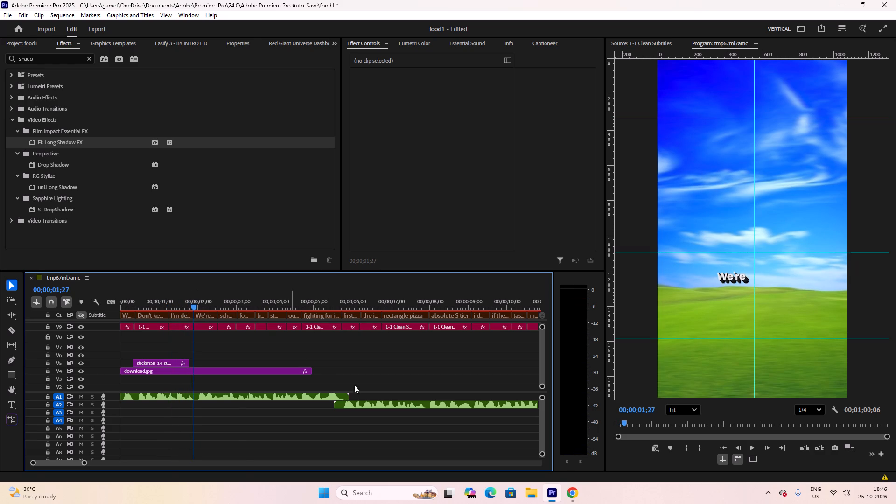
Switch to Chrome and search Pinterest for "desperate man".
left_click(568, 498)
scroll(359, 279, "down", 5)
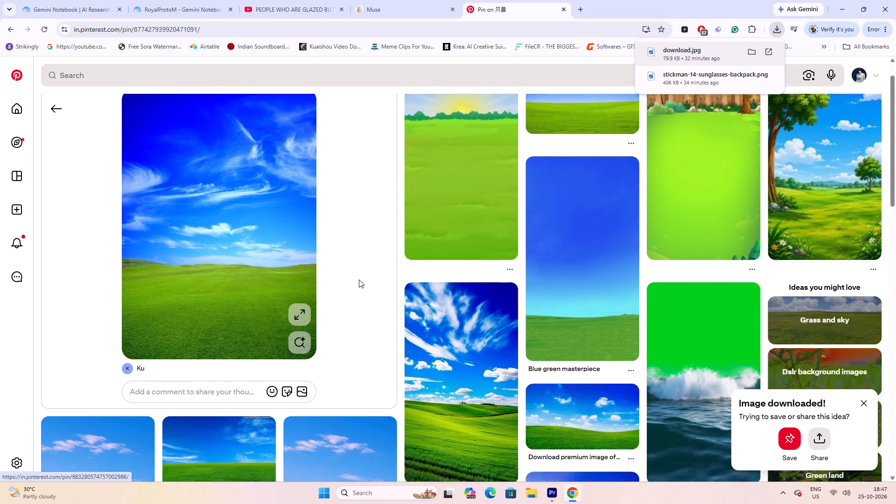
scroll(359, 280, "up", 5)
left_click(133, 69)
type("desperate man")
key("Return")
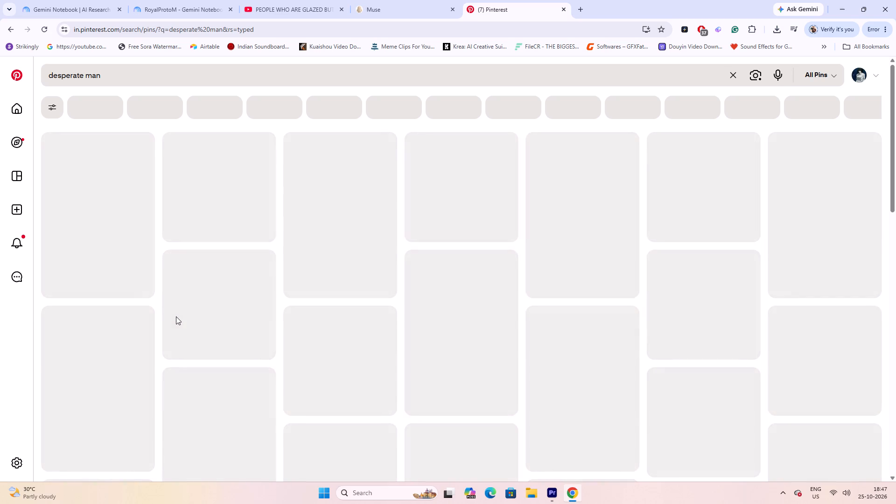
Open the Muse chat and look through the enlarged images of its latest stickman set for a suitable expression.
left_click(286, 0)
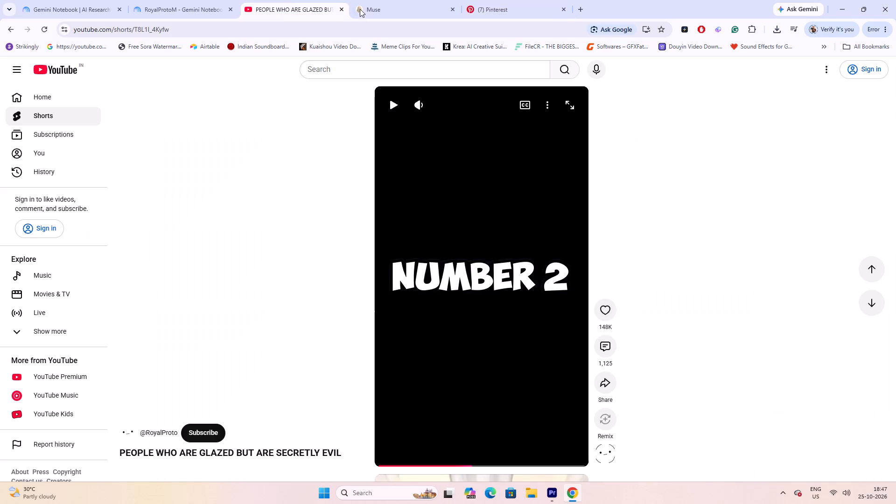
left_click(411, 4)
scroll(465, 276, "down", 4)
left_click(812, 206)
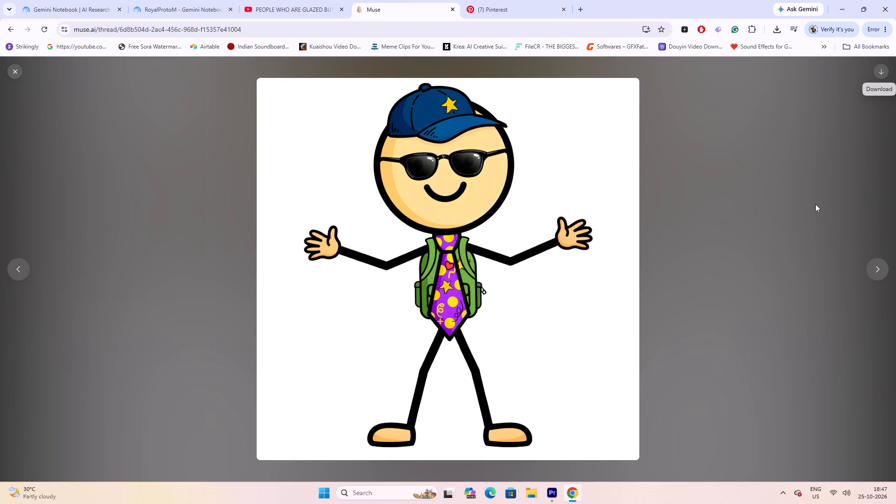
scroll(636, 270, "down", 5)
scroll(294, 308, "down", 6)
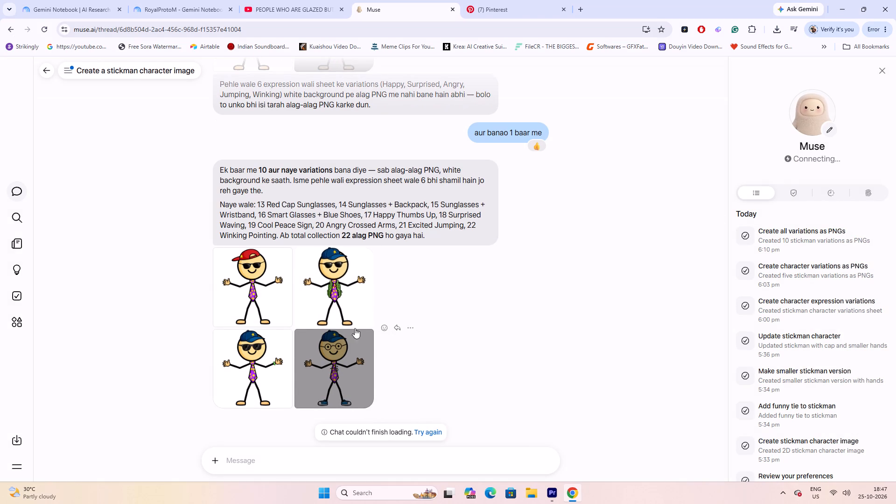
scroll(334, 340, "down", 3)
left_click(341, 380)
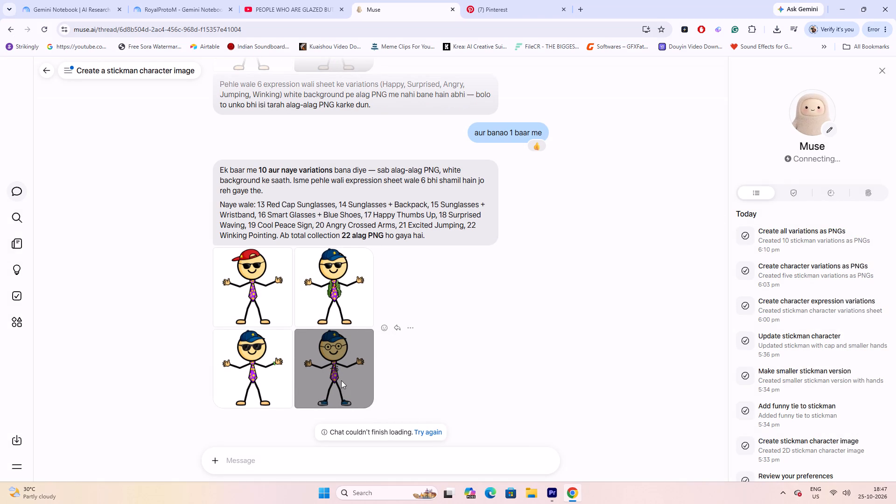
left_click(872, 269)
triple_click(877, 270)
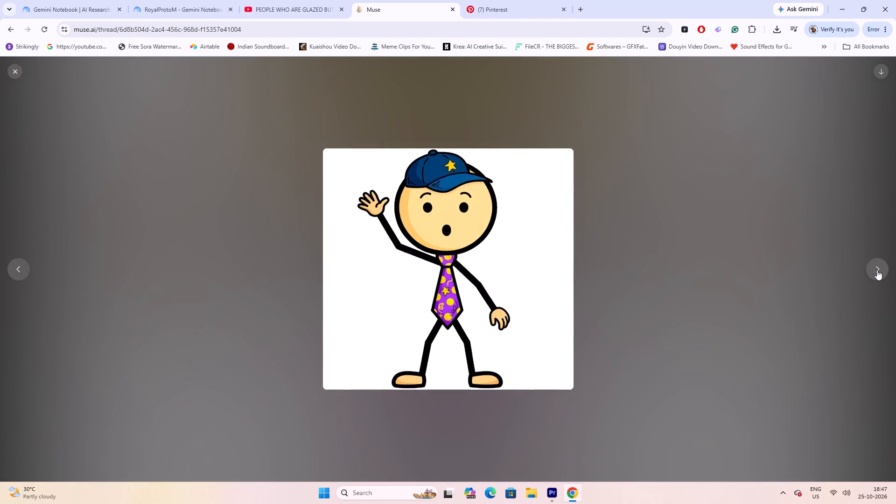
triple_click(877, 270)
triple_click(877, 270)
triple_click(877, 271)
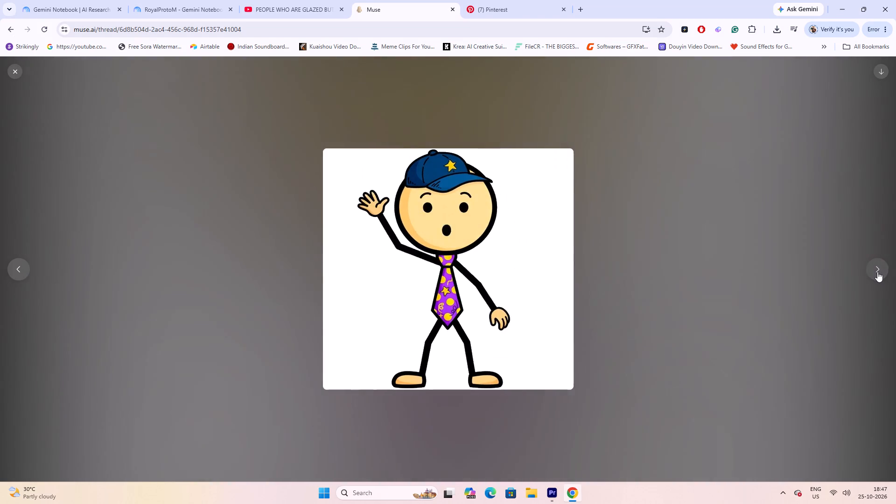
triple_click(877, 272)
triple_click(878, 273)
triple_click(879, 273)
double_click(880, 274)
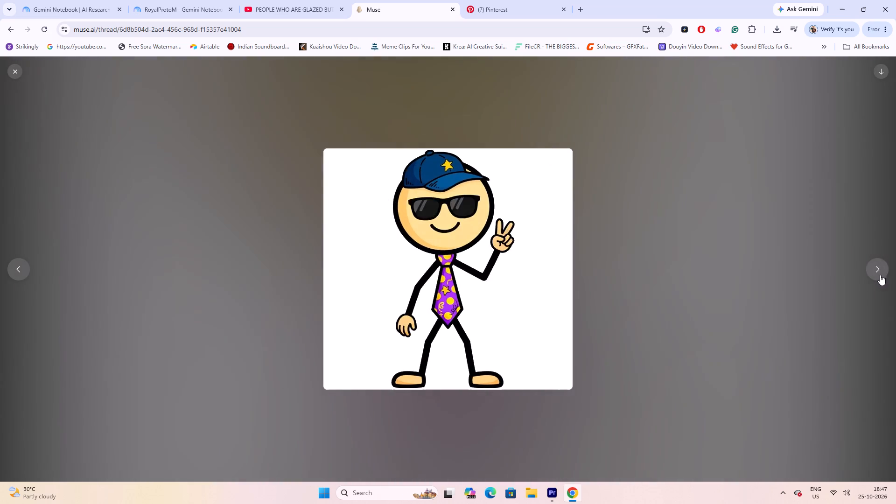
left_click(805, 257)
scroll(429, 336, "down", 5)
scroll(445, 336, "up", 5)
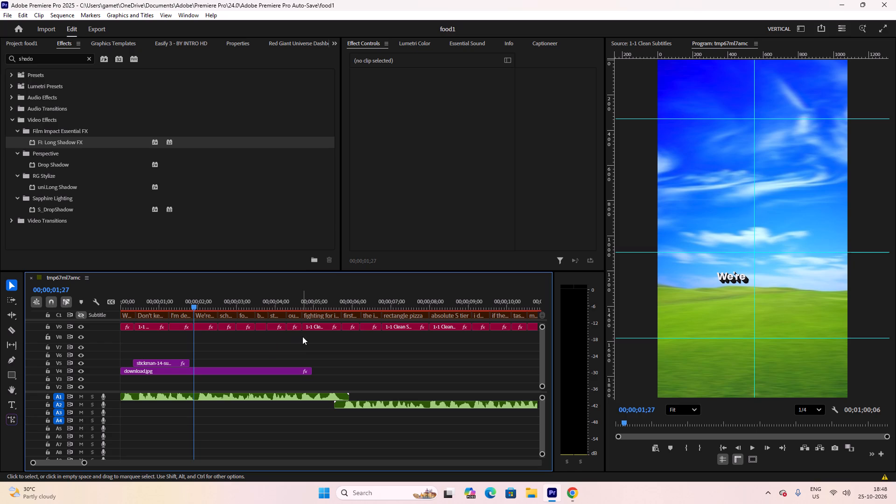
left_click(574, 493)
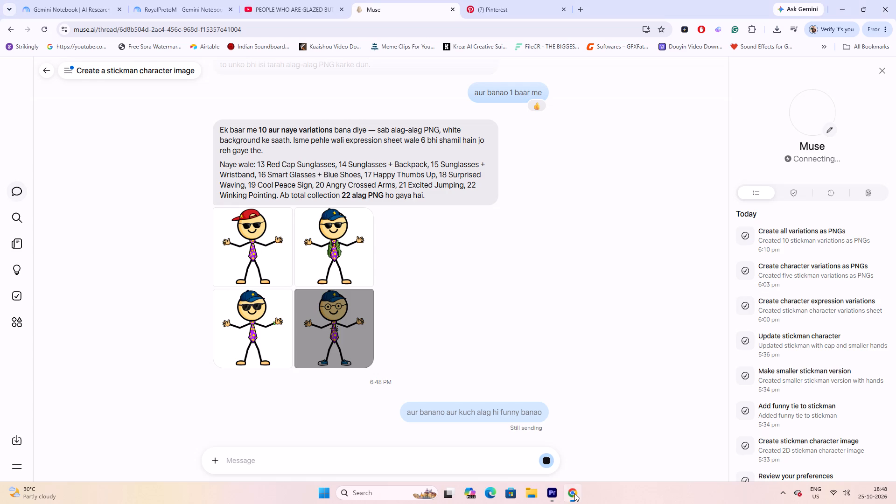
Go to the YouTube home page from the open Short, retry loading it, and browse the recommended videos and Shorts.
left_click(286, 0)
left_click(474, 230)
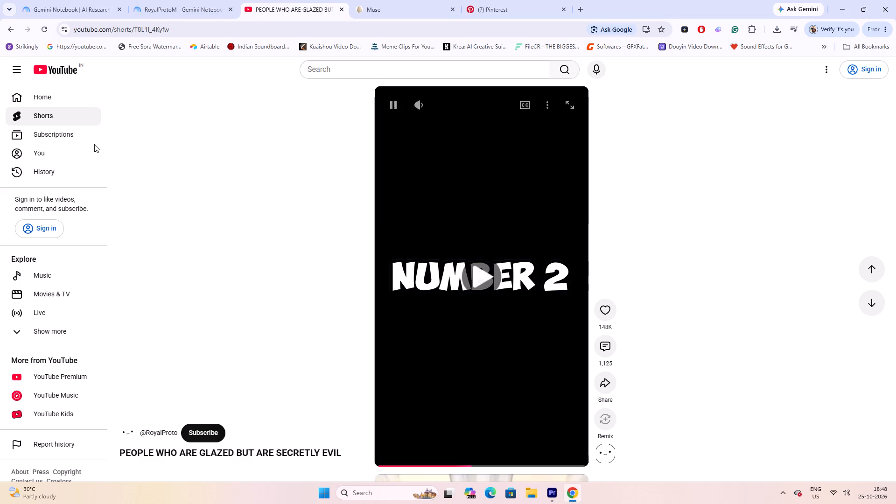
left_click(21, 81)
left_click(33, 107)
left_click(41, 101)
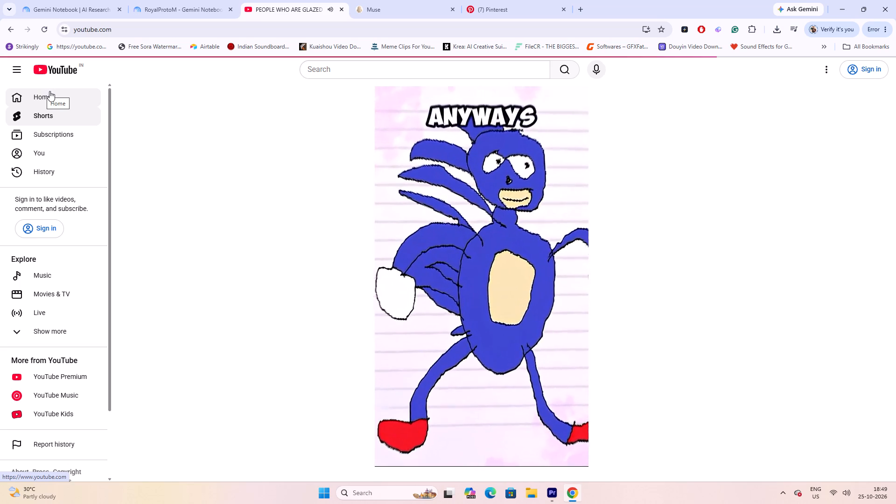
left_click(44, 97)
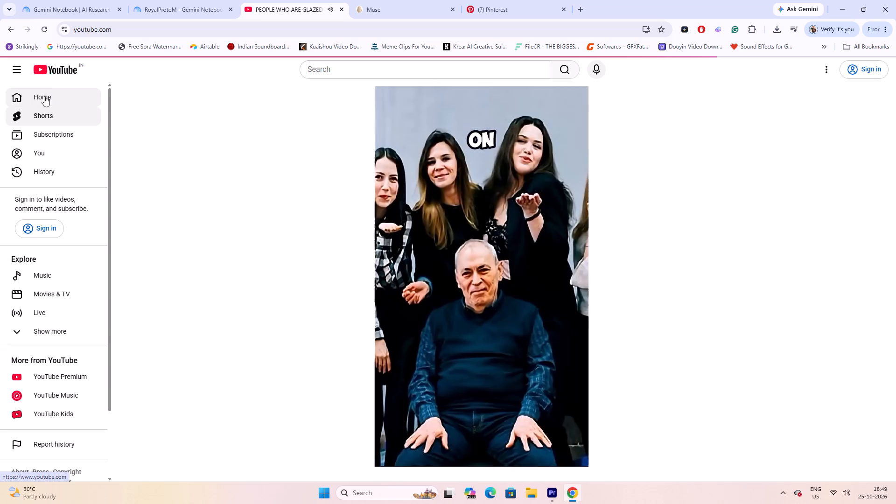
scroll(186, 178, "down", 4)
scroll(203, 192, "up", 4)
scroll(242, 205, "down", 5)
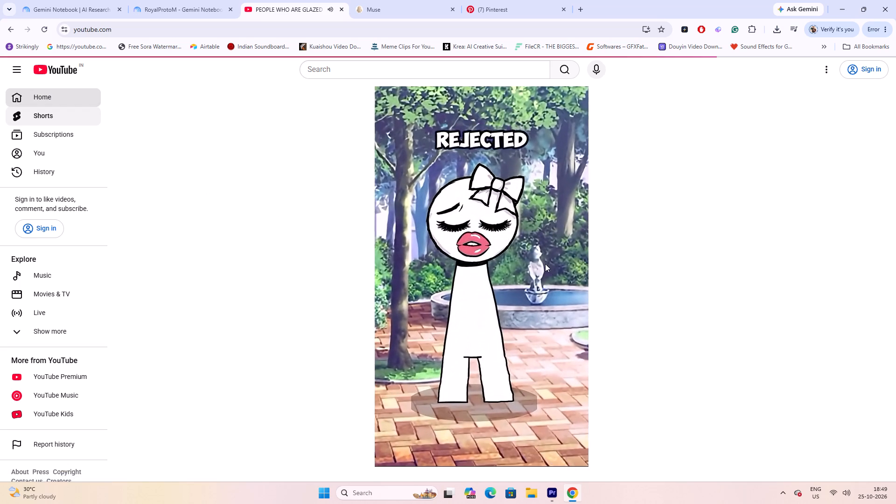
left_click(479, 283)
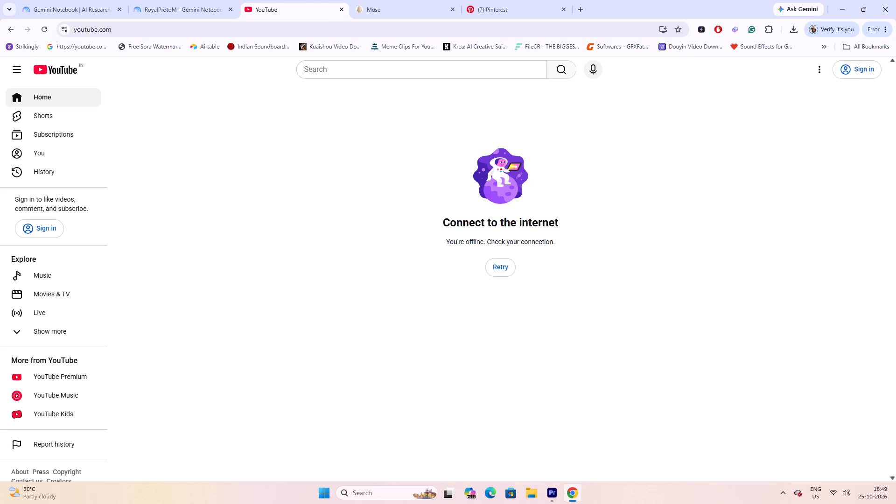
left_click(508, 273)
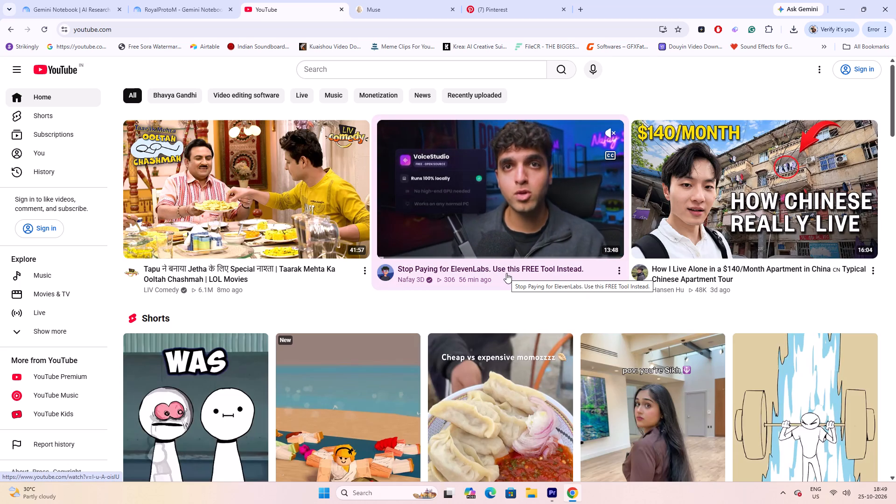
scroll(326, 292, "down", 5)
scroll(276, 294, "down", 3)
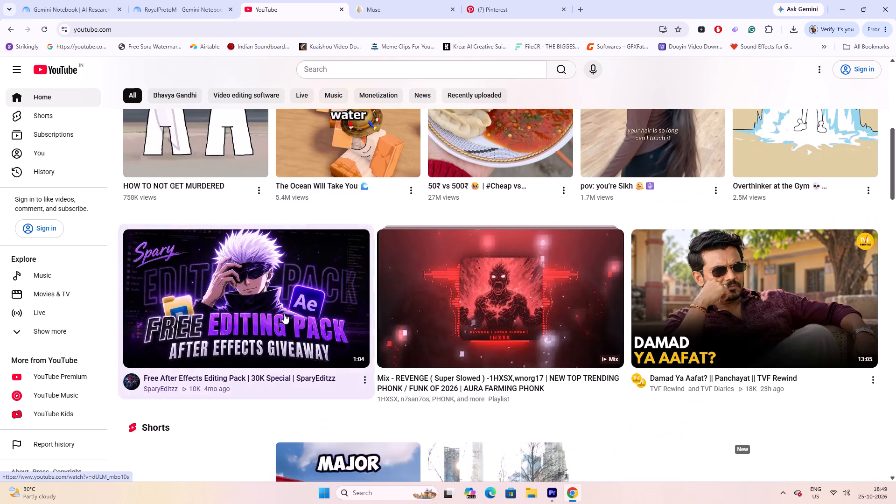
scroll(293, 323, "up", 4)
scroll(424, 346, "down", 7)
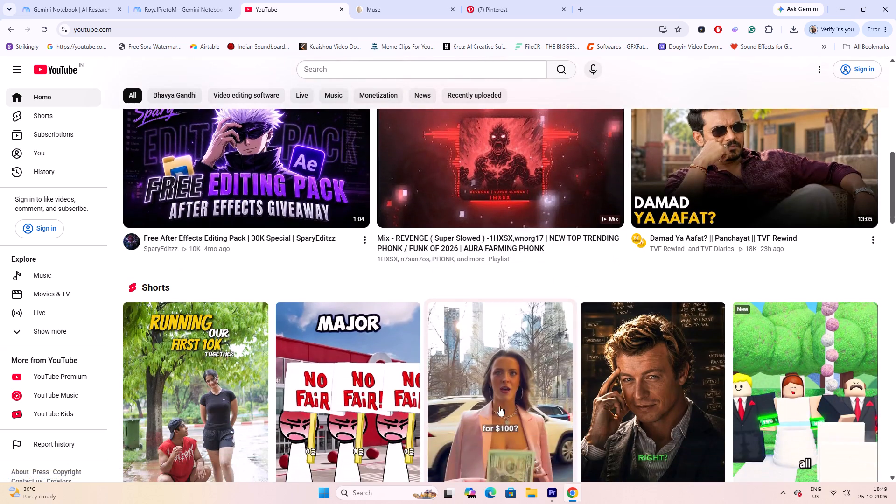
scroll(516, 433, "down", 5)
Switch to Premiere Pro and replay the sequence from the start to recheck the stickman and captions up to "I'm desperate".
left_click(556, 496)
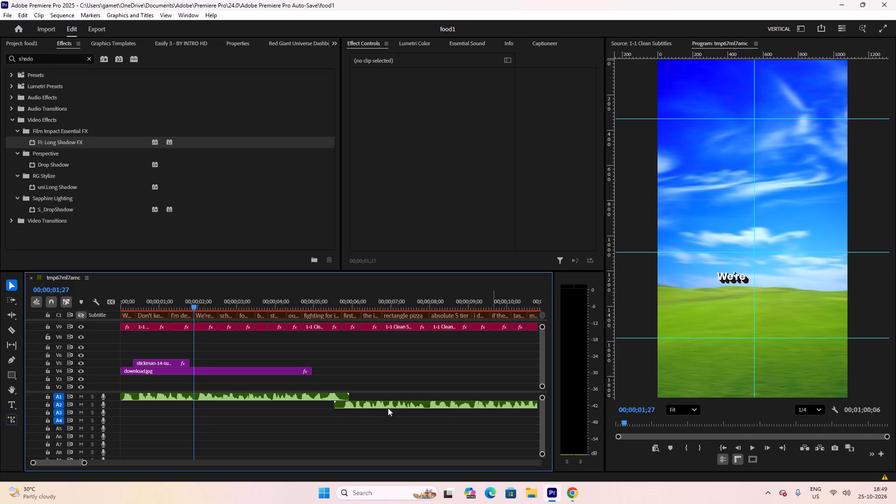
left_click_drag(166, 306, 116, 303)
key("space")
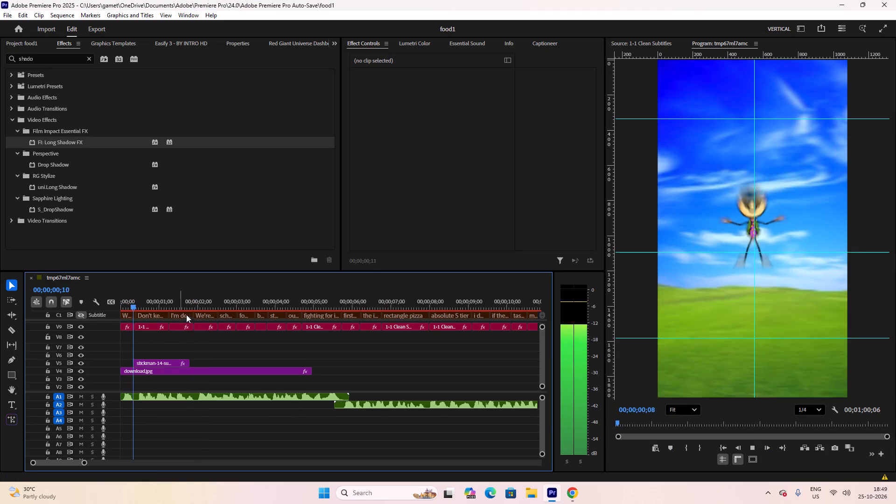
key("space")
key("space")
key("space")
key("space")
key("space")
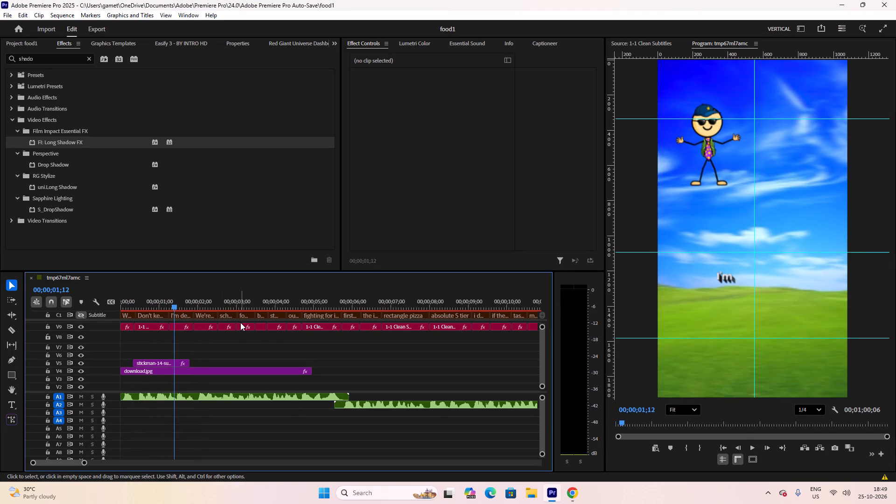
key("space")
key("space")
Replace the "Don't keep scrolling" subtitle's template with 1-1 Typewriter Subtitles using Captioneer.
left_click(155, 300)
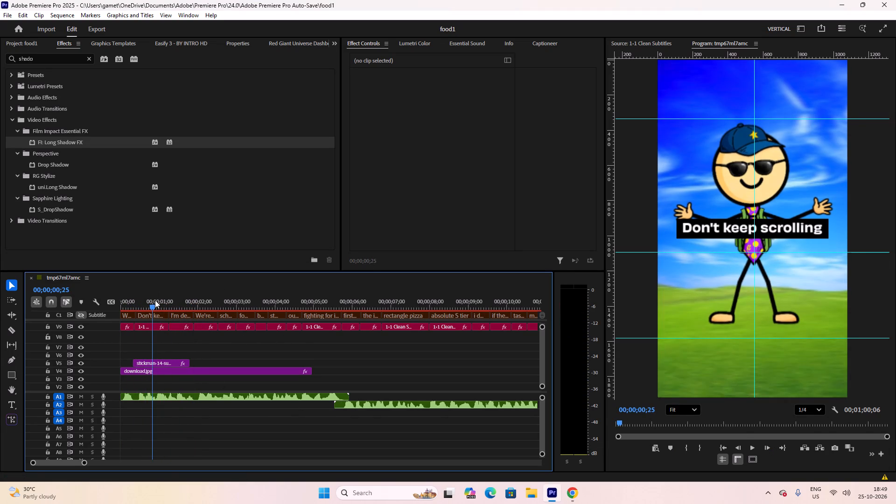
left_click(154, 331)
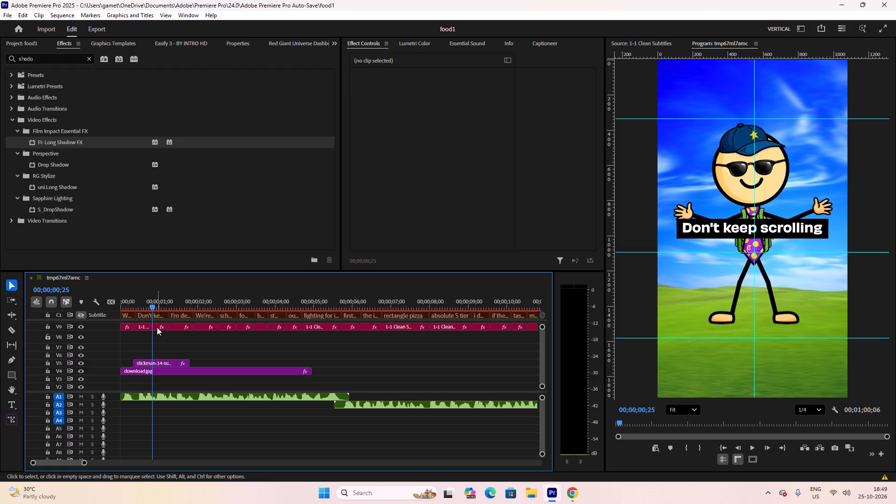
left_click(157, 327)
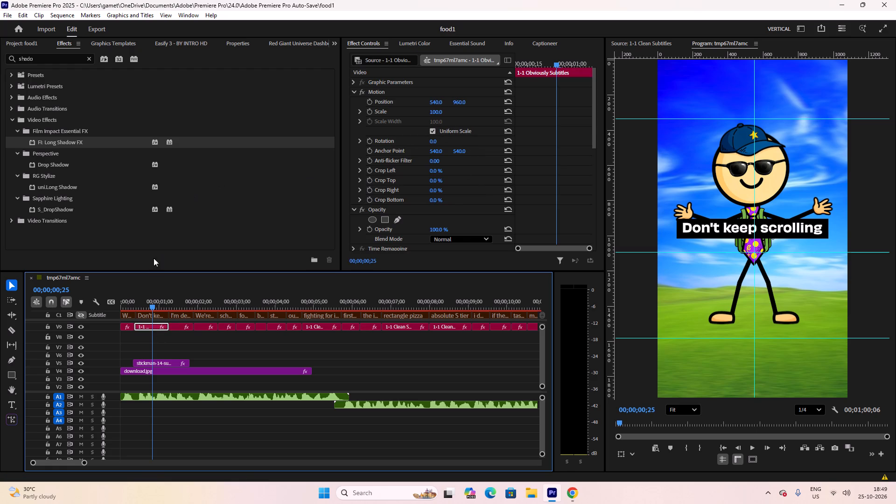
left_click_drag(143, 301, 152, 300)
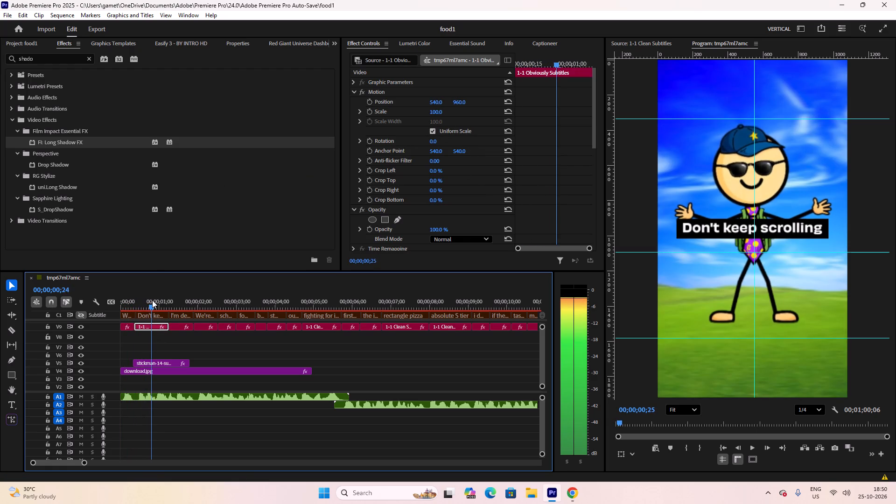
left_click_drag(152, 300, 155, 298)
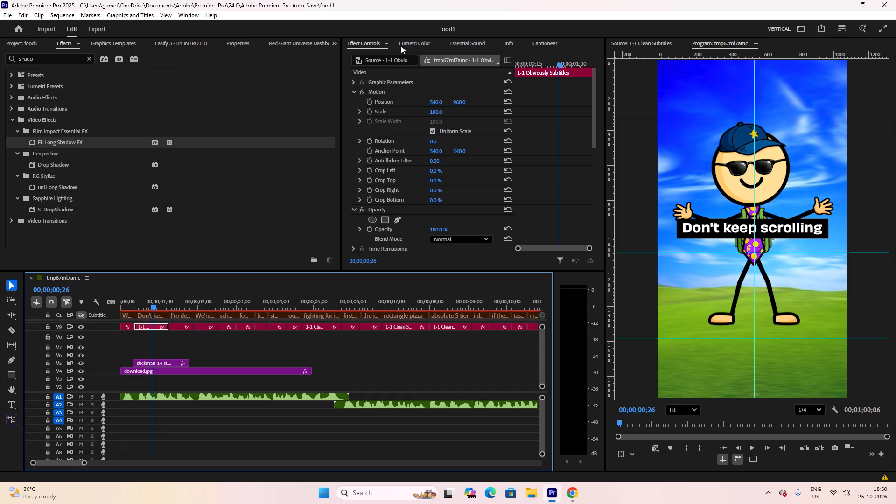
left_click(537, 40)
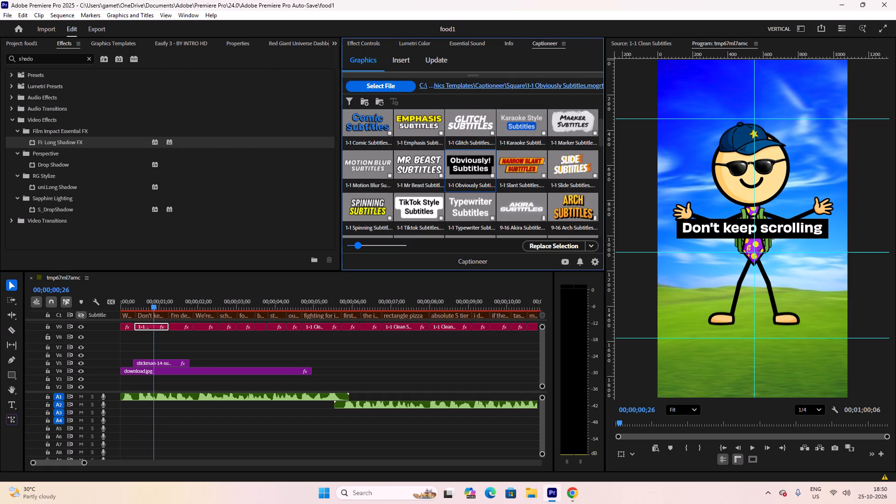
scroll(508, 171, "down", 1)
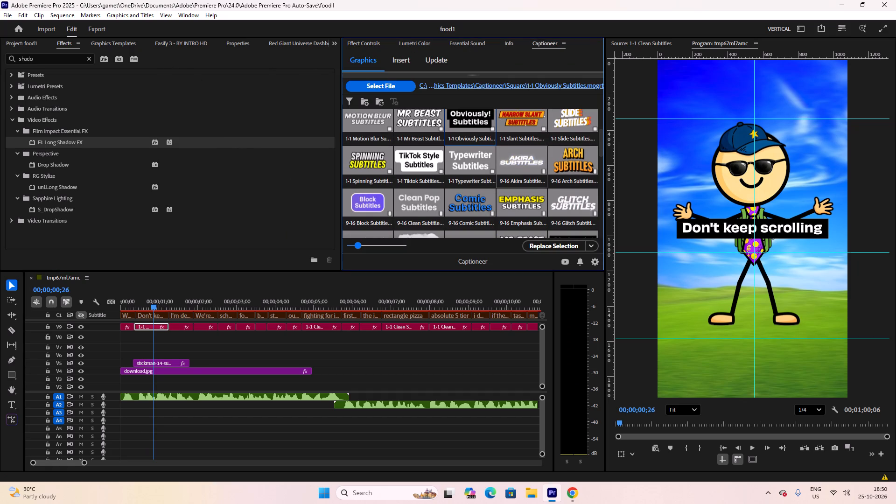
left_click(464, 163)
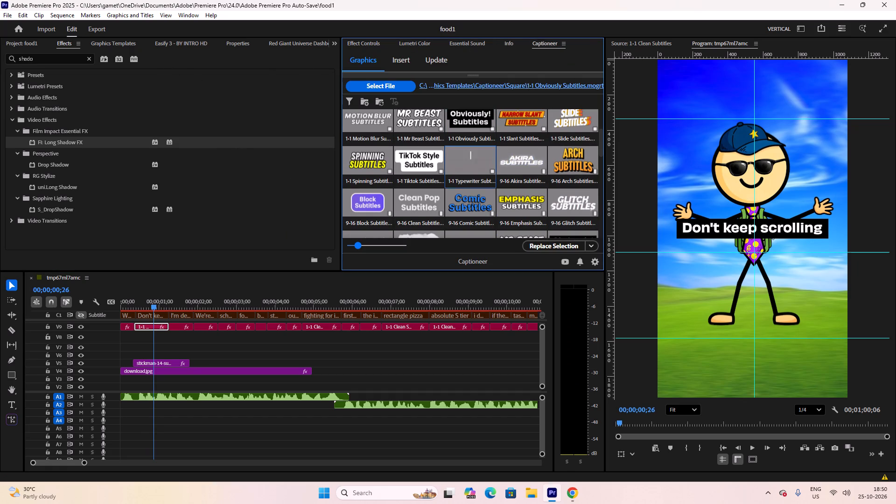
left_click(557, 246)
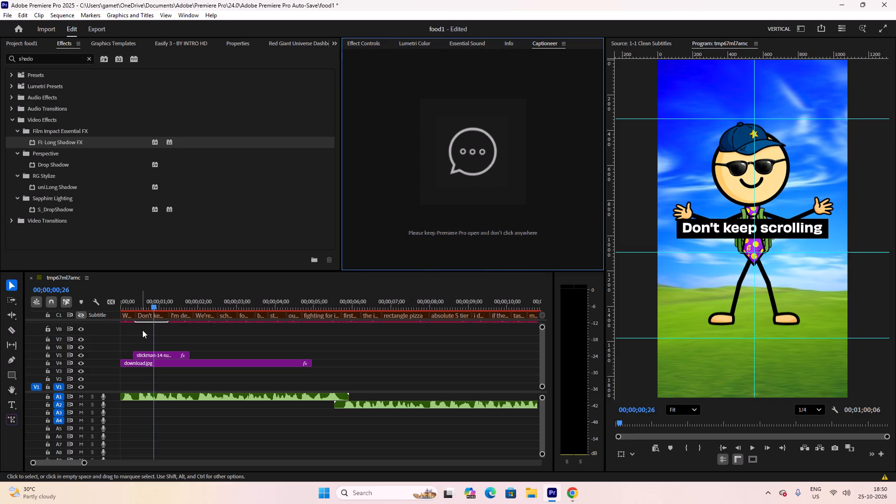
Scrub and replay the opening second of the sequence repeatedly to check the typewriter animation on the "Don't keep scrolling" subtitle.
scroll(150, 329, "up", 3)
scroll(154, 333, "up", 3, "ctrl")
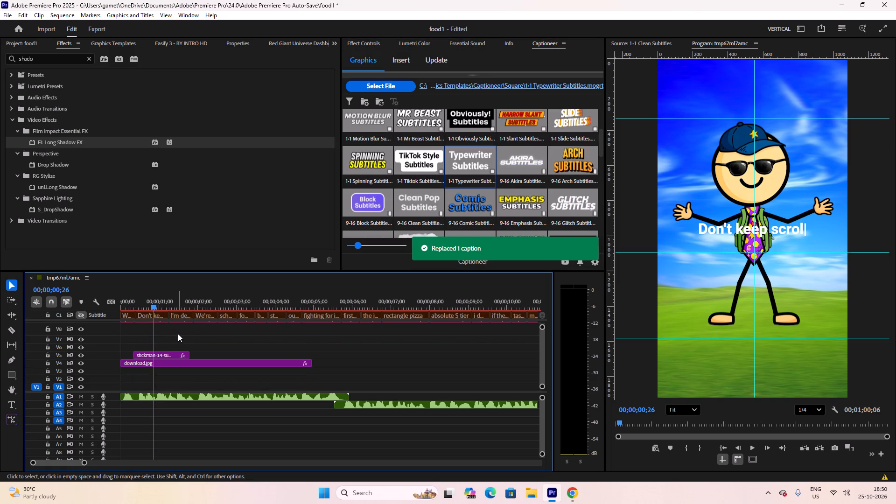
left_click_drag(156, 303, 143, 304)
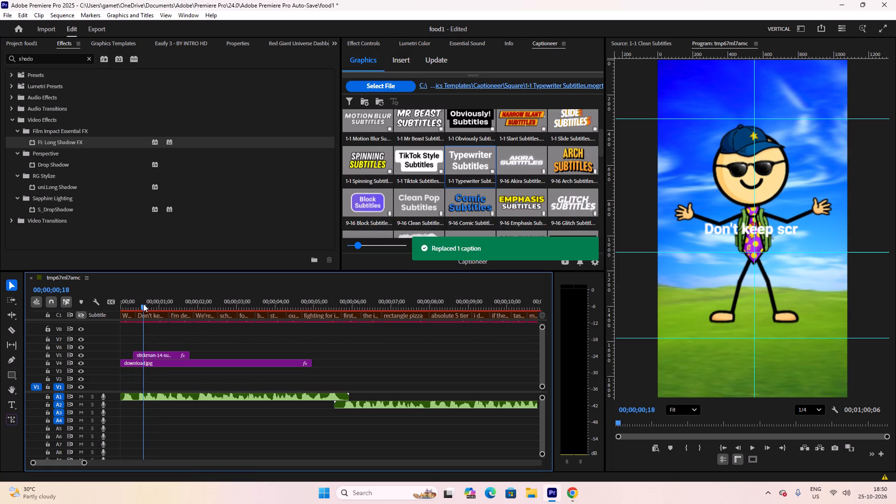
left_click_drag(143, 304, 133, 305)
key("space")
key("space")
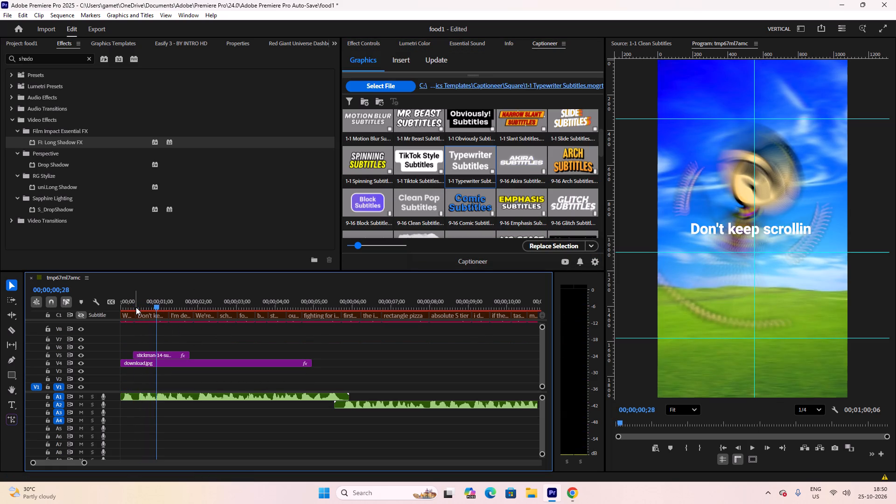
key("space")
key("space")
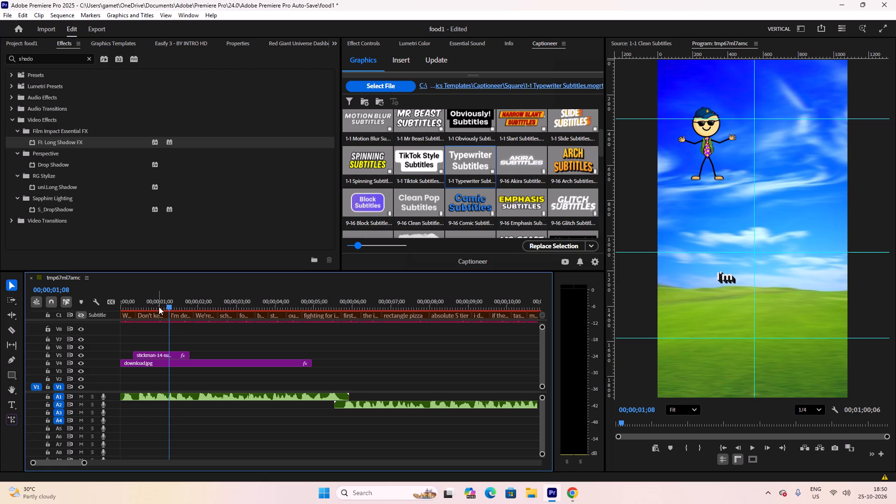
left_click_drag(158, 307, 152, 304)
key("space")
key("space")
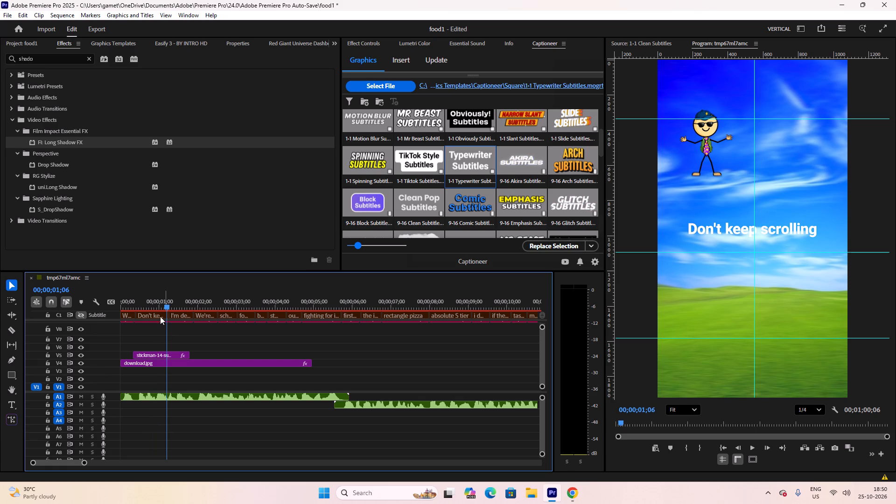
left_click_drag(146, 304, 130, 303)
key("space")
key("space")
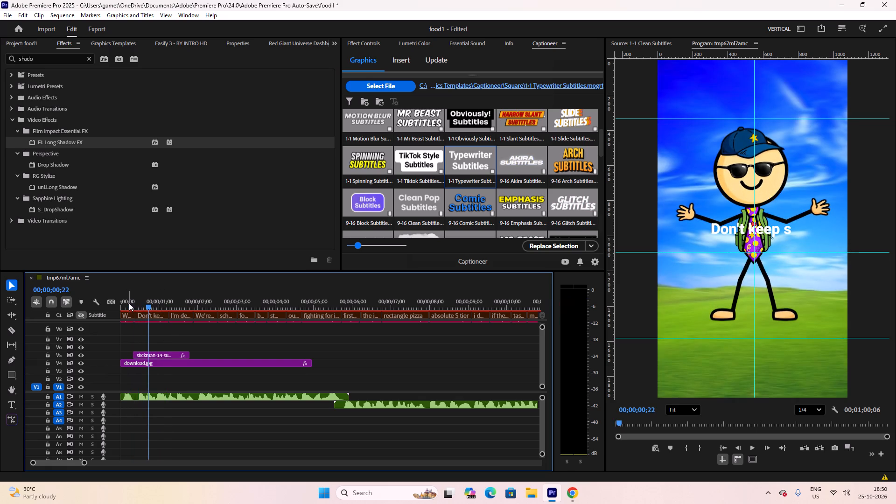
key("space")
key("space")
key("space")
key("space")
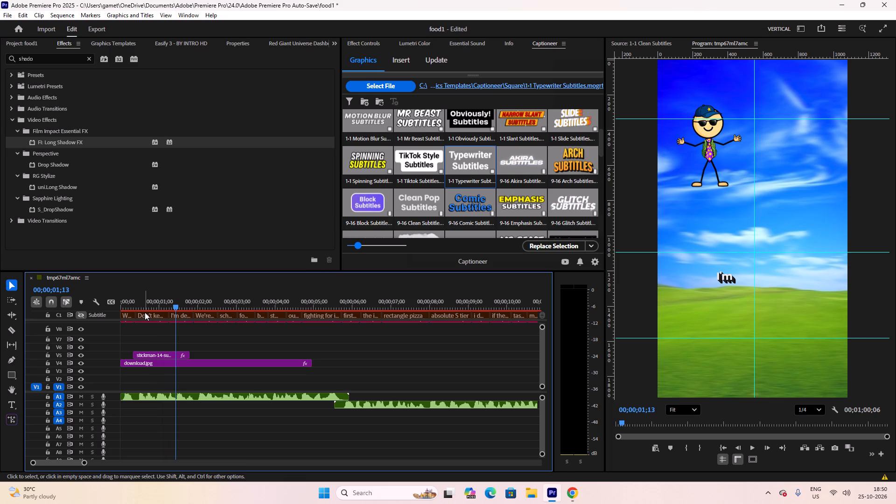
Park the playhead at 00;00;00;22 and select the "Don't keep scrolling" typewriter subtitle clip on track V9.
left_click(149, 301)
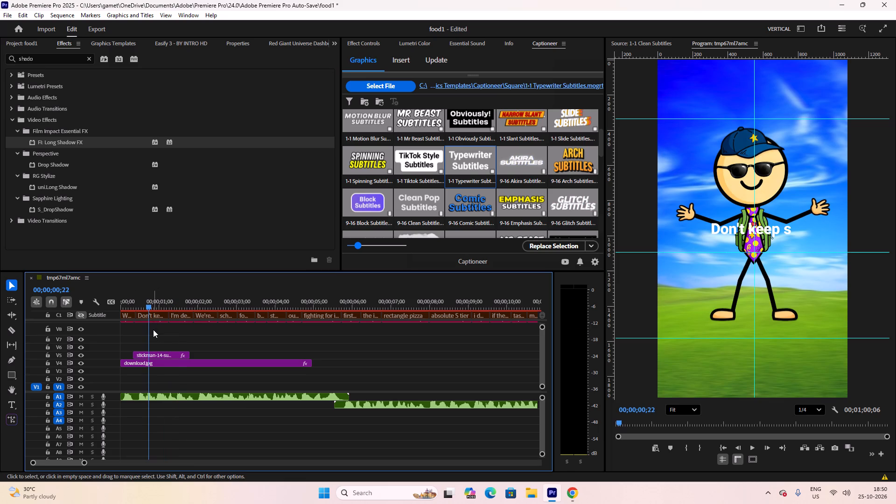
scroll(153, 332, "up", 3, "ctrl")
left_click(148, 340)
left_click(157, 342)
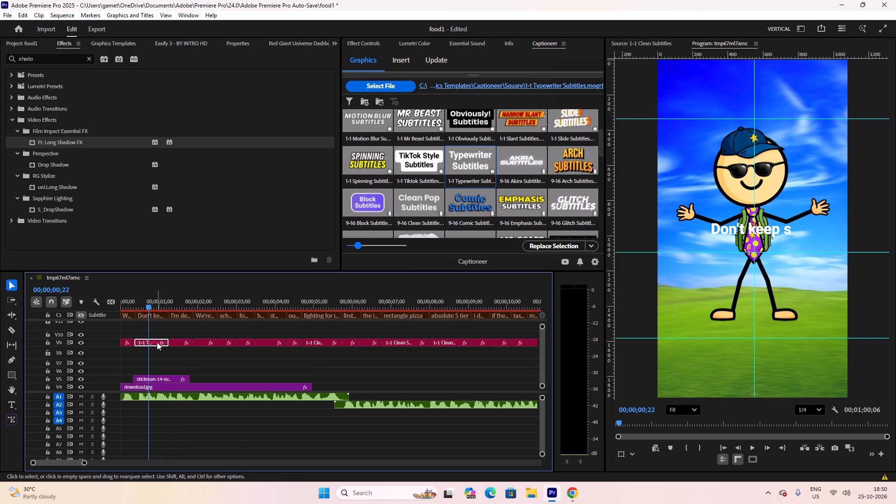
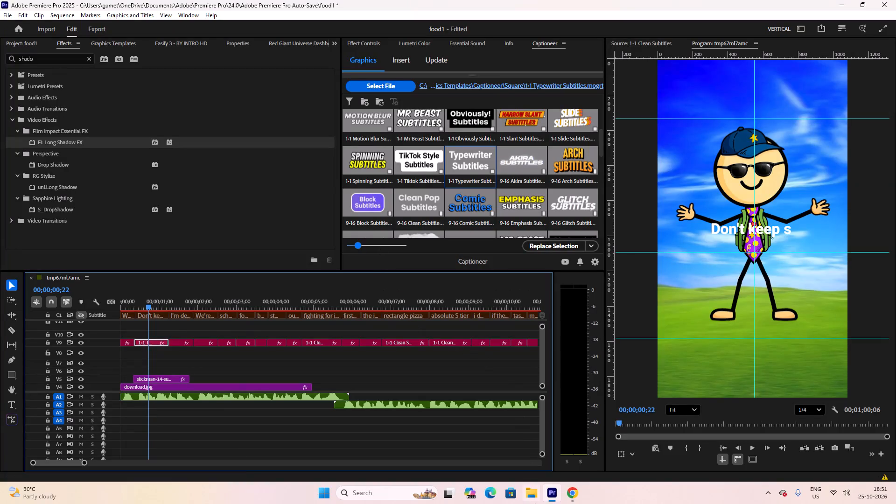
left_click(567, 493)
scroll(379, 247, "down", 10)
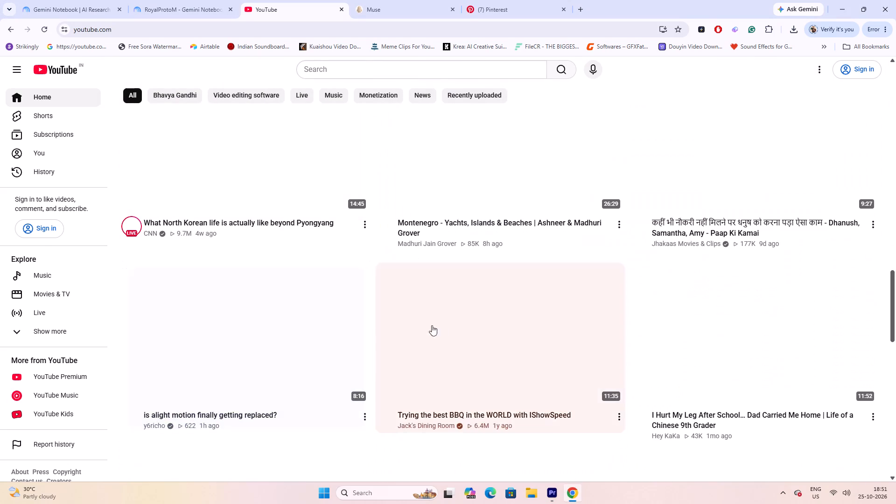
scroll(452, 335, "up", 2)
left_click(47, 30)
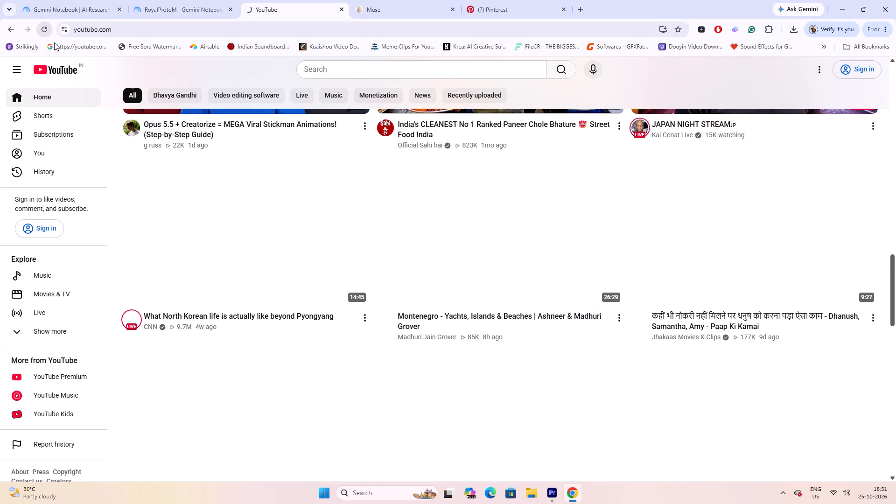
left_click(388, 0)
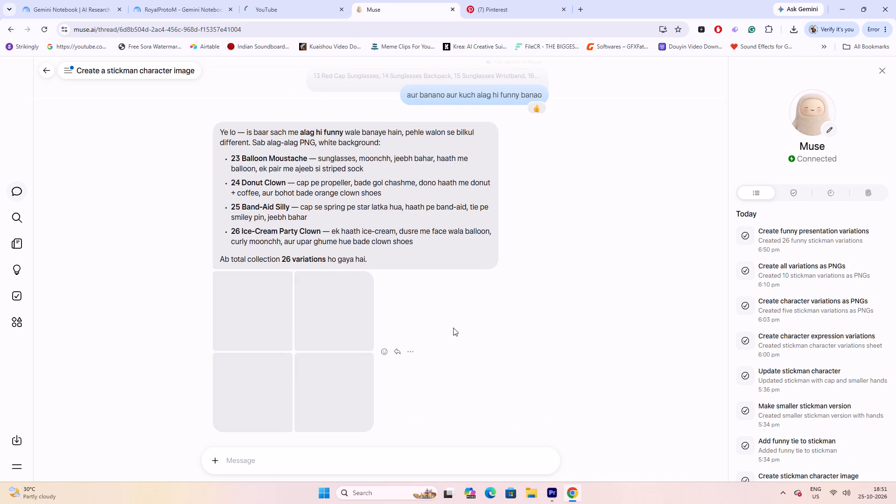
scroll(449, 316, "down", 4)
scroll(463, 337, "up", 1)
scroll(257, 343, "down", 2)
scroll(385, 305, "up", 3)
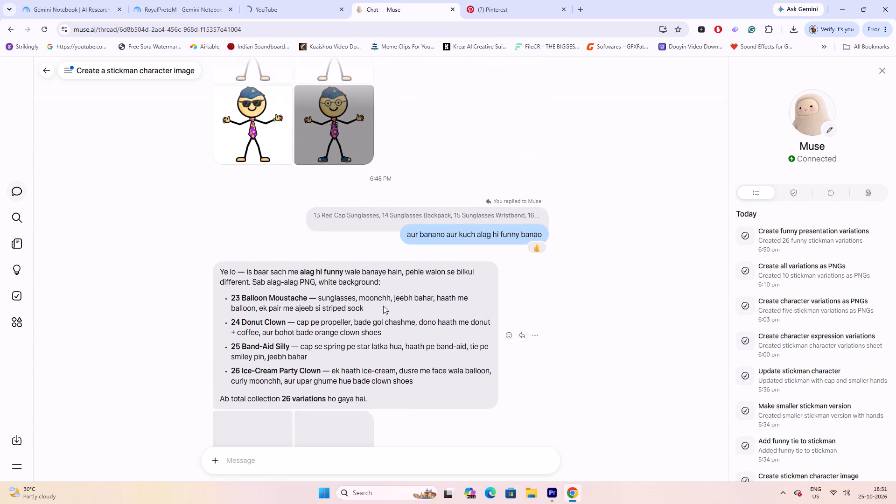
scroll(378, 308, "down", 5)
left_click(259, 0)
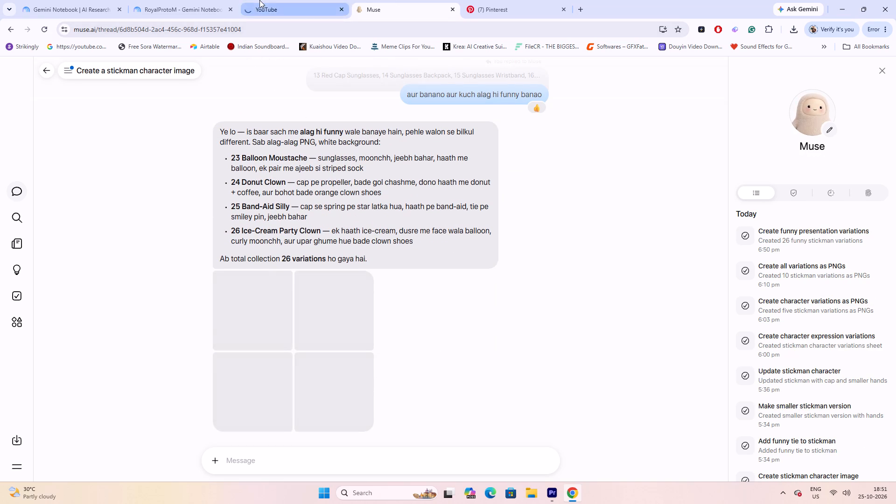
scroll(328, 231, "down", 2)
scroll(336, 249, "up", 2)
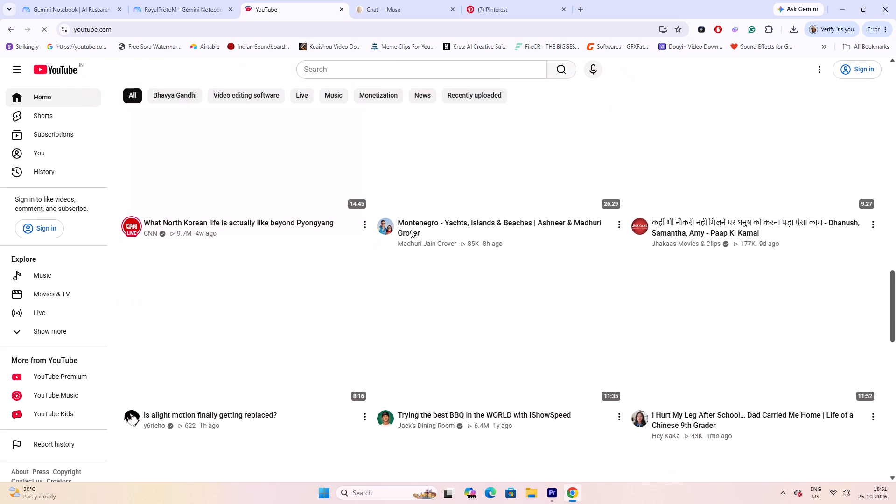
scroll(369, 269, "down", 1)
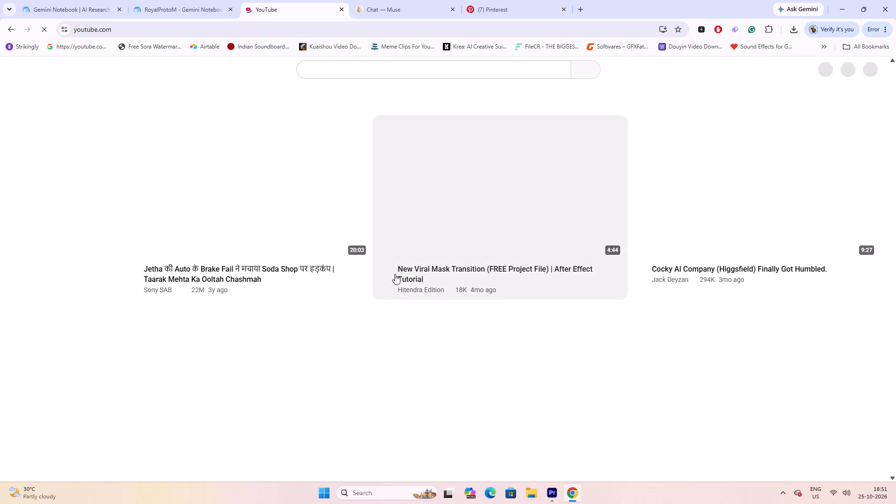
scroll(371, 254, "down", 4)
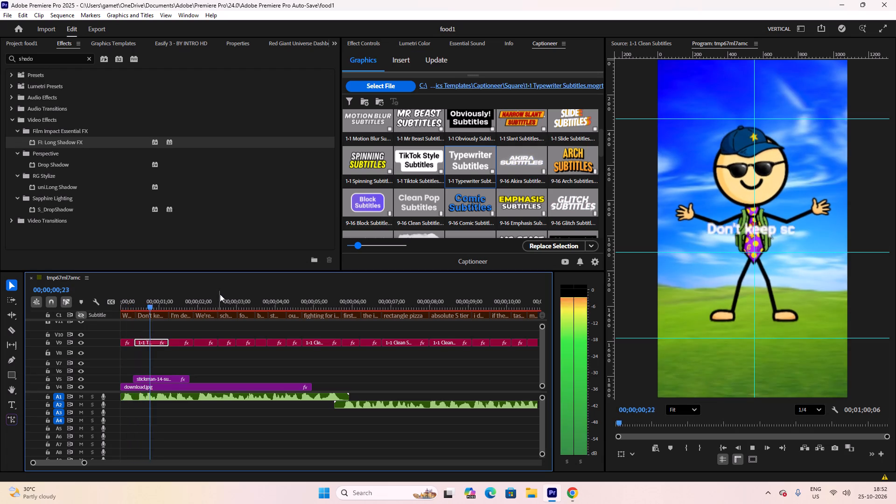
key("space")
key("space")
key("space")
key("space")
key("space")
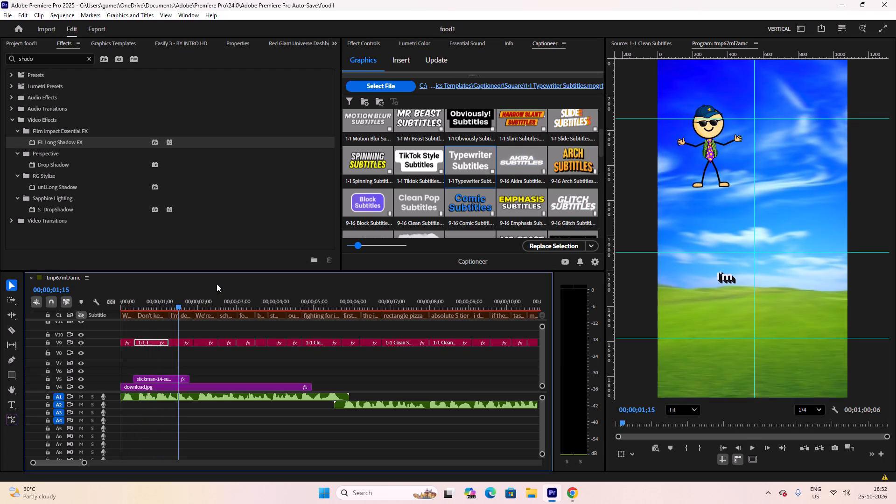
key("space")
key("space")
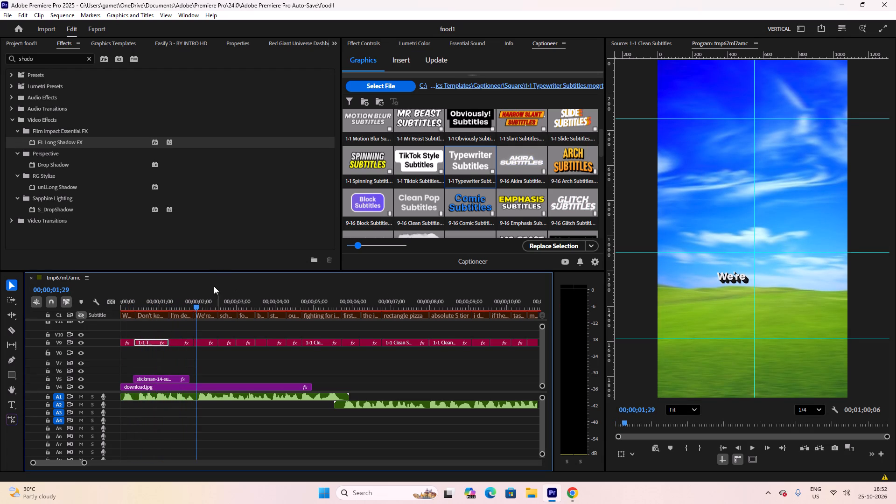
left_click_drag(181, 297, 127, 302)
key("space")
key("space")
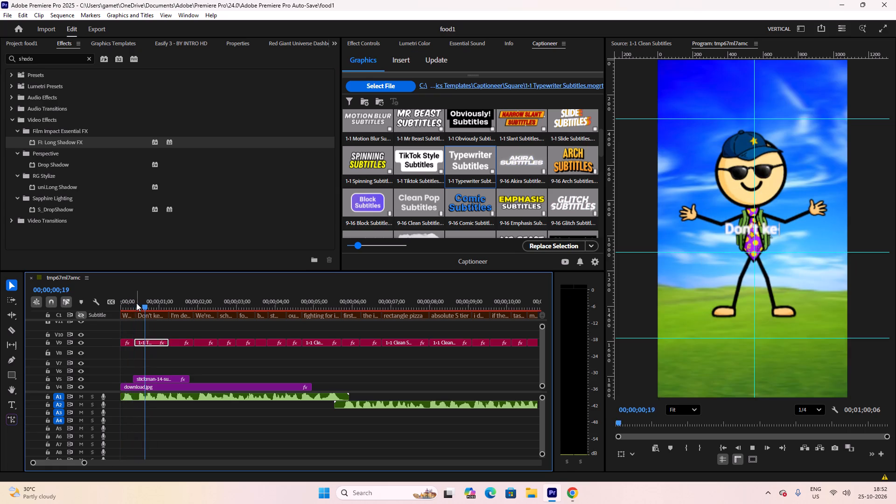
key("space")
key("space")
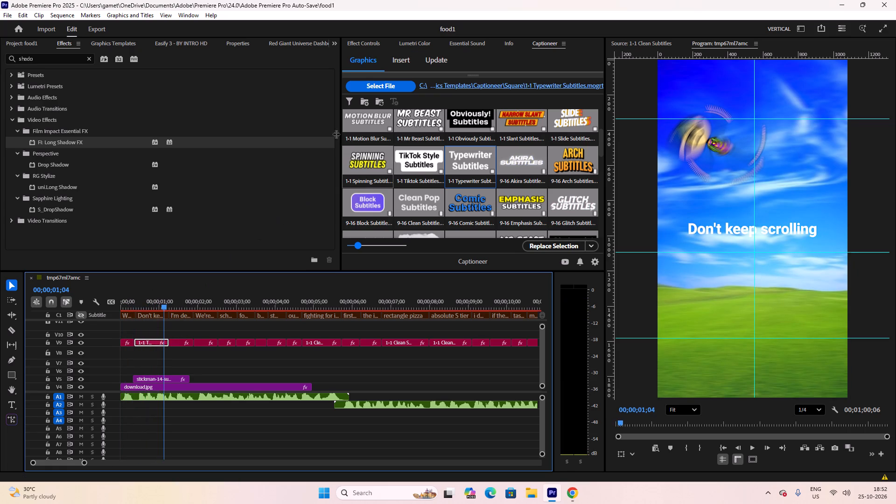
Apply the FI: Long Shadow FX effect to the "Don't keep scrolling" typewriter subtitle clip on track V9.
left_click(171, 44)
left_click(116, 43)
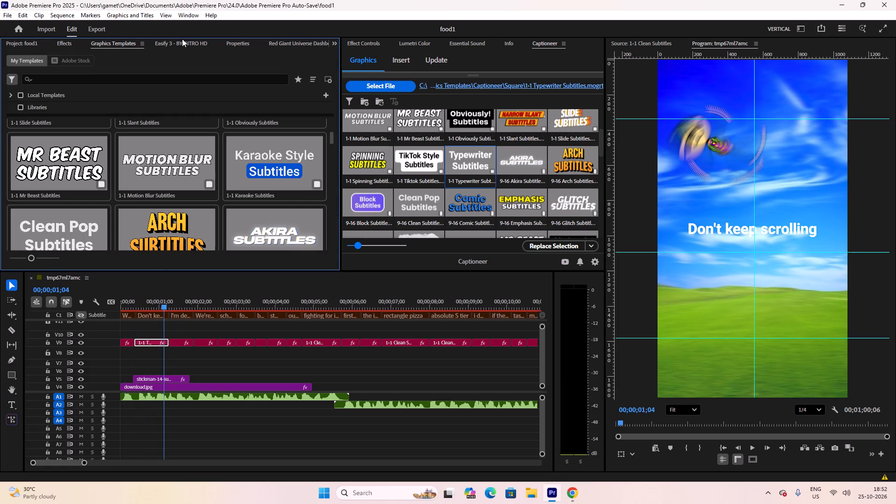
left_click(242, 42)
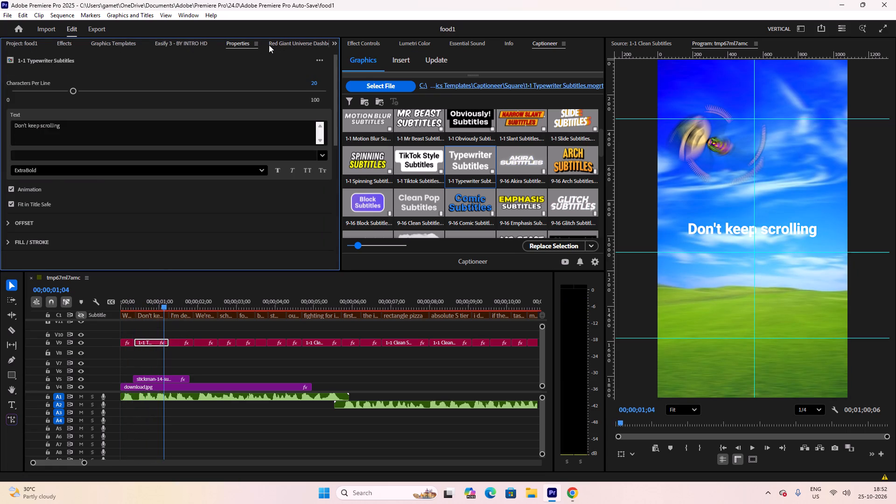
left_click(290, 42)
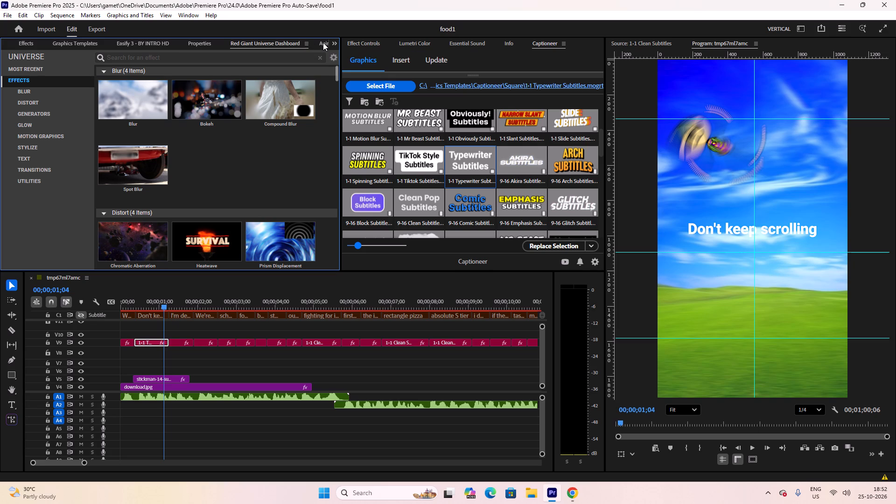
left_click(337, 43)
left_click(352, 63)
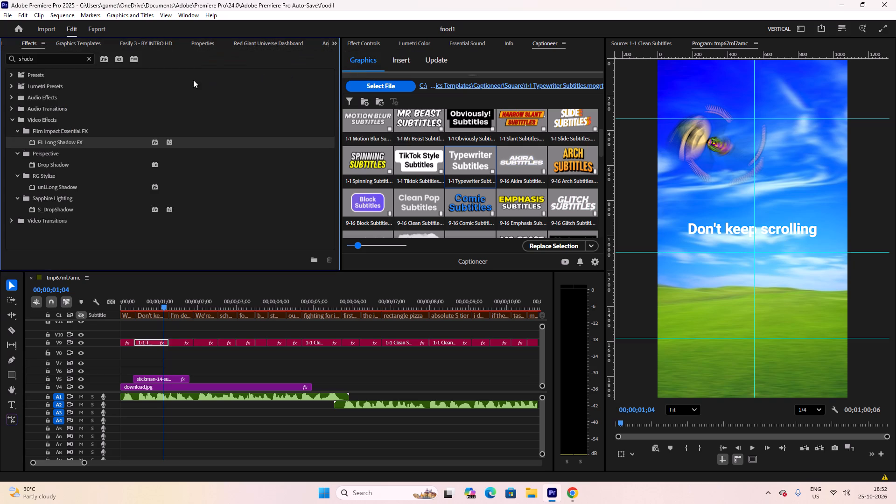
left_click_drag(72, 141, 151, 343)
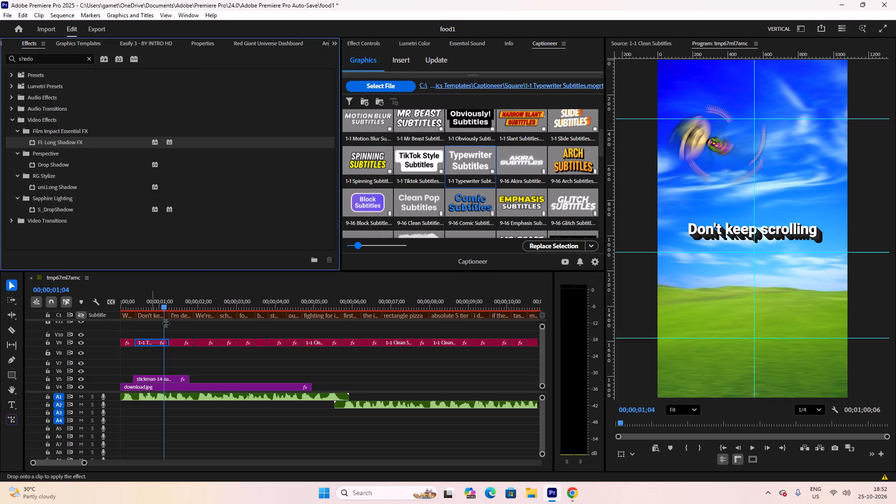
Play the sequence from the start to review the subtitle's long shadow and the subtitles that follow.
left_click_drag(152, 298, 101, 301)
key("space")
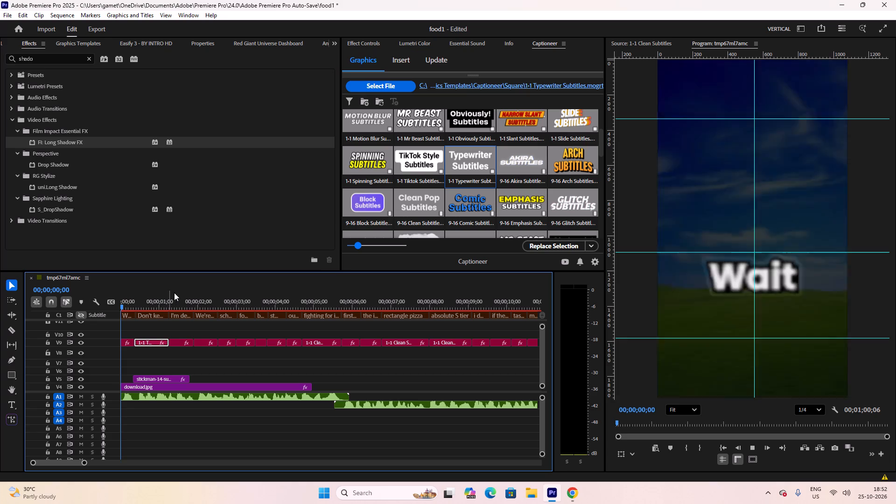
key("space")
key("space")
key("space")
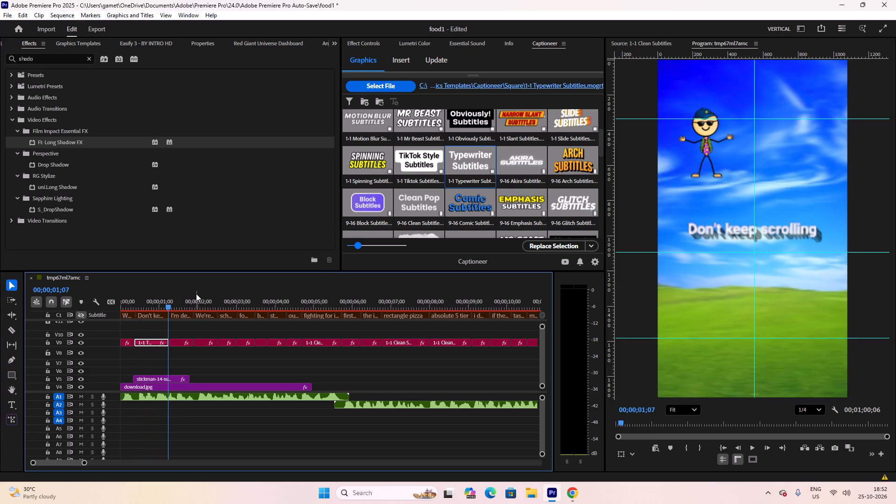
key("space")
key("space")
key("space")
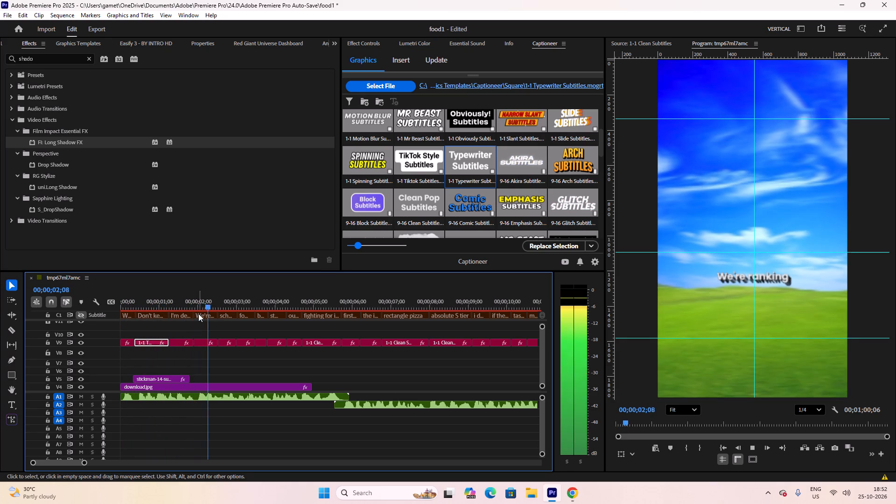
key("space")
key("space")
key("space")
key("space")
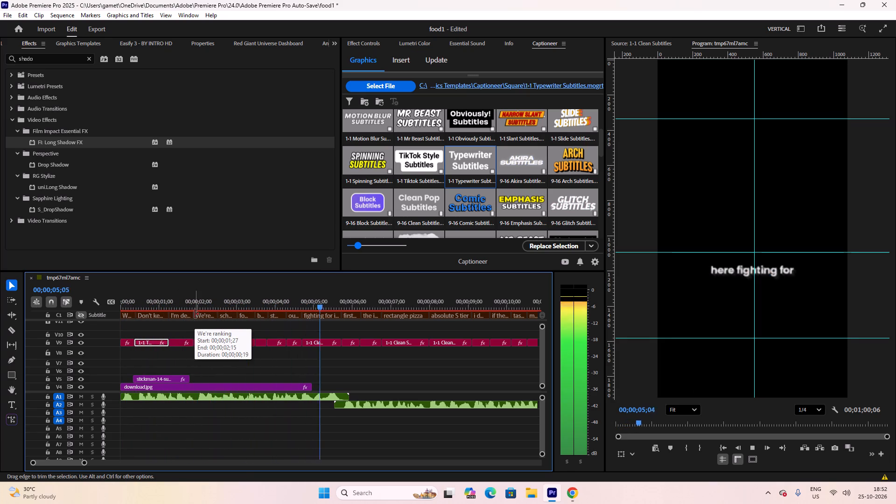
key("space")
key("space")
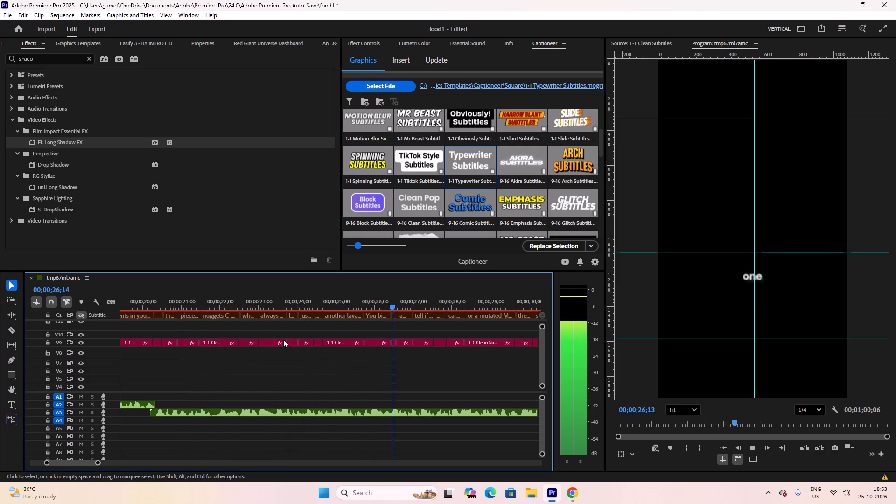
scroll(357, 338, "down", 9)
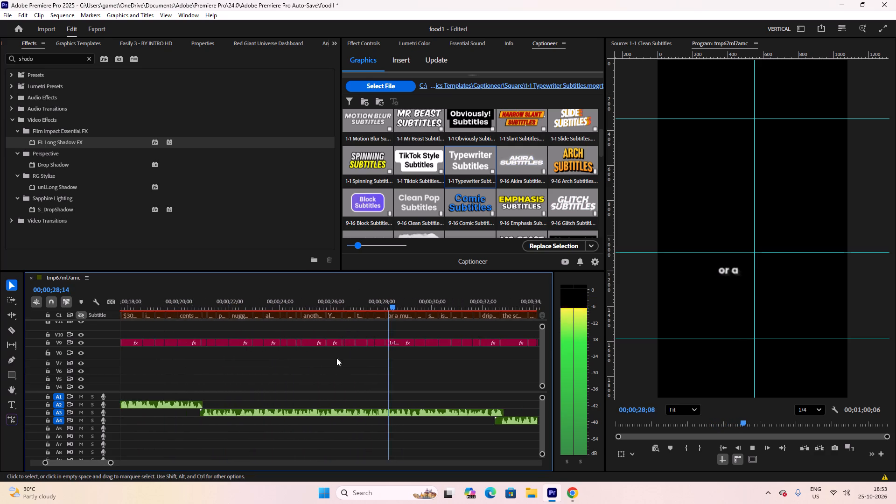
scroll(309, 374, "up", 20)
key("space")
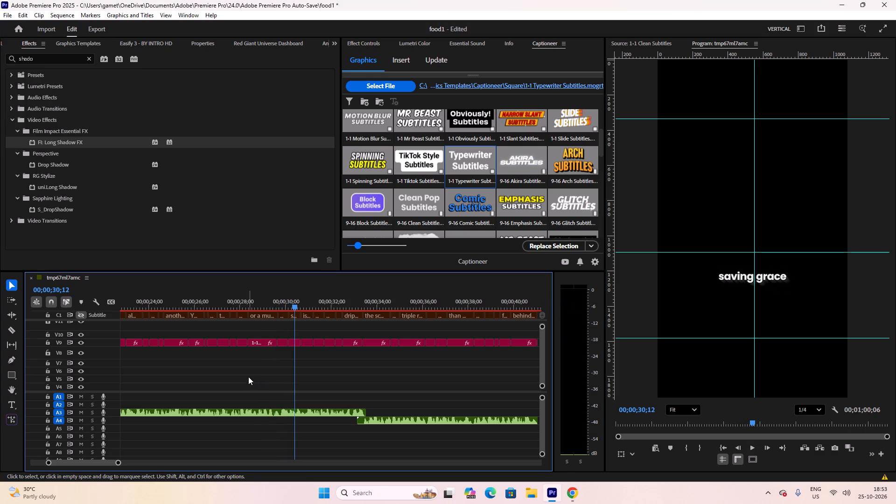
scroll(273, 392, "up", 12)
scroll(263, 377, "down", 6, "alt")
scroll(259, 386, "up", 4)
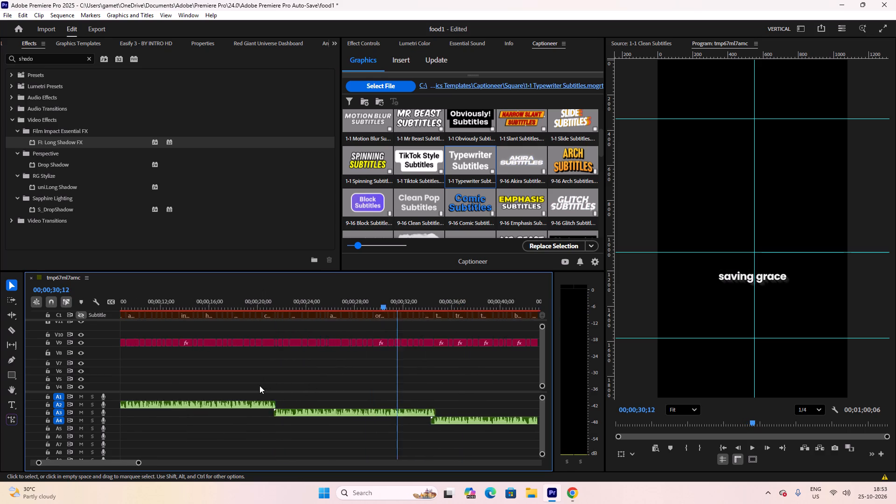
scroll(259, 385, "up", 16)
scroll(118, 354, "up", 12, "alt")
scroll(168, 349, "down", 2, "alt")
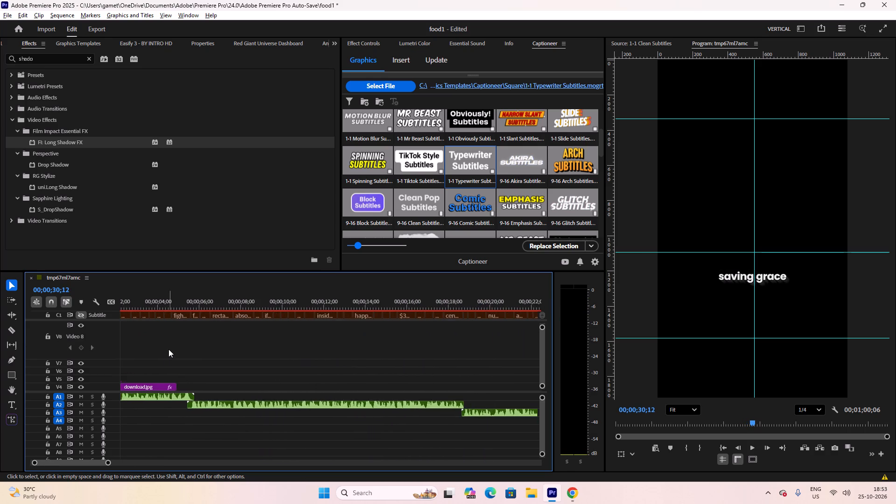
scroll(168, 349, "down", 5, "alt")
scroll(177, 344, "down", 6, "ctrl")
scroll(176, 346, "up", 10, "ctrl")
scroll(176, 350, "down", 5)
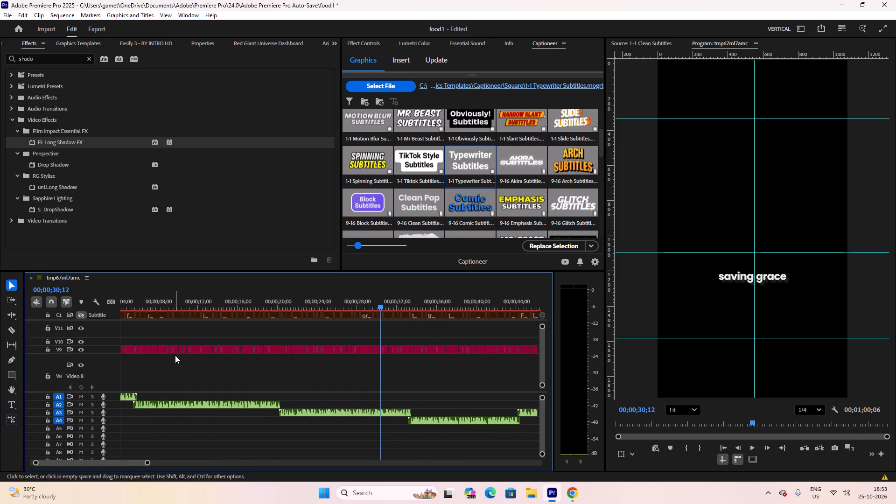
Reduce the height of video track V8 so the clips on the tracks below it fit in the timeline view.
left_click_drag(106, 355, 112, 383)
scroll(110, 362, "down", 7)
scroll(182, 351, "up", 13)
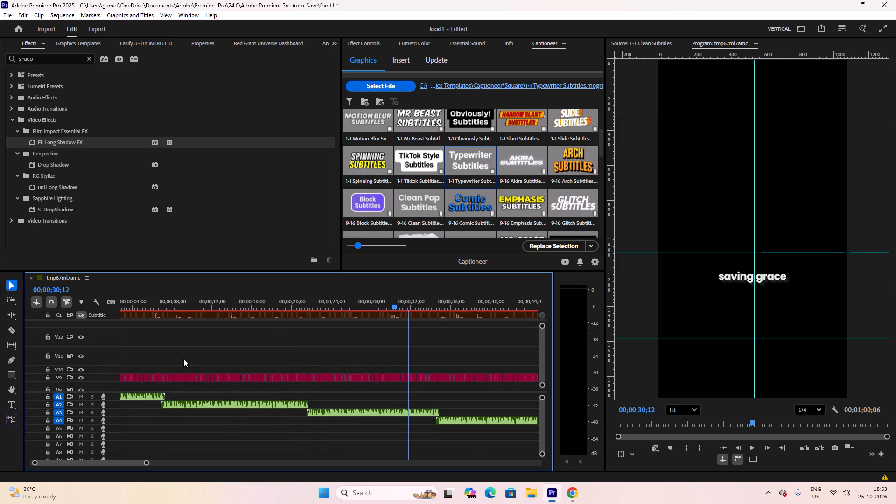
scroll(186, 341, "down", 6, "ctrl")
left_click_drag(106, 335, 105, 350)
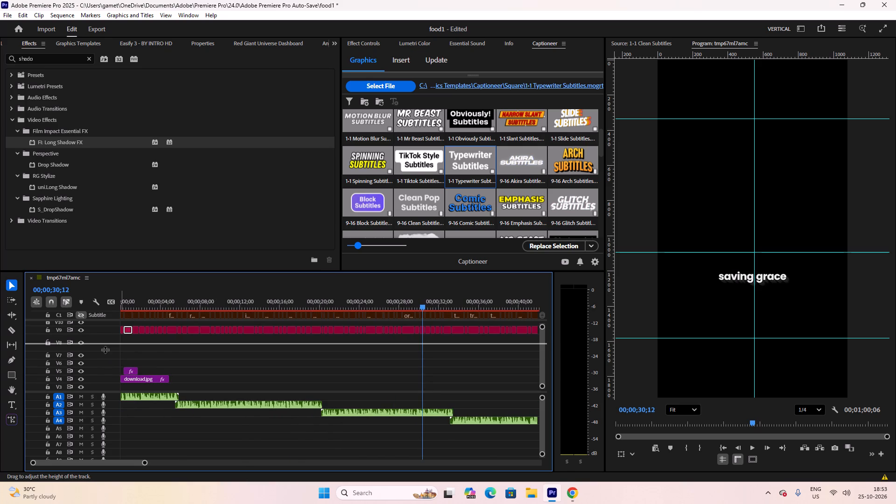
left_click_drag(105, 350, 105, 355)
scroll(168, 361, "up", 7)
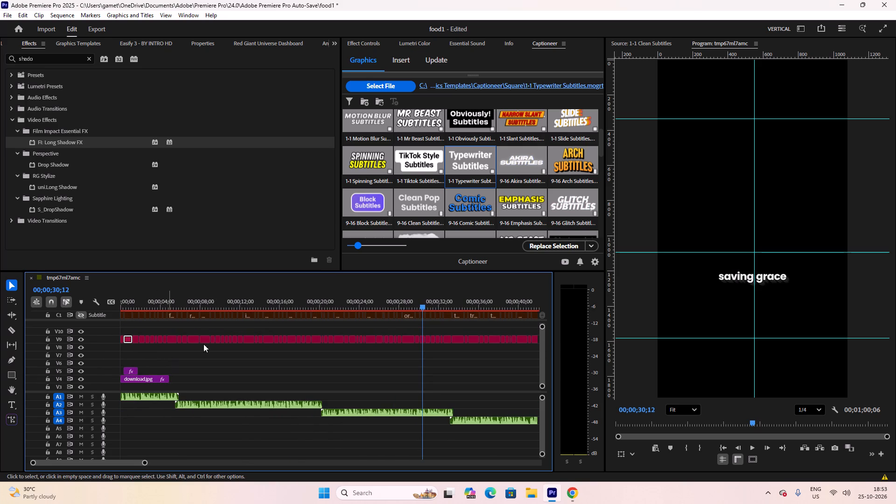
Play the sequence's opening in short bursts to review the stickman animation together with the "Don't keep scrolling" subtitle.
left_click_drag(185, 305, 111, 311)
key("space")
scroll(168, 348, "down", 1)
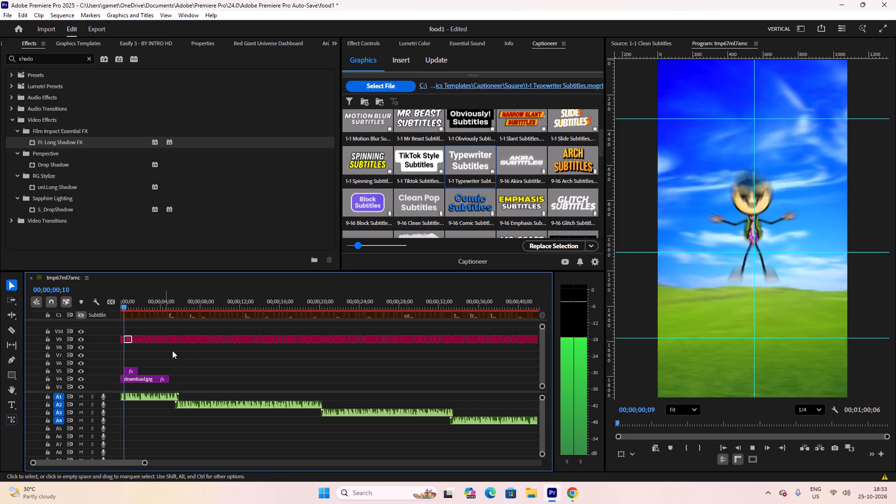
scroll(172, 350, "down", 4)
scroll(186, 352, "up", 6)
key("space")
scroll(161, 381, "up", 8, "alt")
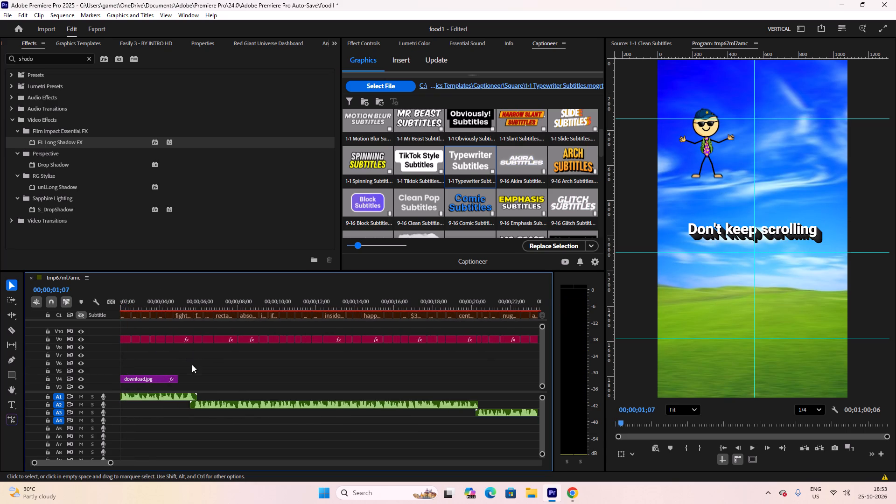
scroll(192, 364, "up", 15, "alt")
left_click(183, 353)
left_click(182, 353)
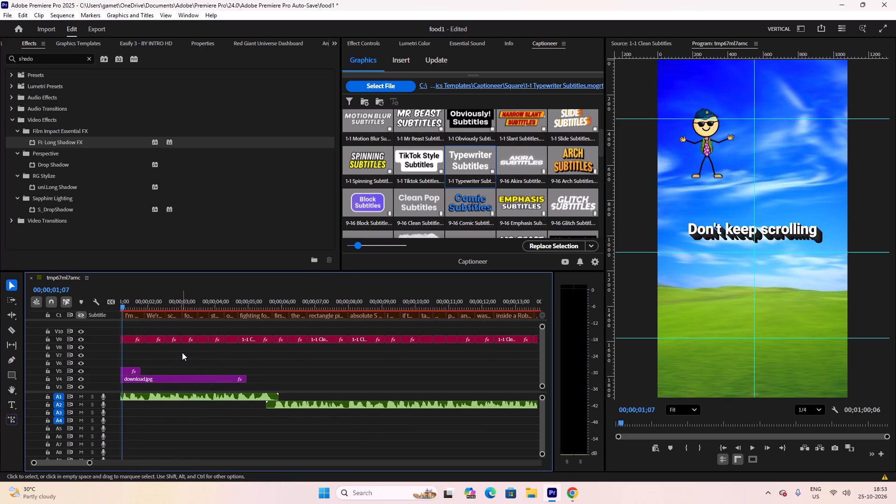
left_click(165, 355)
scroll(169, 360, "up", 11)
left_click_drag(144, 307, 109, 308)
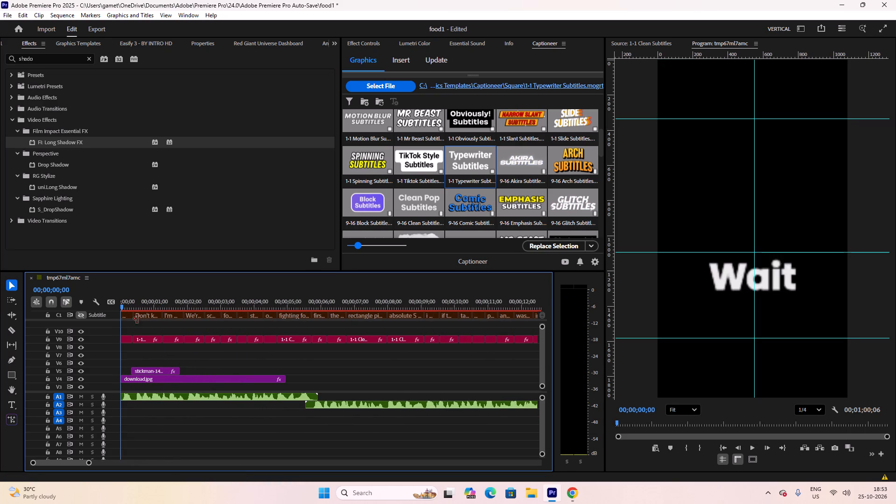
key("space")
key("space")
key("space")
key("space")
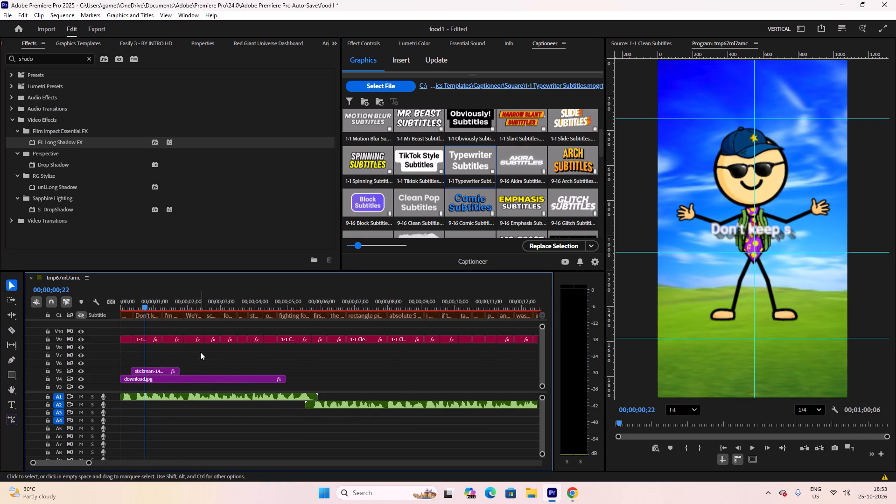
key("space")
key("space")
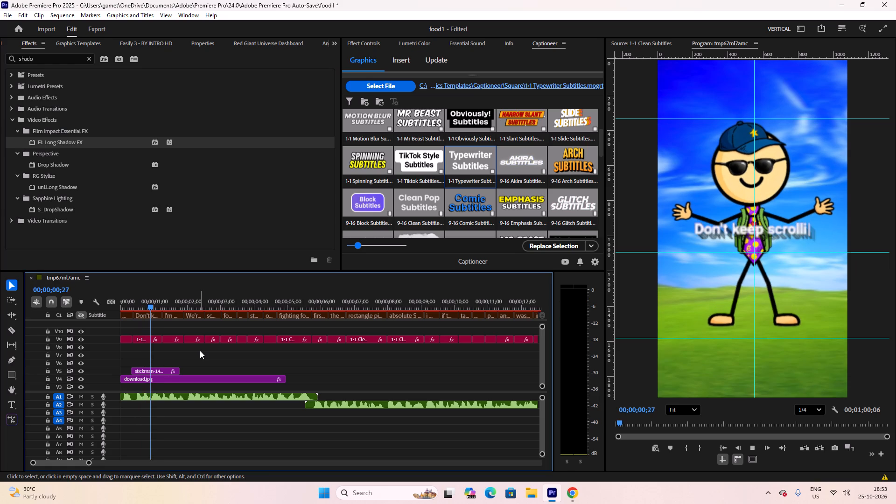
key("space")
key("space")
left_click(150, 305)
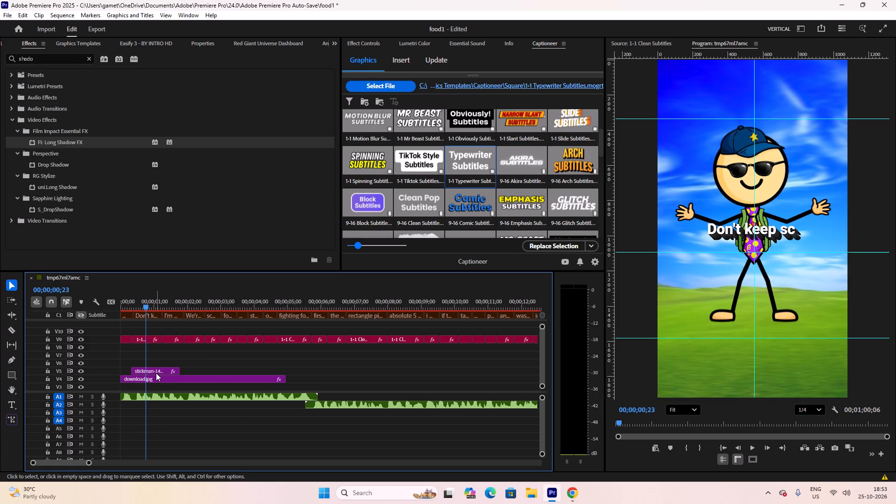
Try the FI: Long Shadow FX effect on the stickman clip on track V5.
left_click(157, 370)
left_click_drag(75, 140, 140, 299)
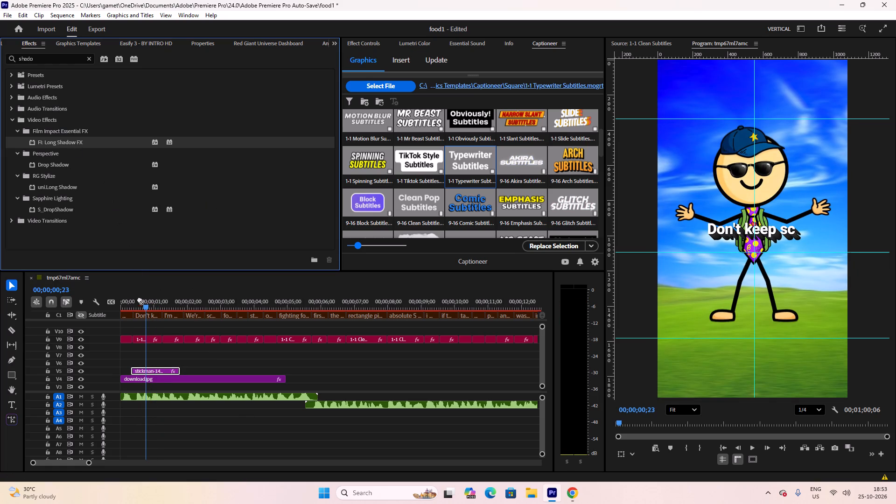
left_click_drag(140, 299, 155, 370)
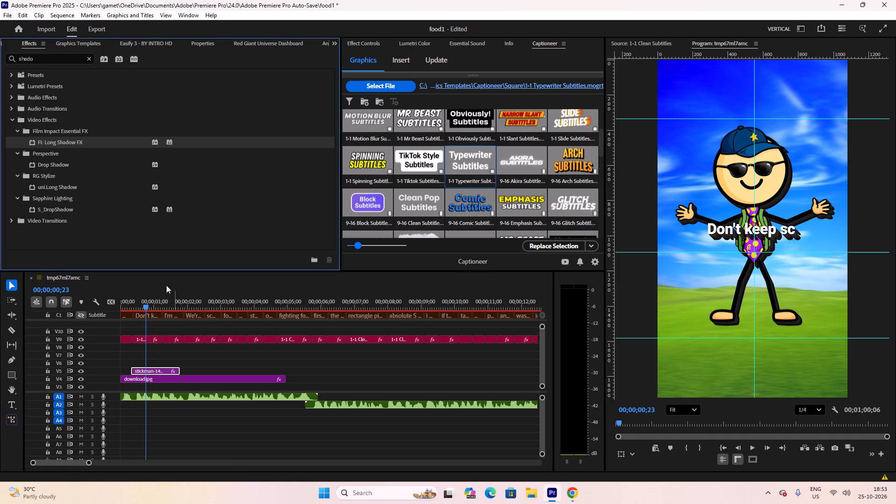
Play and scrub through the opening to review the stickman's long shadow alongside the first subtitles.
left_click_drag(144, 299, 129, 301)
key("space")
key("space")
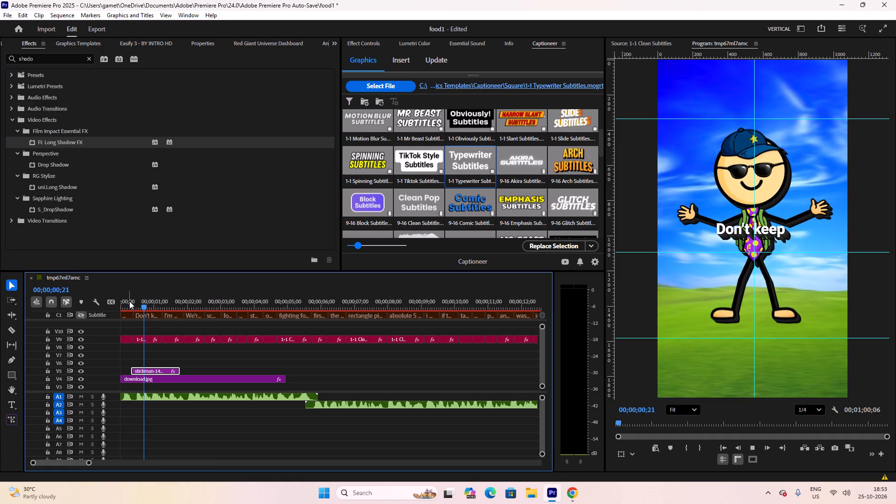
key("space")
key("space")
key("space")
key("space")
key("space")
key("space")
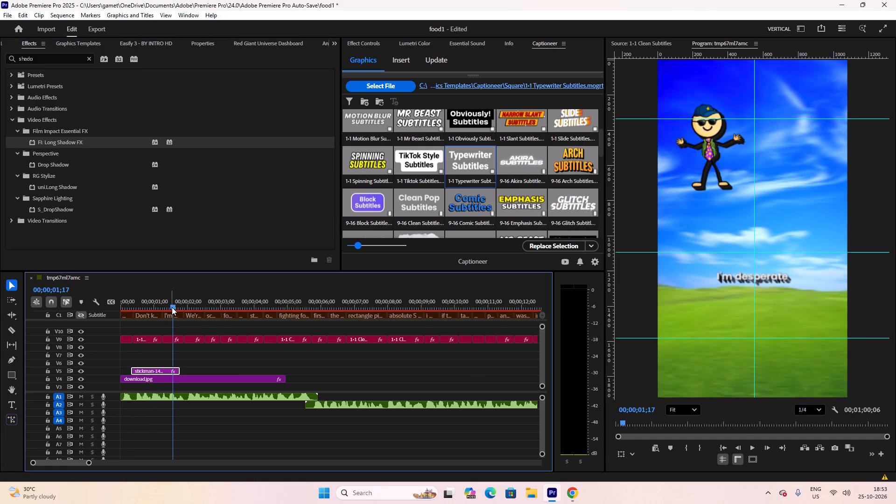
key("space")
key("space")
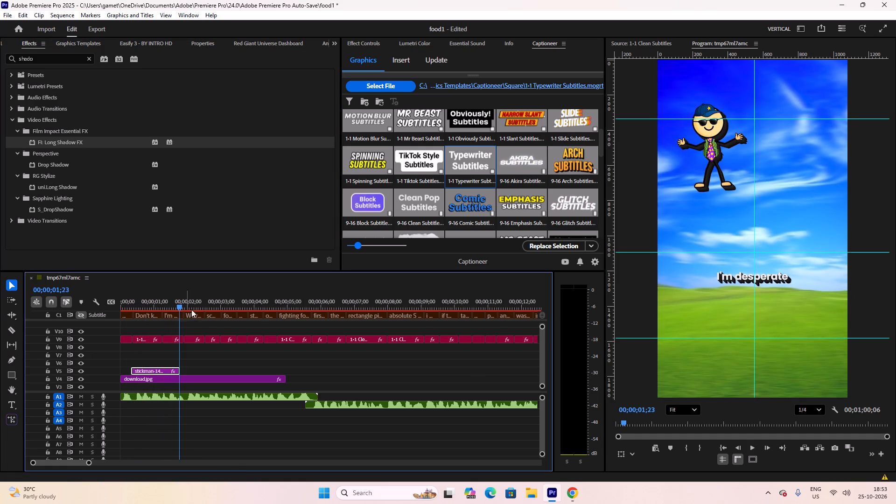
left_click_drag(175, 304, 151, 307)
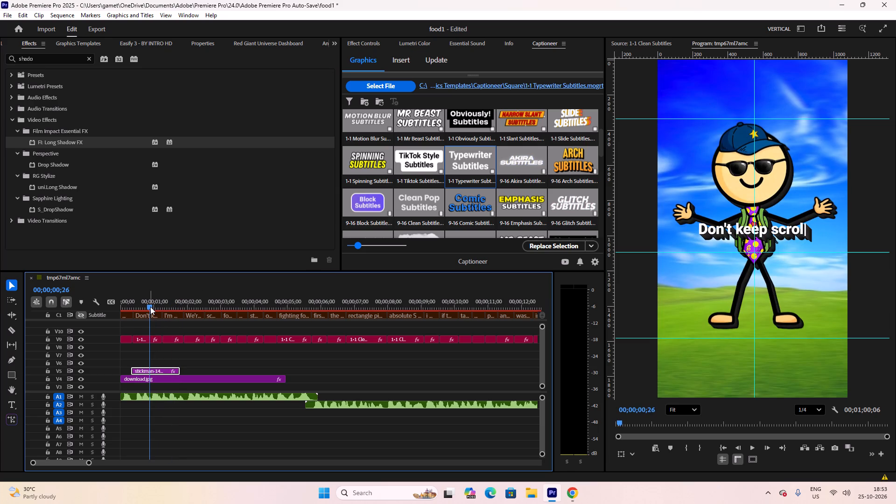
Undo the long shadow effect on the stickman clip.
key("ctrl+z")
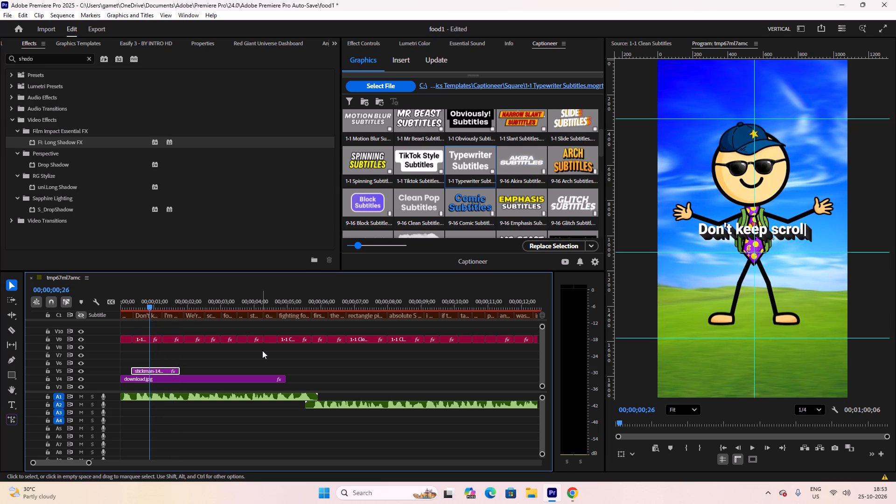
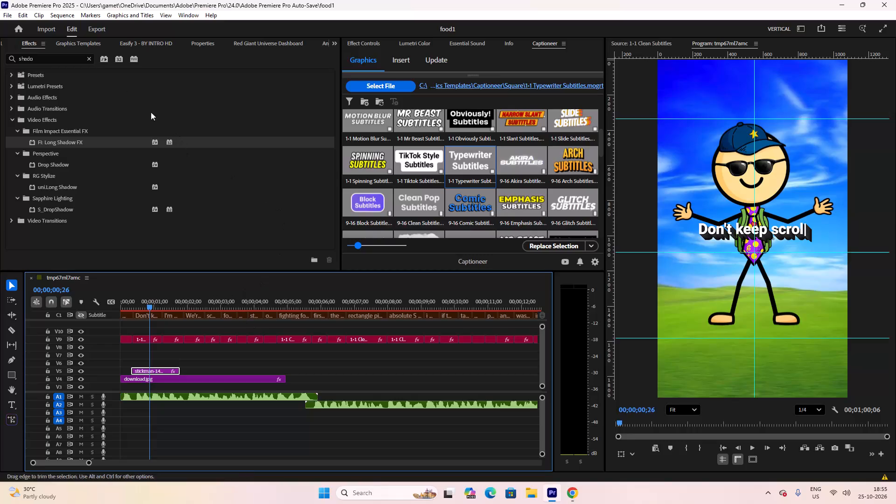
Search the effects for "shado" and apply the Drop Shadow effect to the stickman clip on track V5.
left_click(89, 60)
left_click(67, 59)
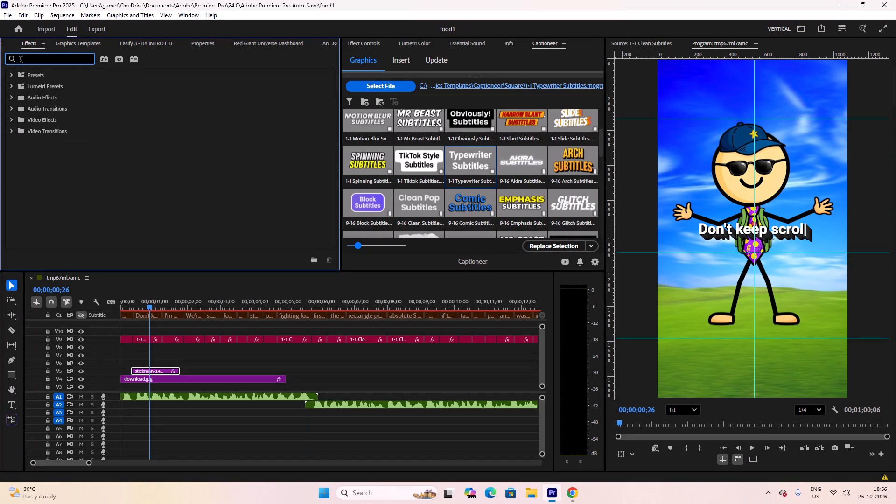
type("shado")
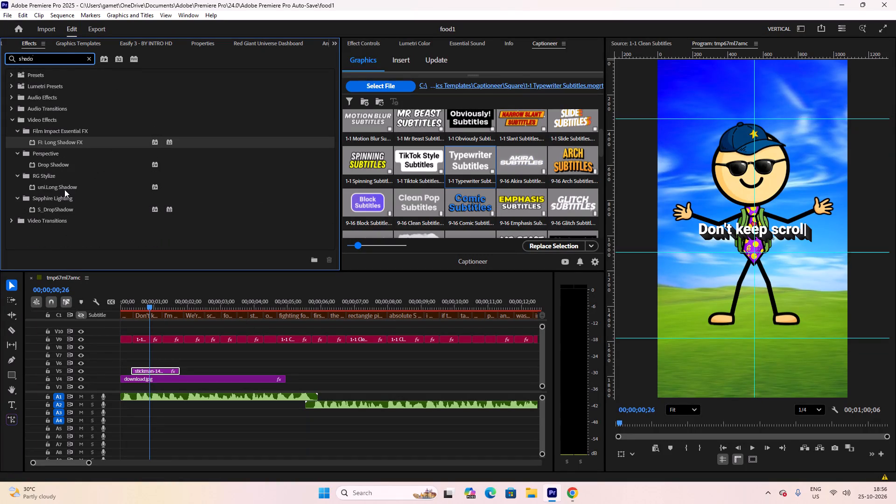
left_click_drag(60, 163, 159, 369)
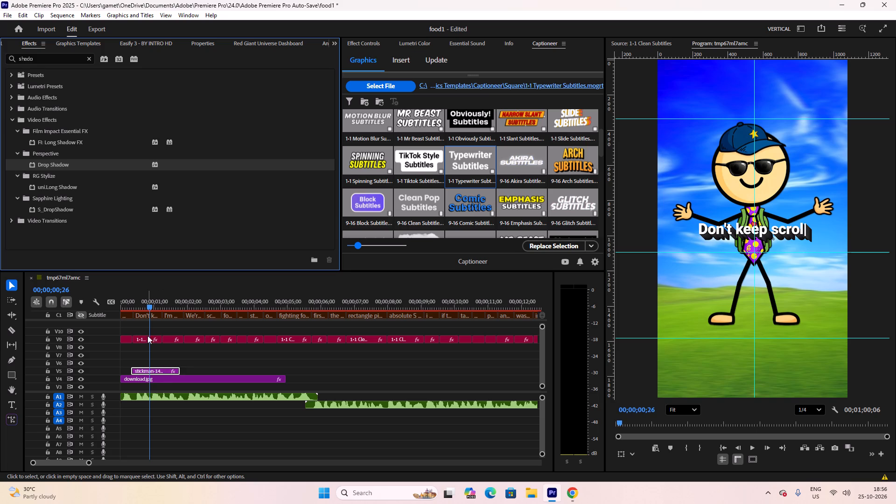
Adjust the stickman's drop shadow to 61% opacity, a 64° direction and a distance of 28.
left_click(370, 39)
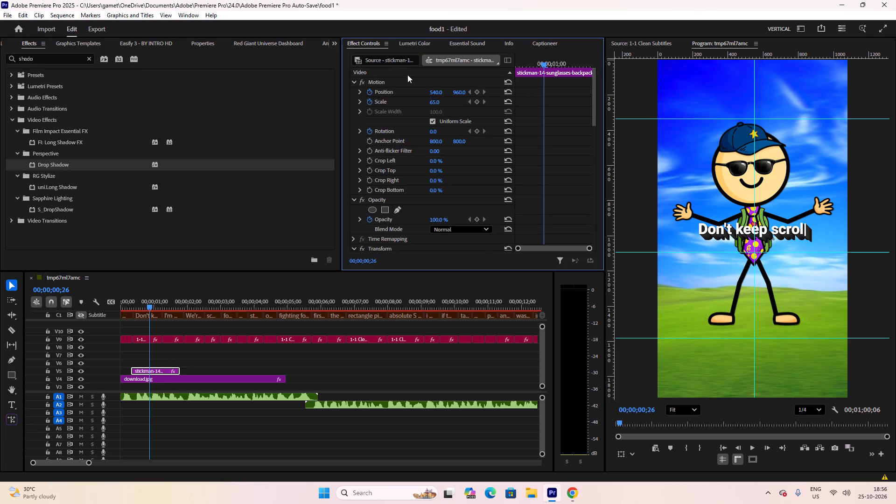
scroll(470, 199, "down", 11)
scroll(387, 207, "down", 5)
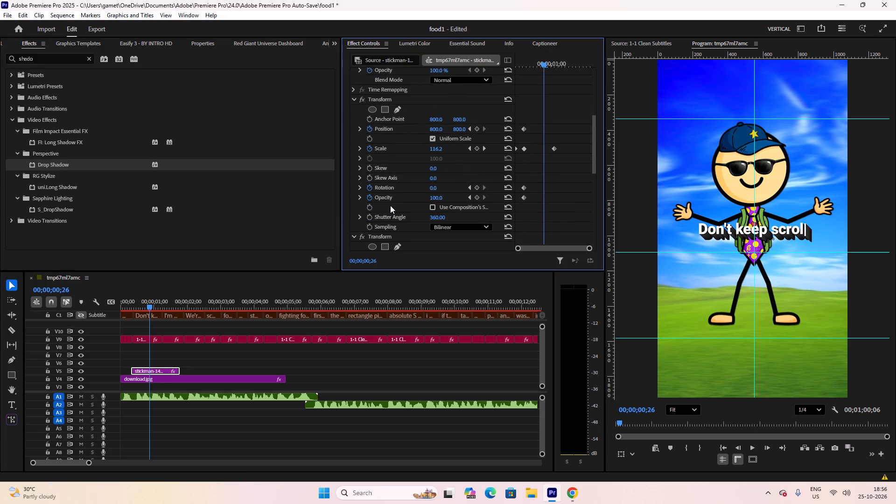
scroll(390, 205, "down", 12)
scroll(394, 208, "down", 11)
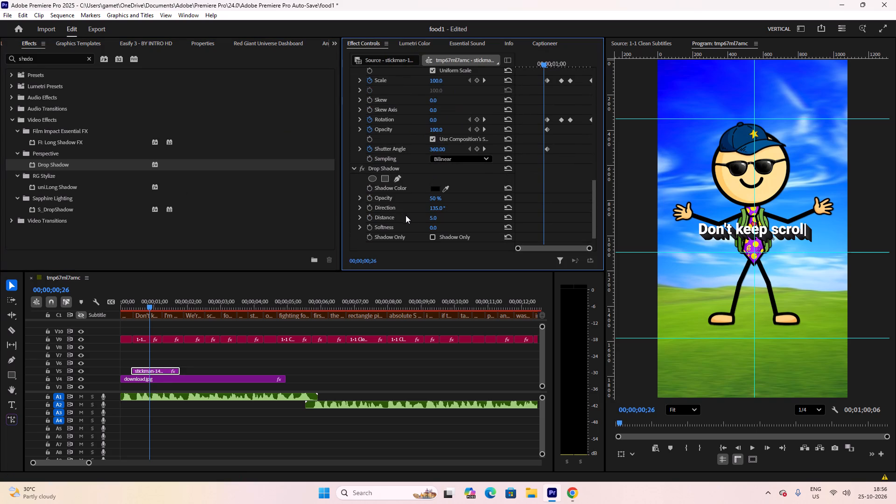
left_click_drag(435, 190, 456, 191)
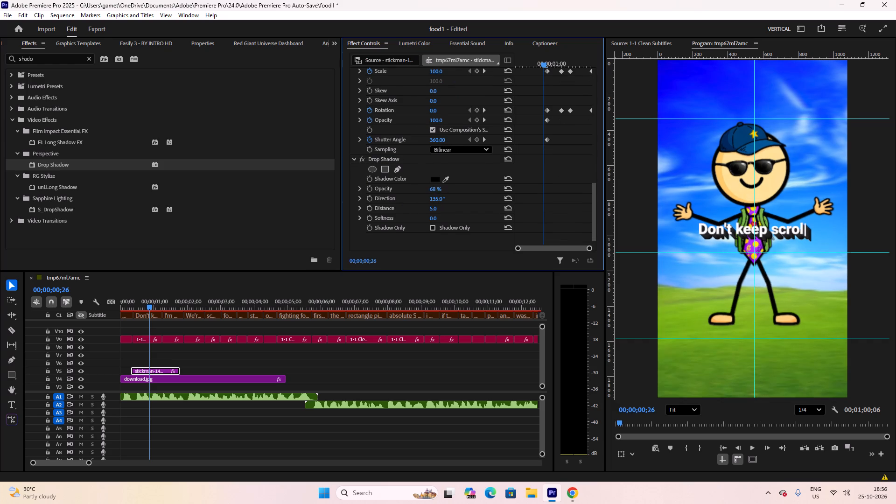
left_click_drag(456, 191, 448, 191)
left_click(438, 198)
left_click(436, 208)
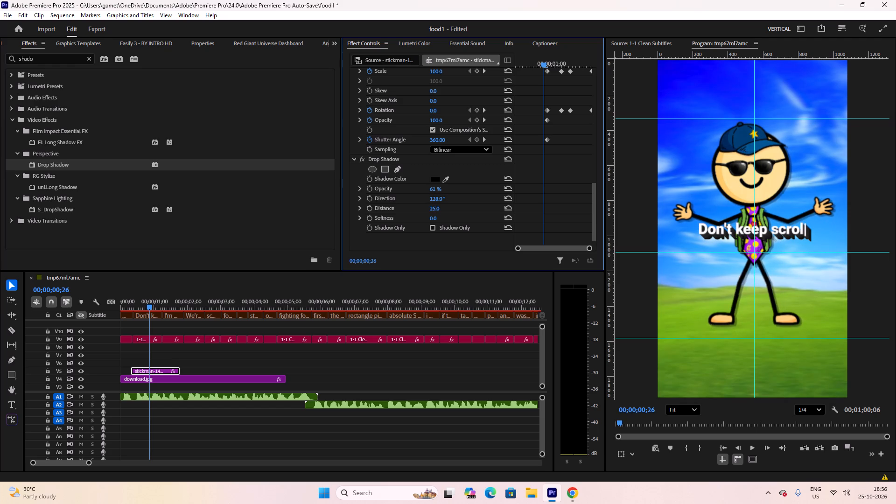
left_click_drag(437, 199, 416, 200)
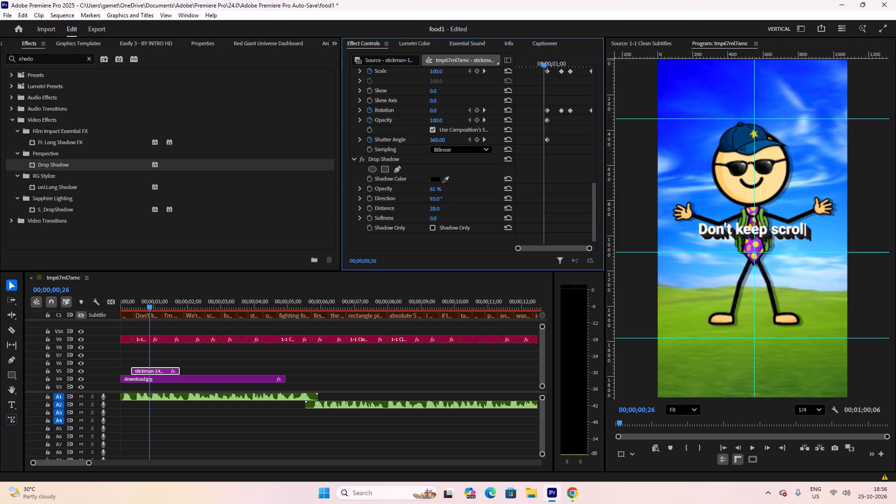
left_click_drag(416, 200, 407, 199)
Set the stickman's drop shadow opacity to 72% and its softness to 123, and deselect the clip.
left_click_drag(435, 188, 409, 189)
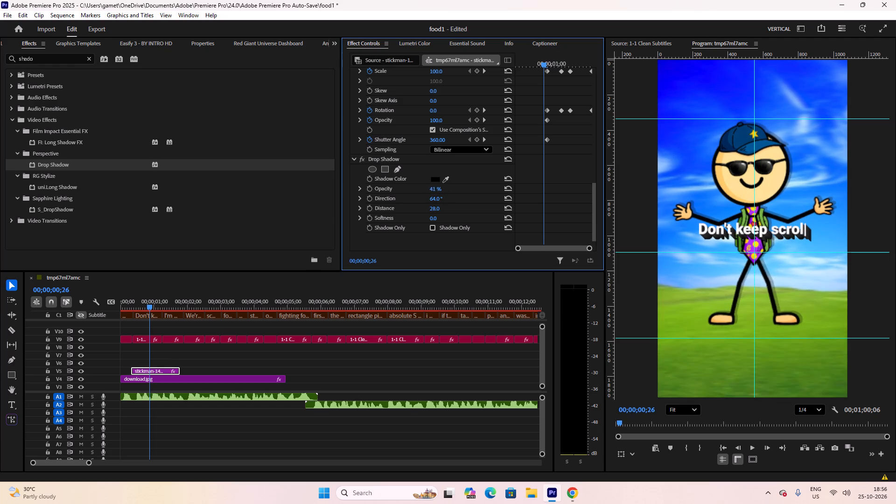
left_click_drag(409, 189, 449, 188)
left_click_drag(433, 219, 441, 219)
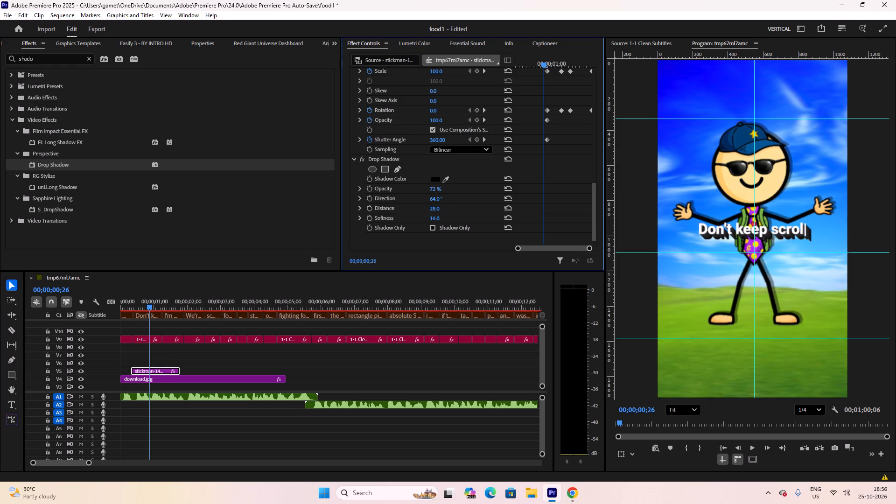
left_click_drag(441, 219, 490, 212)
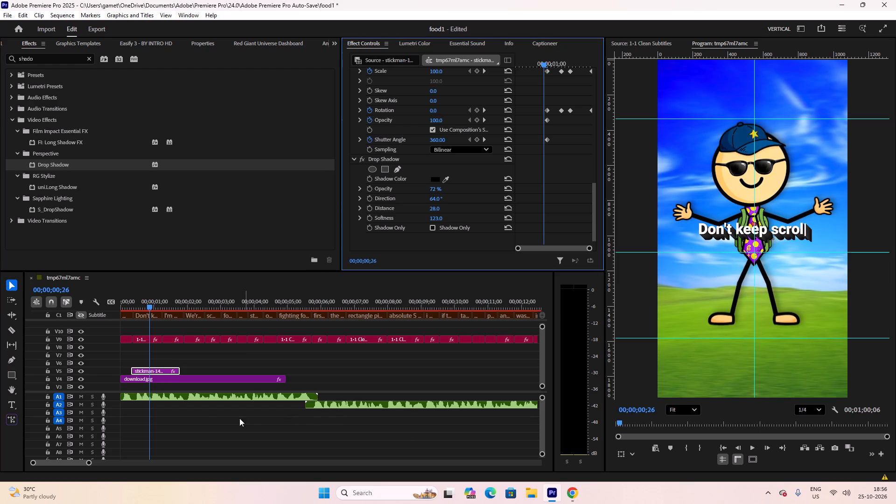
left_click(192, 422)
left_click(174, 359)
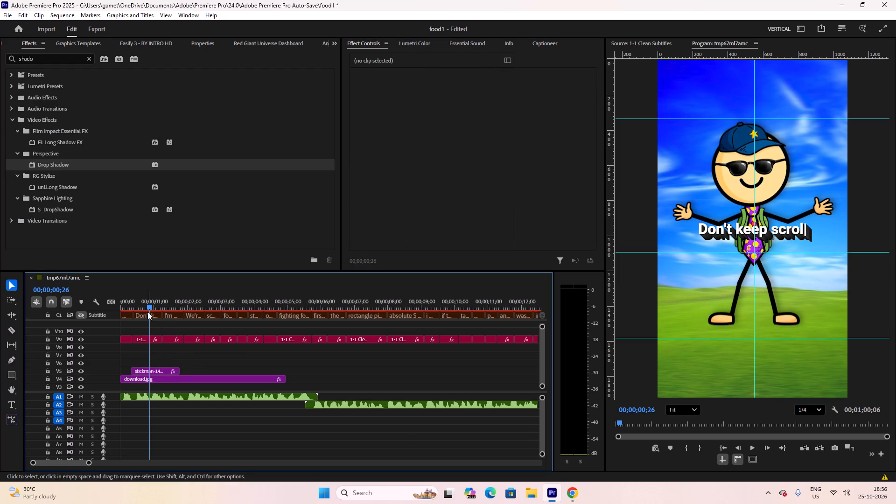
Play the opening from the start in short bursts to review the stickman's soft drop shadow and the first subtitles.
left_click_drag(148, 306, 104, 301)
key("space")
key("space")
key("space")
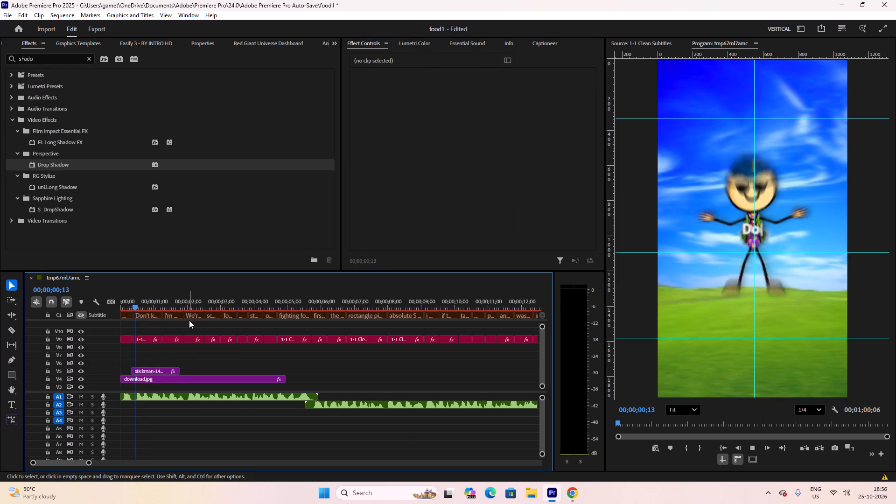
key("space")
key("space")
key("space")
key("space")
key("space")
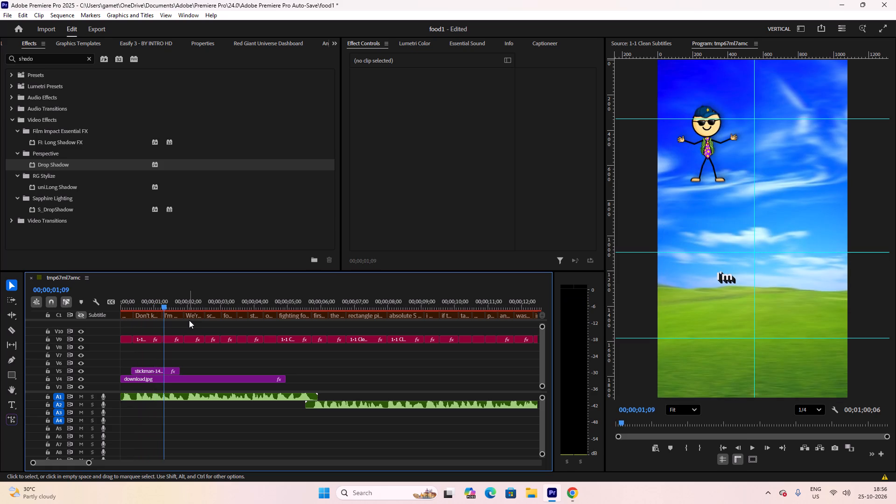
key("space")
key("space")
key("space")
key("space")
key("space")
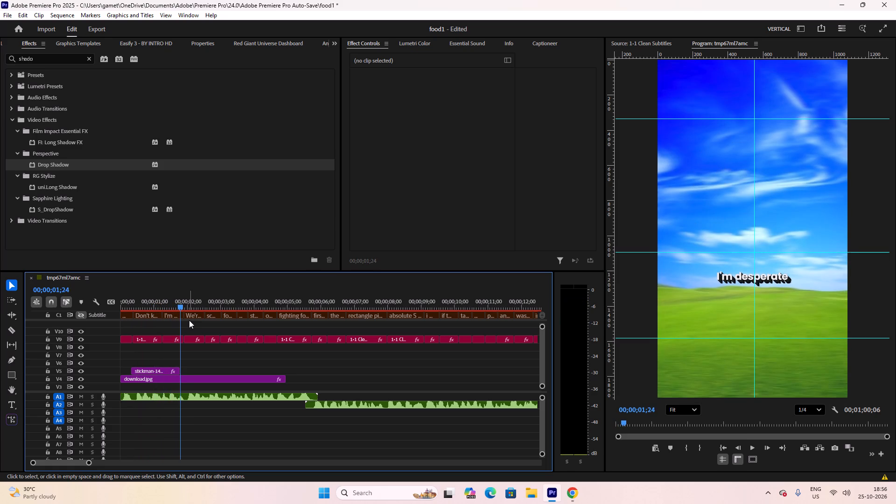
key("space")
key("space")
key("space")
key("space")
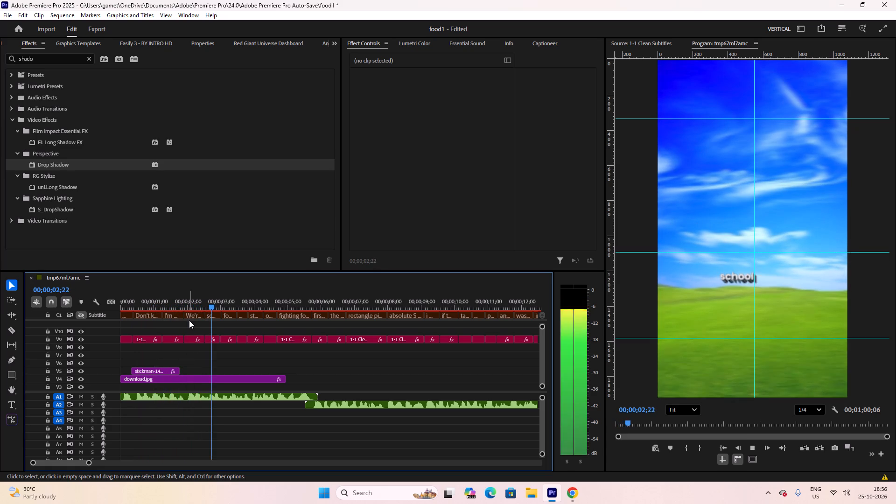
key("space")
key("space")
key("space")
key("space")
key("space")
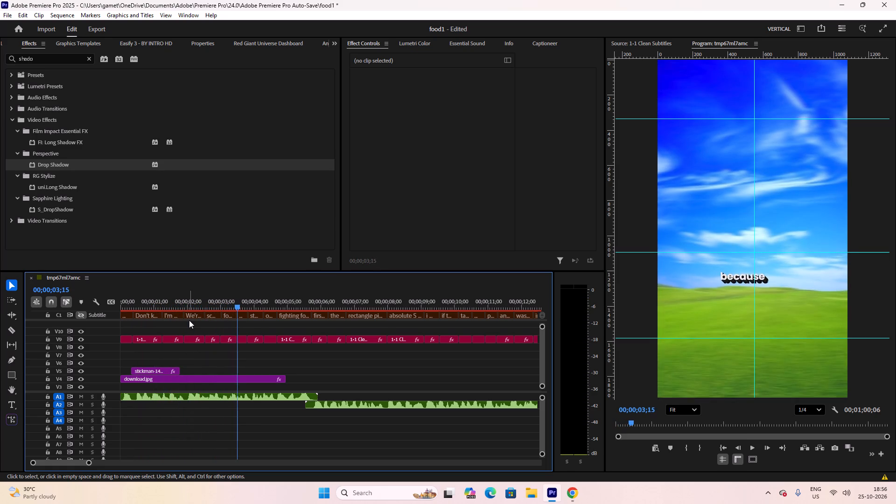
Play on from the "because" subtitle to about 15 seconds to review the following subtitles and narration.
key("space")
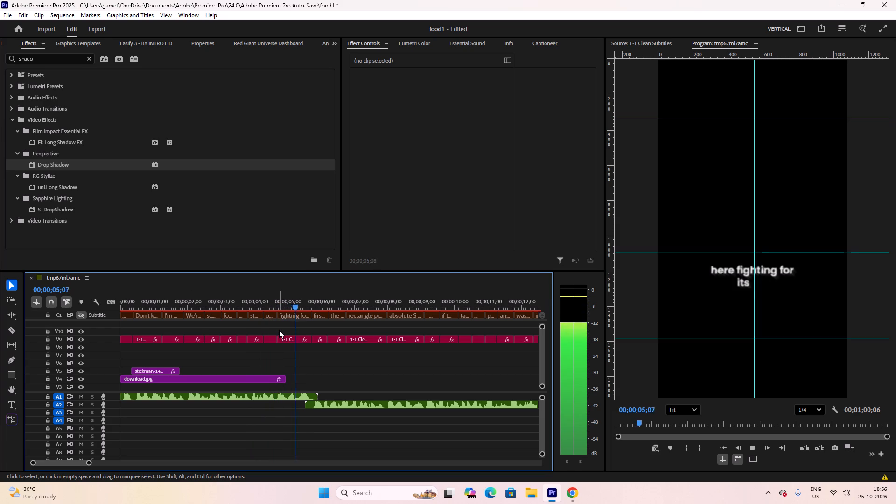
key("space")
key("space")
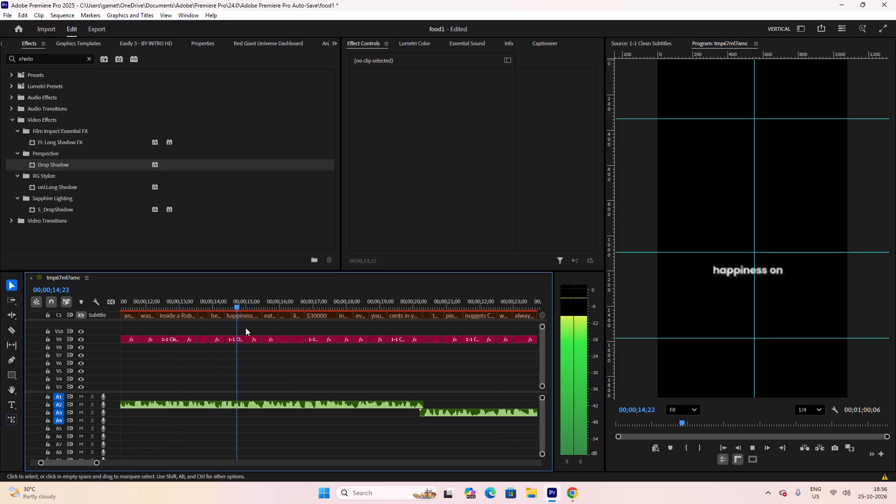
key("space")
Replay the opening from the start in short bursts to check the stickman's timing against the first subtitles.
left_click_drag(214, 306, 54, 325)
key("space")
key("space")
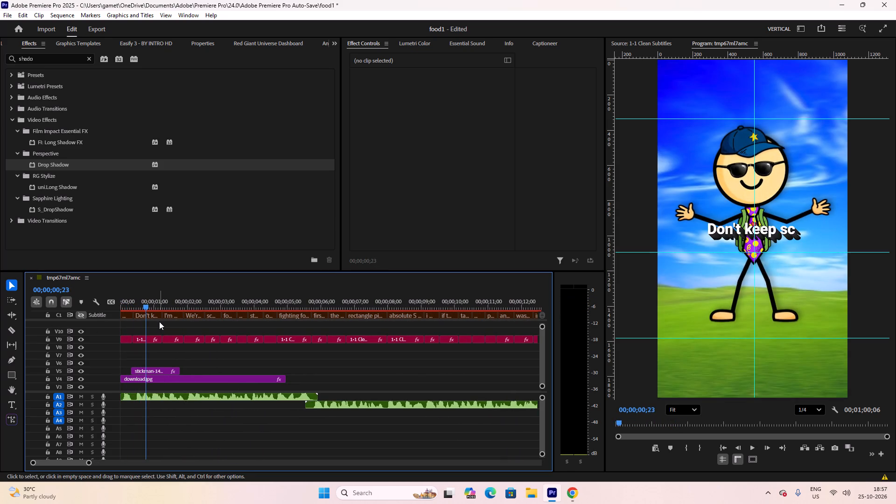
key("space")
key("space")
key("space")
key("space")
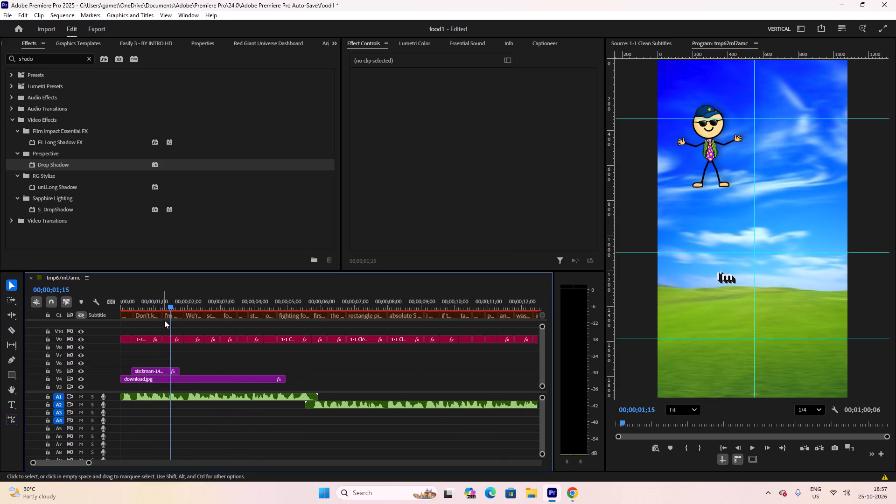
key("space")
key("space")
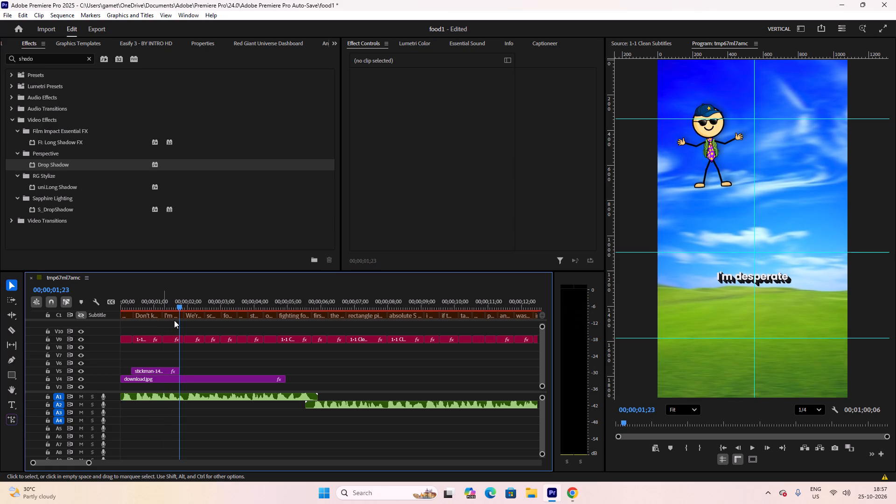
key("space")
key("space")
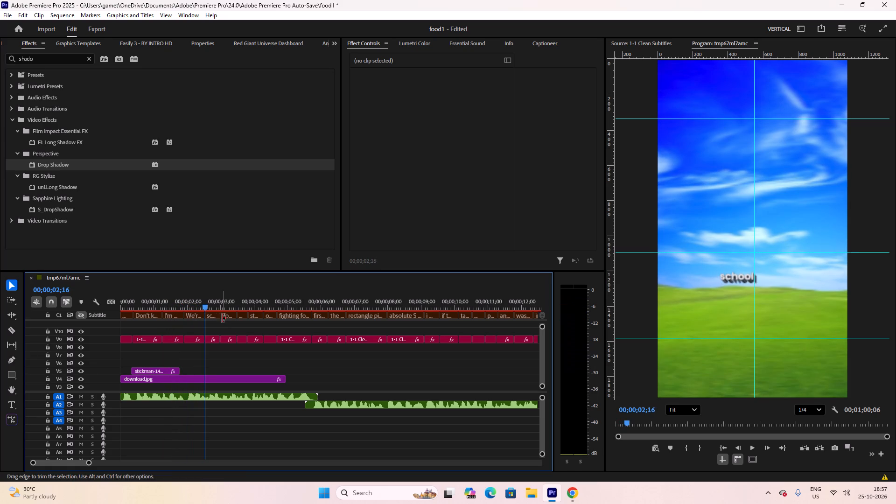
Extend the end of the stickman clip on V5 to the start of the "We're ranking" subtitle, at about 00;00;01;27.
left_click_drag(196, 303, 168, 307)
key("space")
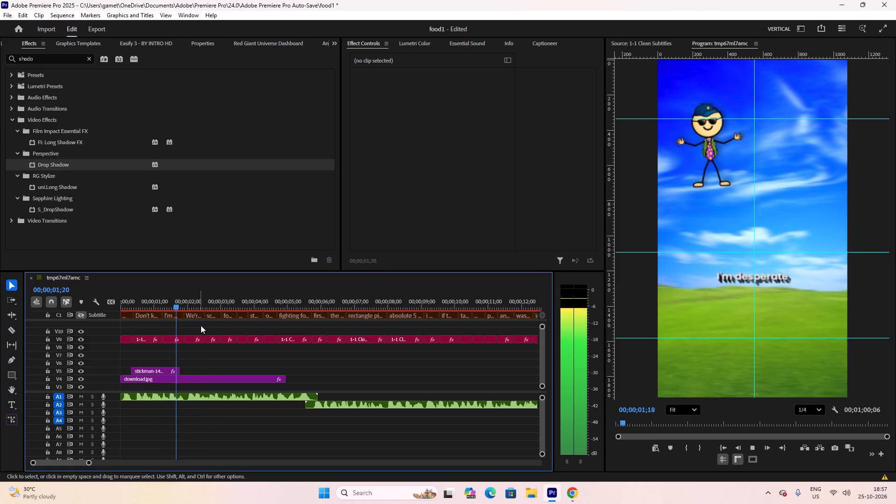
key("space")
key("space")
key("space")
left_click_drag(180, 371, 184, 371)
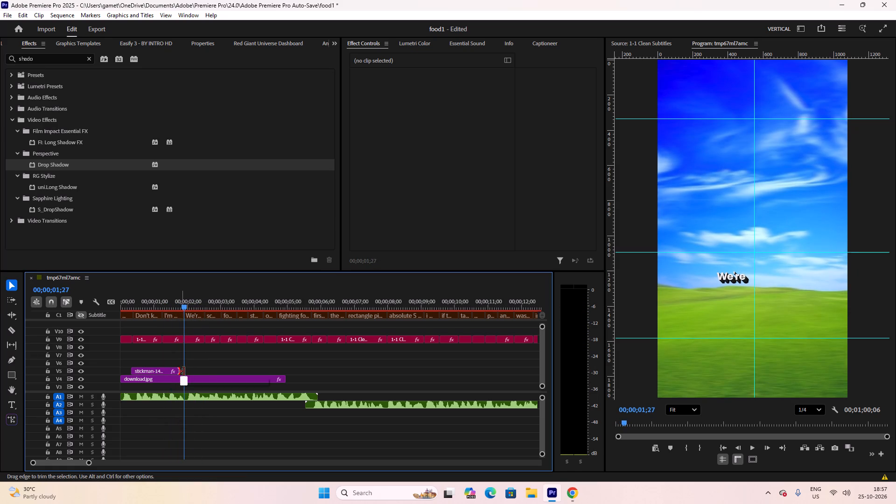
left_click_drag(184, 371, 187, 372)
Play and scrub from the stickman's exit to the "because" subtitle to review the "We're ranking school lunch food" section.
left_click_drag(168, 298, 143, 296)
key("space")
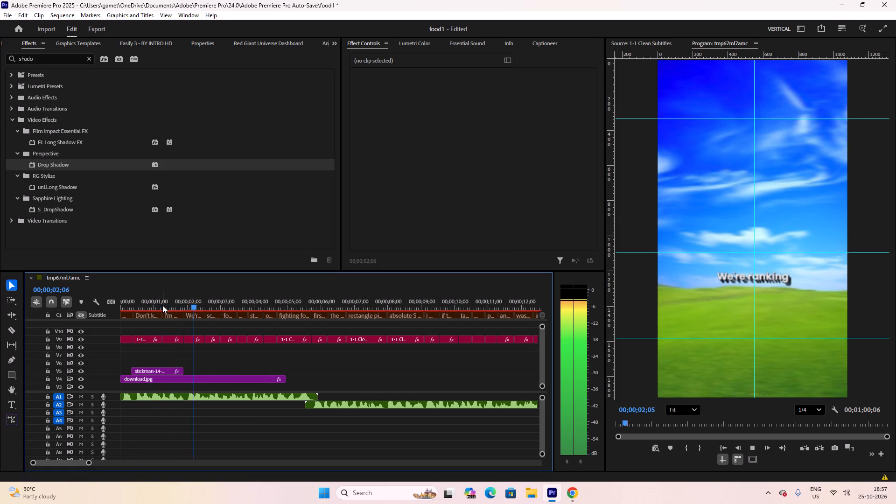
key("space")
key("space")
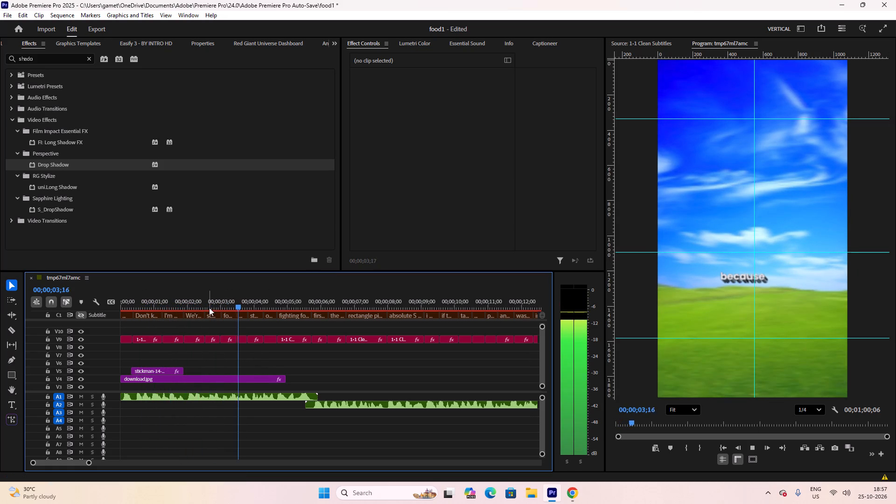
key("space")
left_click_drag(208, 307, 184, 308)
key("space")
key("space")
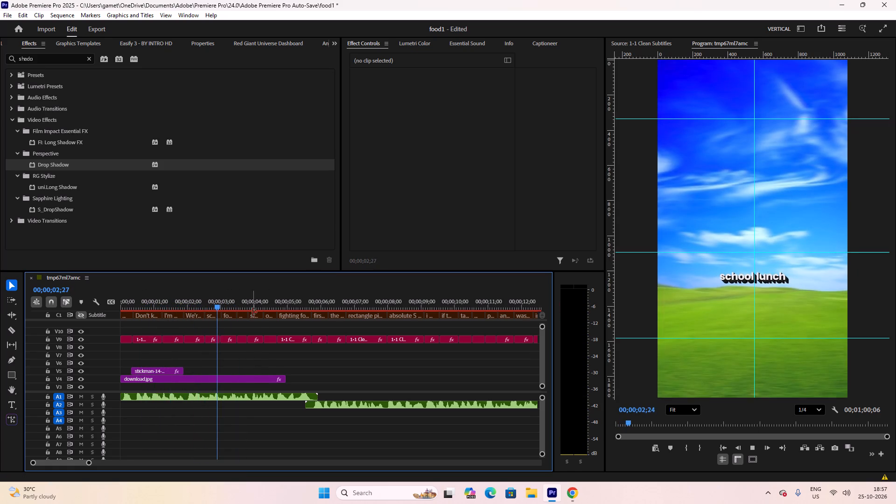
key("space")
key("space")
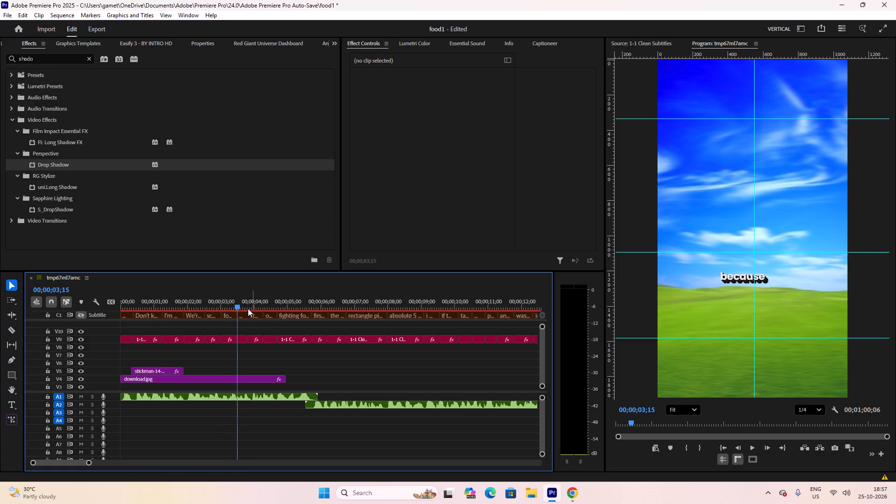
left_click(240, 305)
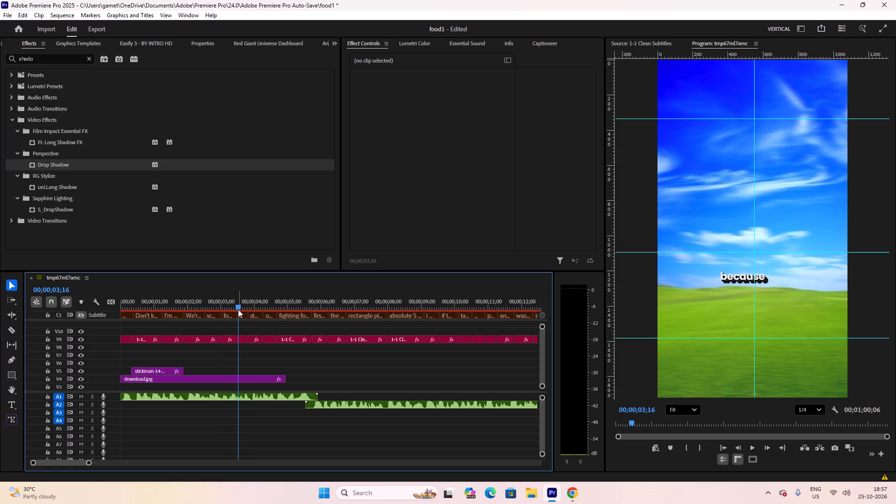
left_click(237, 305)
left_click(195, 309)
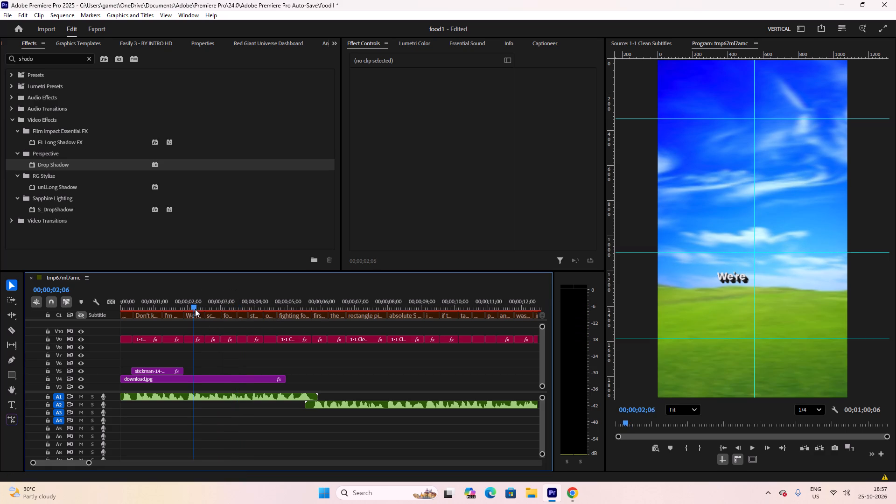
Set the "We're ranking", "school" and "food today" subtitle clips to anchor point Y 982, scale 97% and position Y 1408.
left_click_drag(193, 324, 223, 343)
left_click_drag(200, 321, 228, 357)
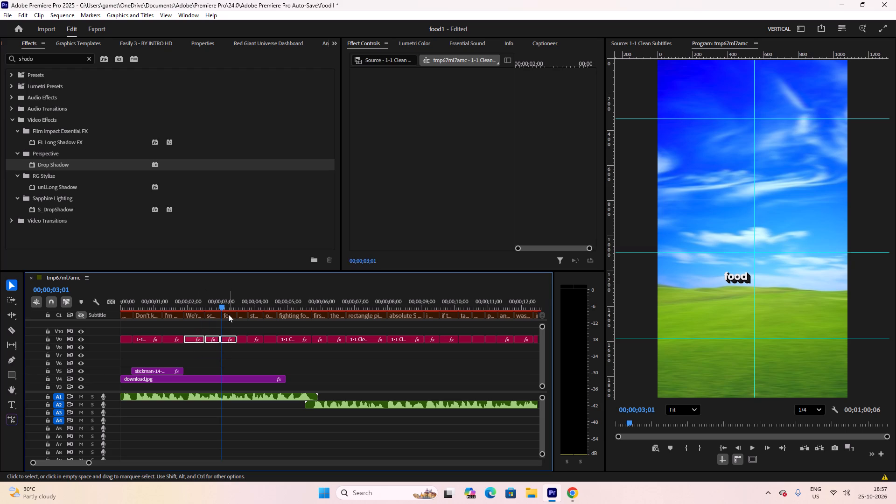
left_click_drag(221, 307, 211, 307)
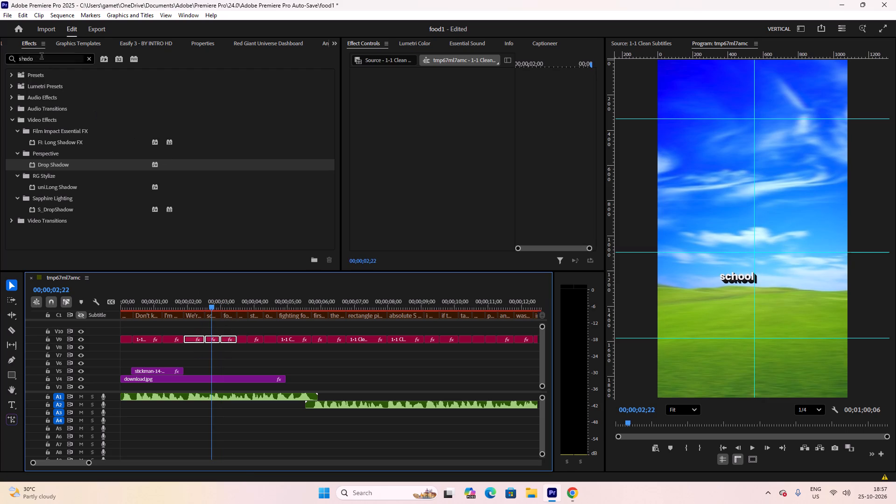
left_click(210, 46)
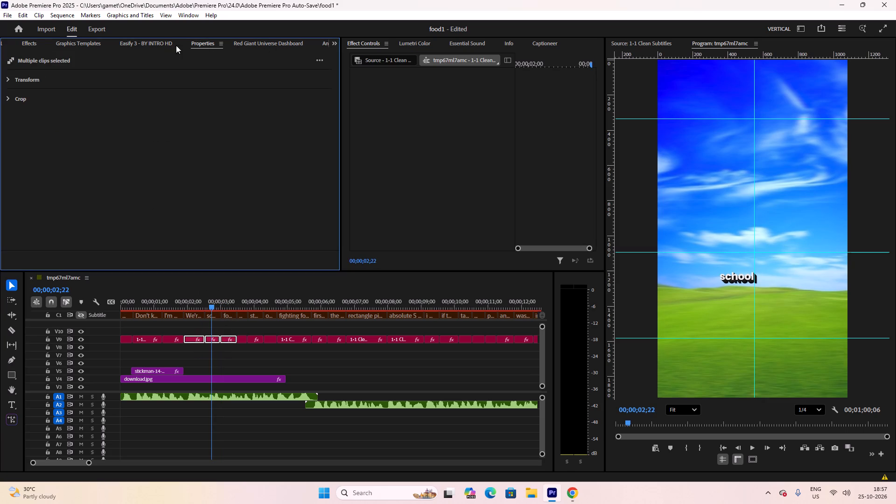
left_click(17, 74)
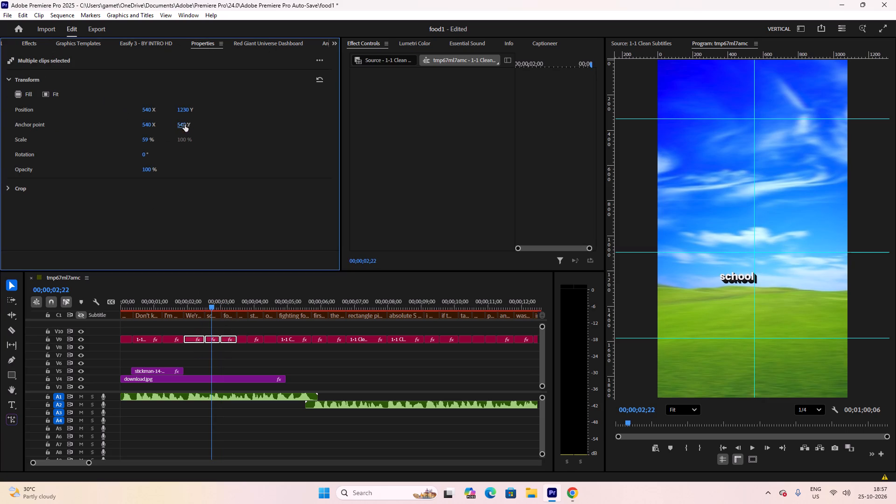
left_click_drag(185, 124, 412, 167)
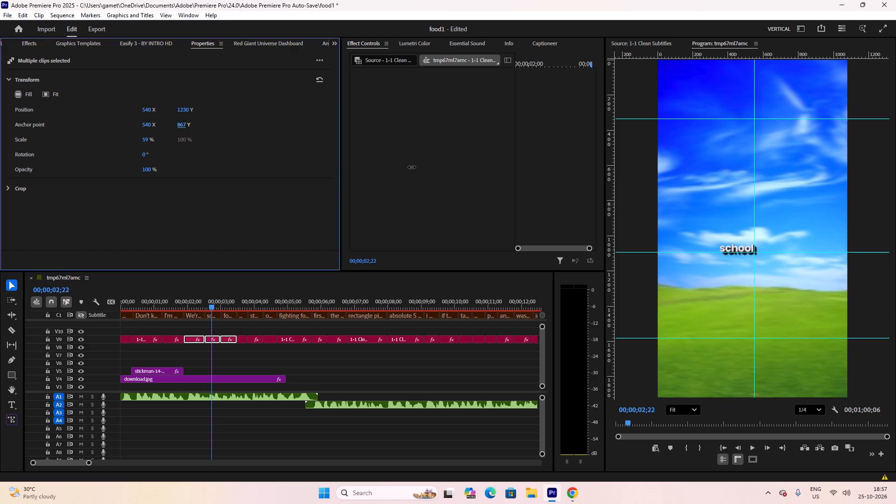
left_click_drag(412, 167, 434, 168)
left_click_drag(147, 142, 160, 141)
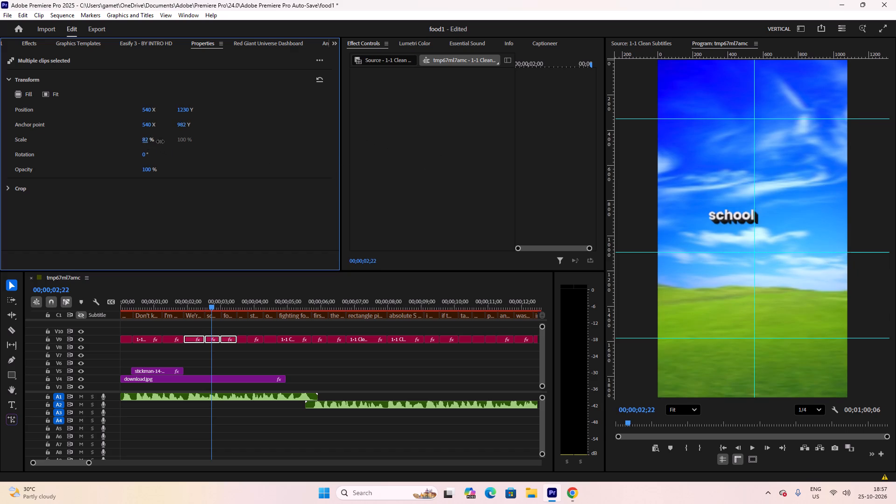
left_click_drag(160, 141, 166, 141)
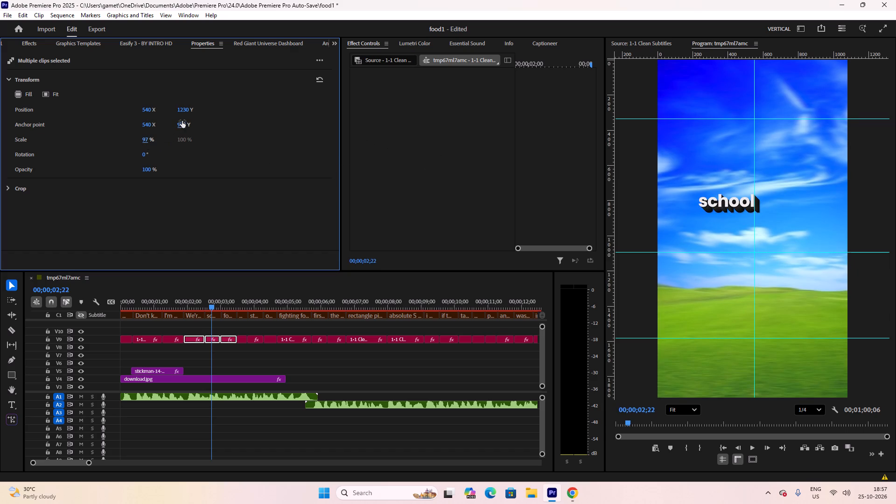
left_click_drag(181, 107, 299, 118)
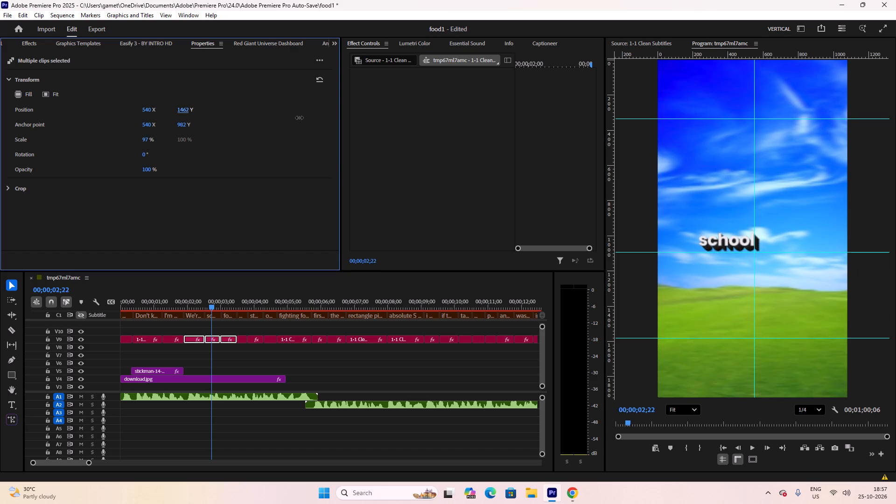
left_click_drag(299, 118, 275, 120)
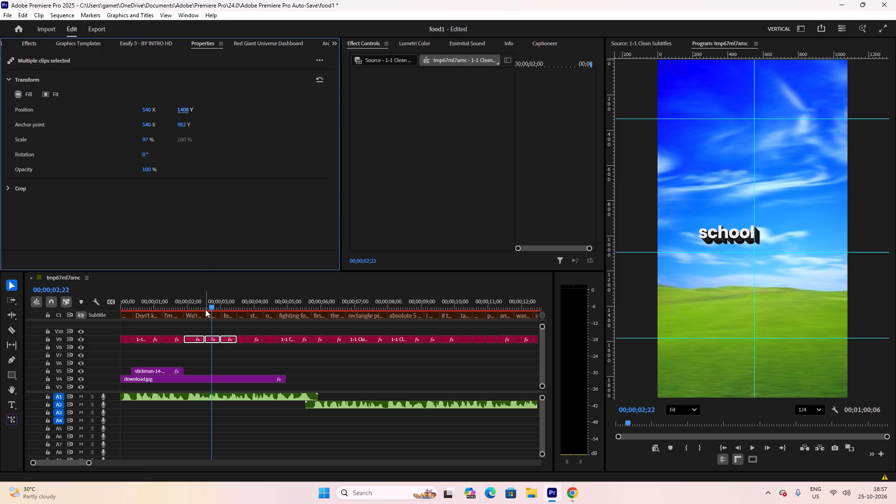
Play in short bursts from "We're ranking" to "here fighting for its life" to check the enlarged subtitles.
left_click_drag(204, 308, 181, 301)
key("space")
key("space")
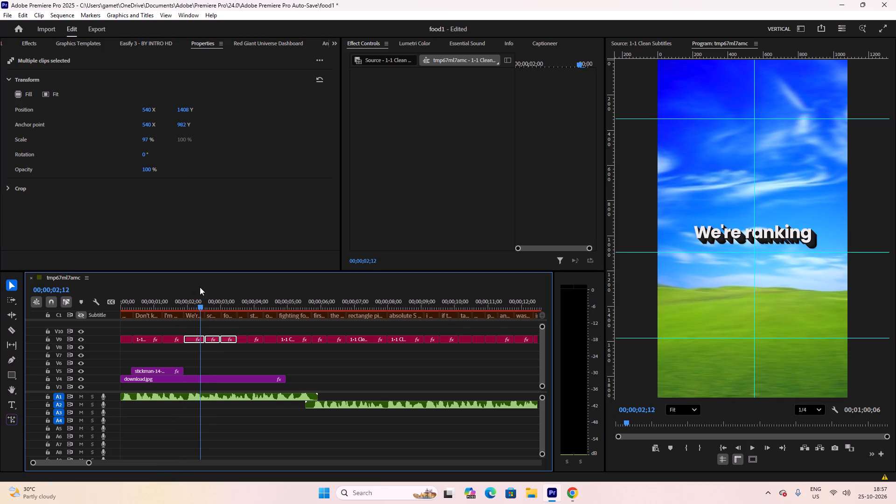
key("space")
key("space")
key("space")
key("space")
key("space")
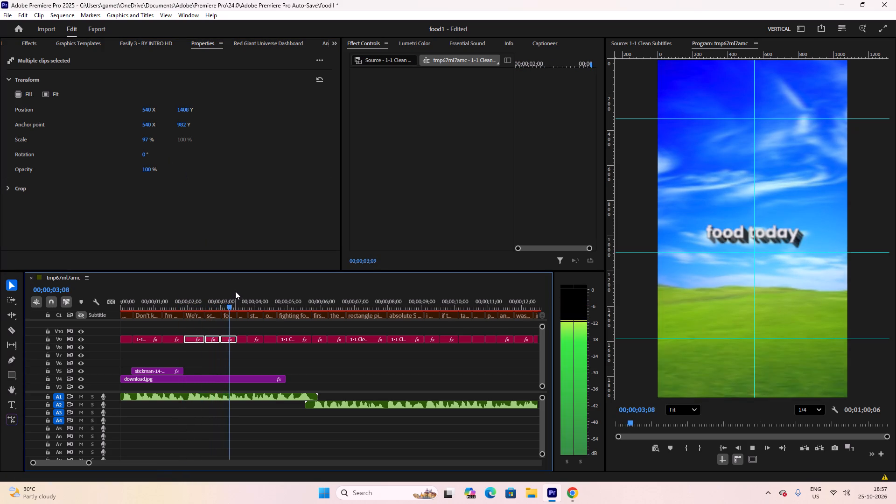
key("space")
key("space")
key("space")
key("space")
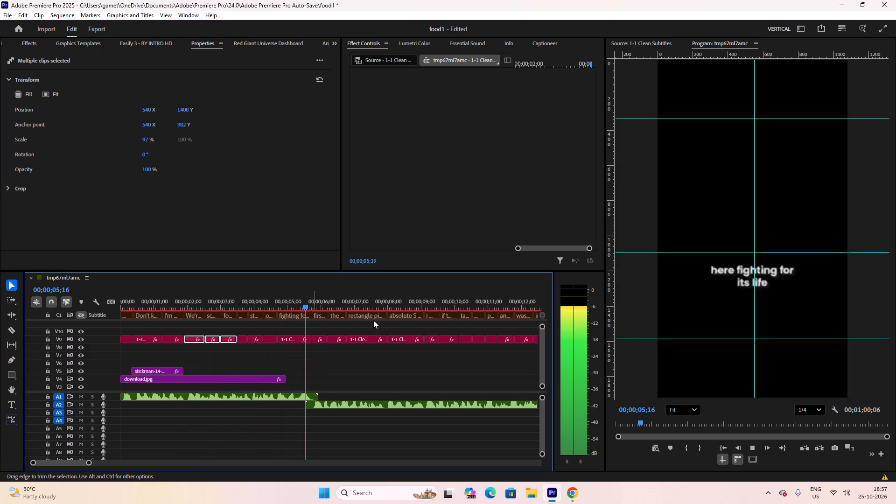
key("space")
Replay the opening from the start to the "I'm desperate" subtitle to compare the subtitles' heights.
left_click_drag(224, 304, 86, 313)
key("space")
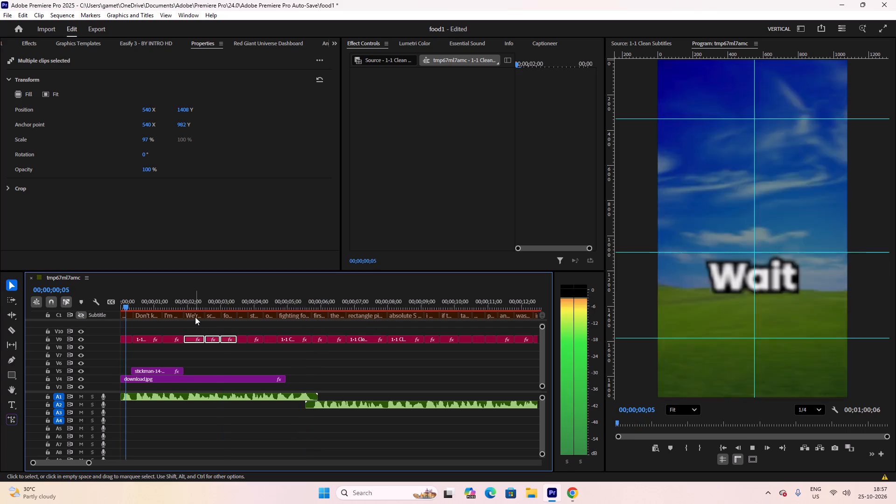
key("space")
key("space")
key("space")
key("space")
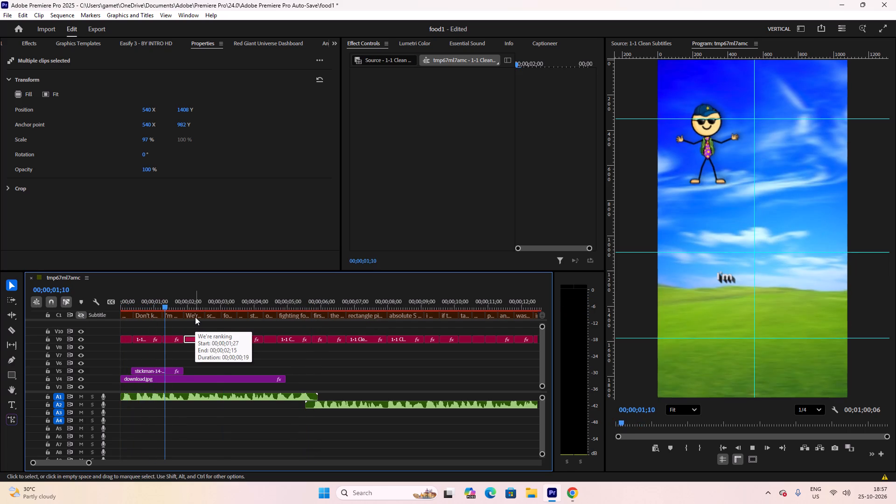
key("space")
Add a horizontal guide to the program view through the "Don't keep" subtitle as a height reference.
left_click_drag(159, 298, 127, 301)
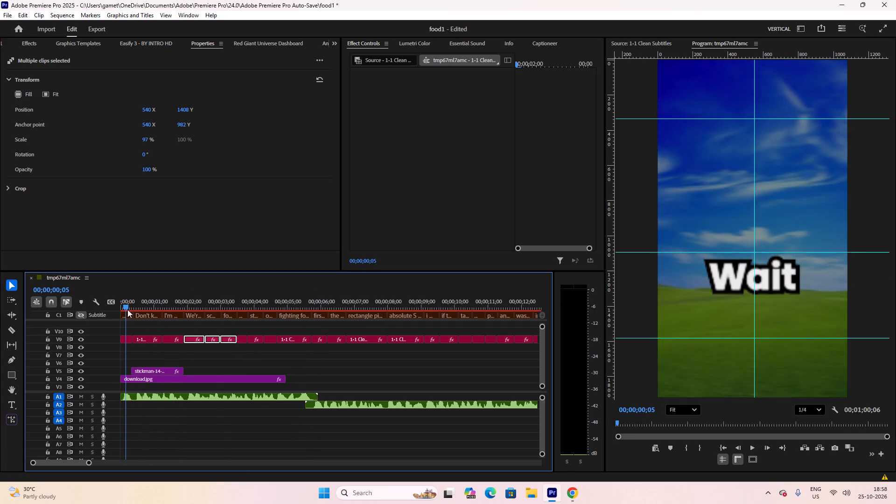
left_click(125, 337)
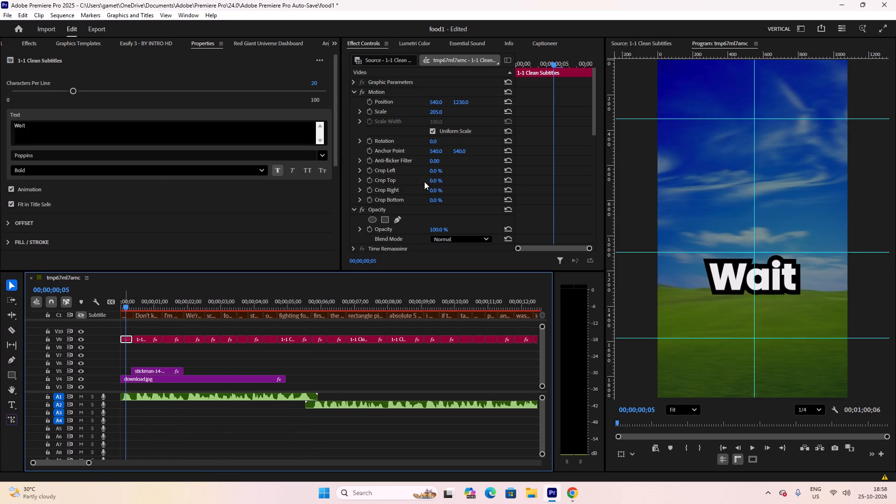
left_click_drag(125, 300, 144, 302)
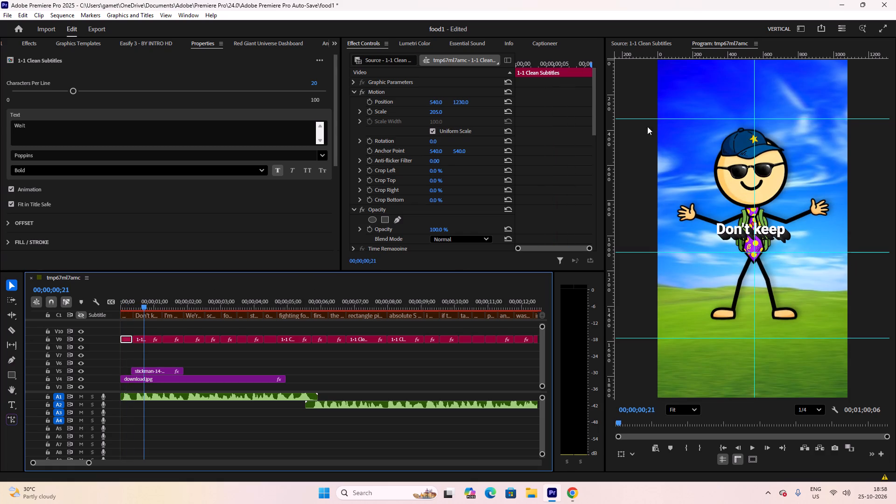
left_click_drag(679, 56, 696, 209)
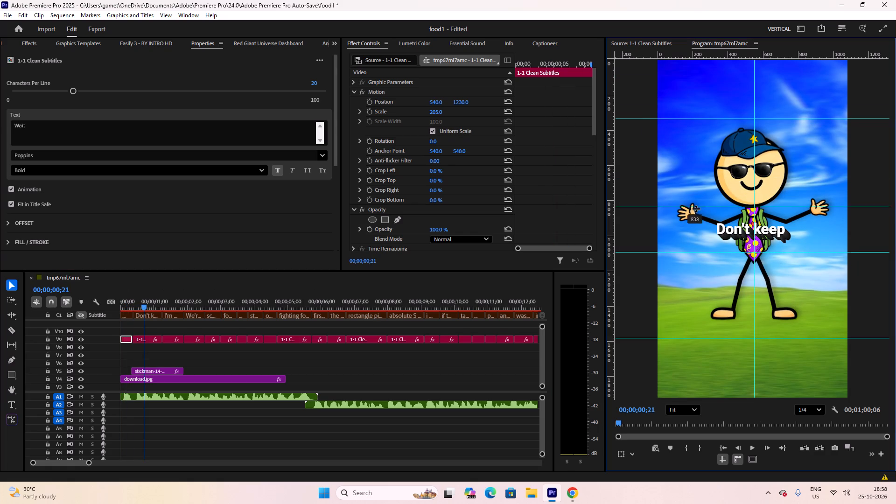
left_click_drag(696, 209, 696, 228)
left_click_drag(140, 301, 134, 302)
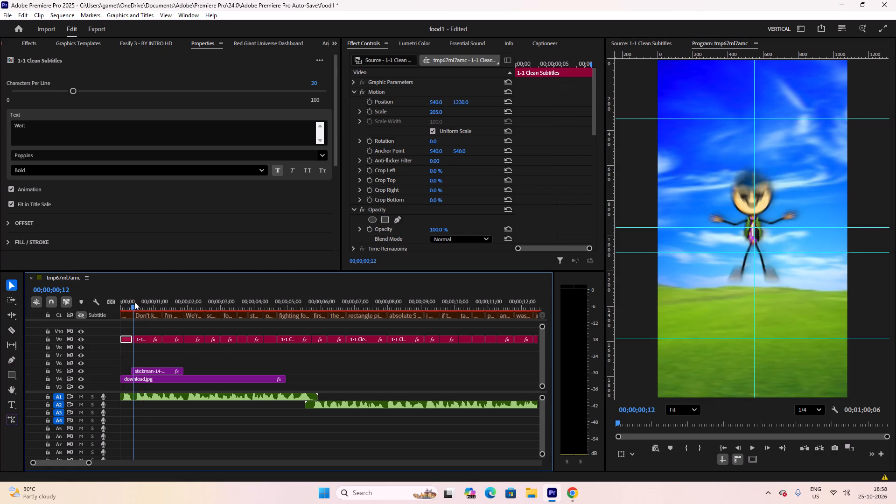
left_click_drag(134, 302, 148, 303)
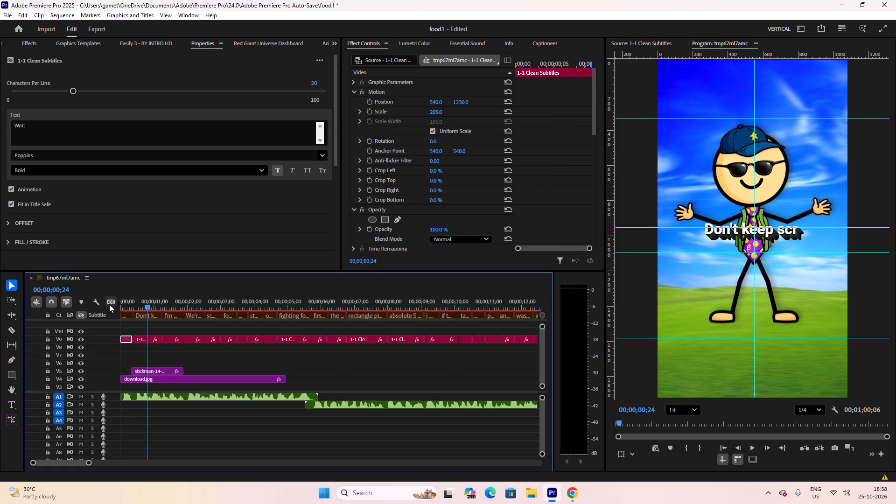
Raise the "Wait" subtitle onto the new guide by setting its anchor point Y to 679, leaving the clip deselected.
left_click_drag(149, 300, 127, 301)
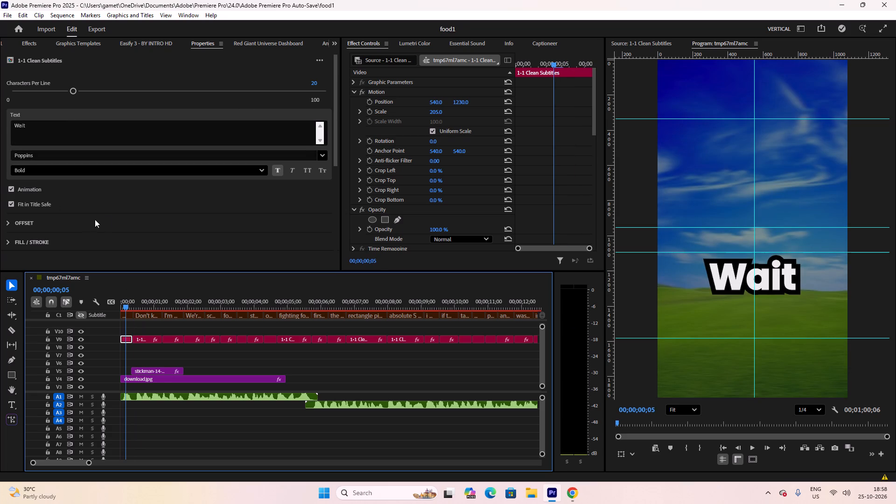
scroll(105, 219, "down", 4)
scroll(114, 215, "up", 4)
scroll(115, 214, "down", 15)
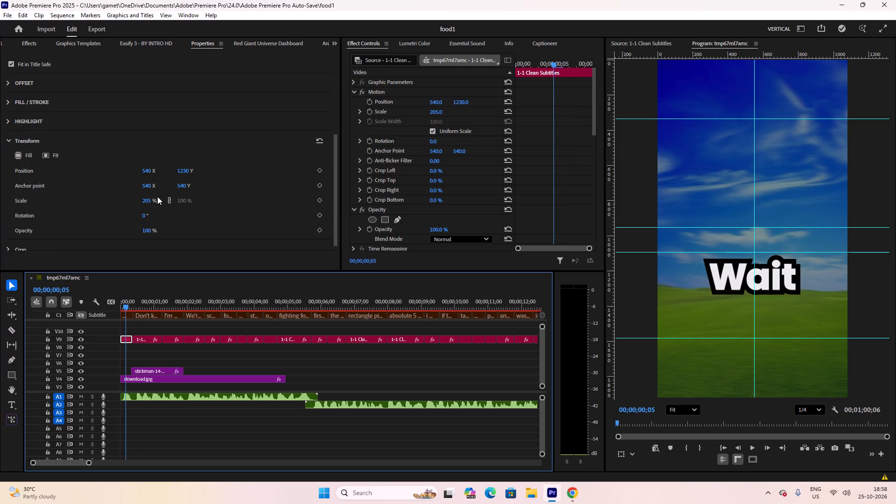
left_click_drag(185, 187, 259, 191)
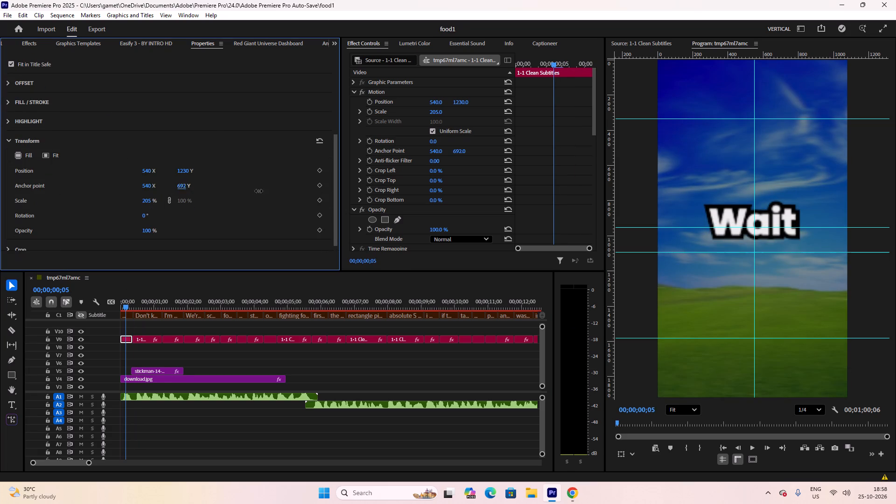
left_click_drag(259, 191, 253, 191)
left_click(151, 424)
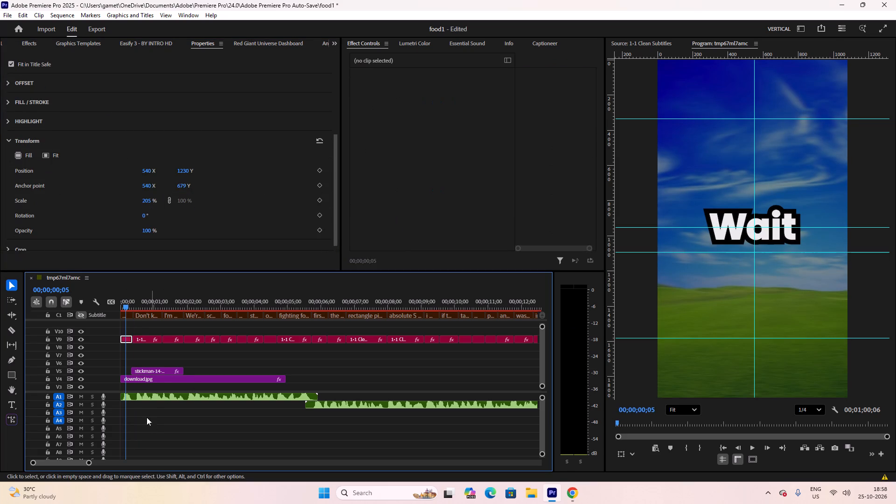
left_click(149, 421)
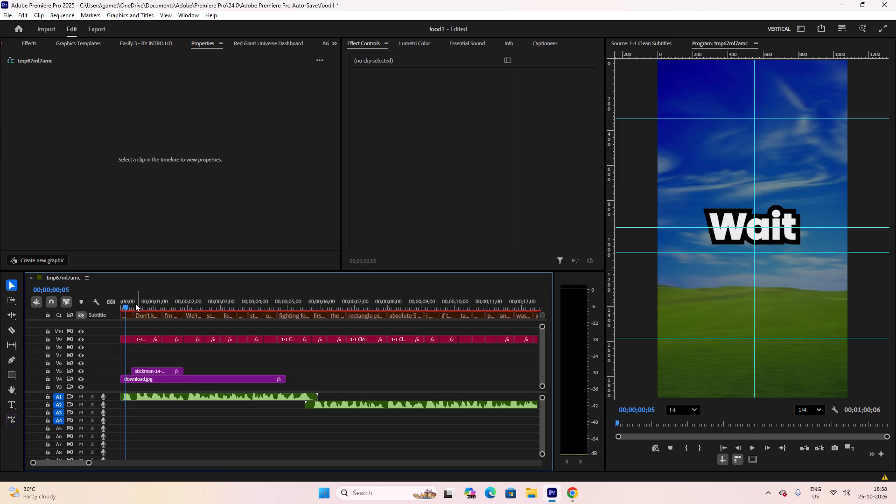
Replay the opening in short bursts from "Wait" to "We're ranking" to check subtitle heights against the new guide.
left_click_drag(132, 298, 115, 300)
key("space")
key("space")
key("space")
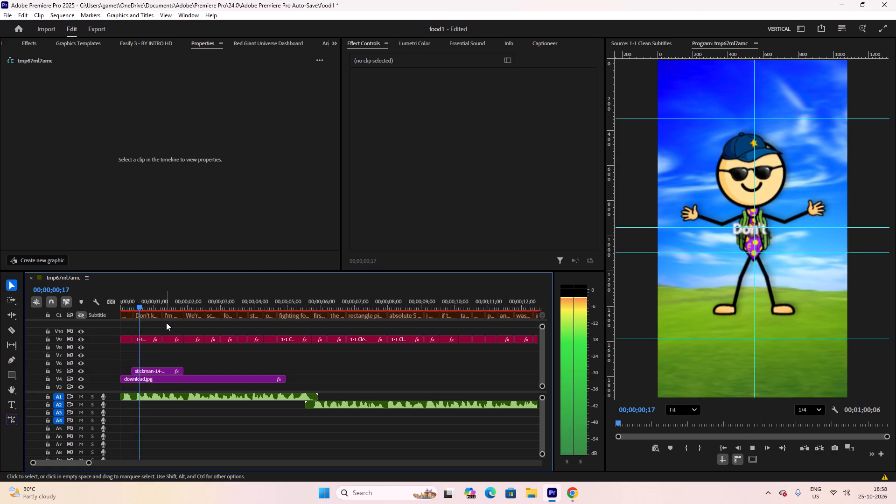
key("space")
key("space")
key("space")
key("space")
key("space")
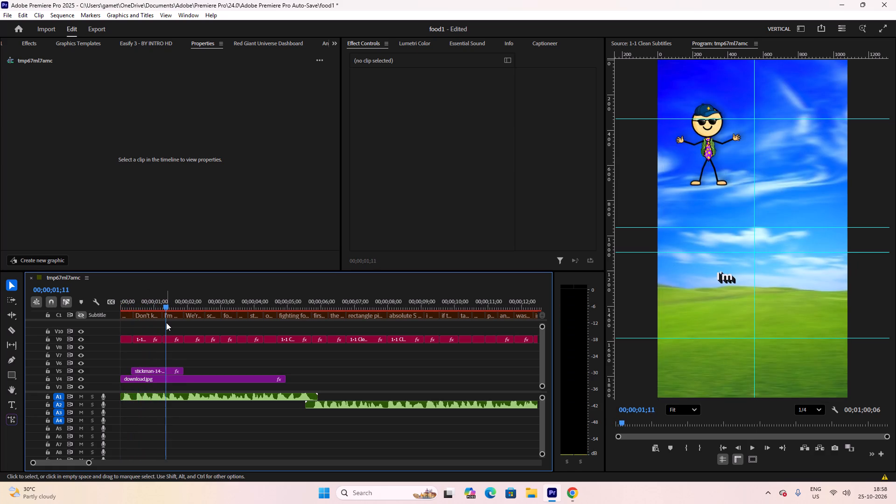
key("space")
key("space")
key("space")
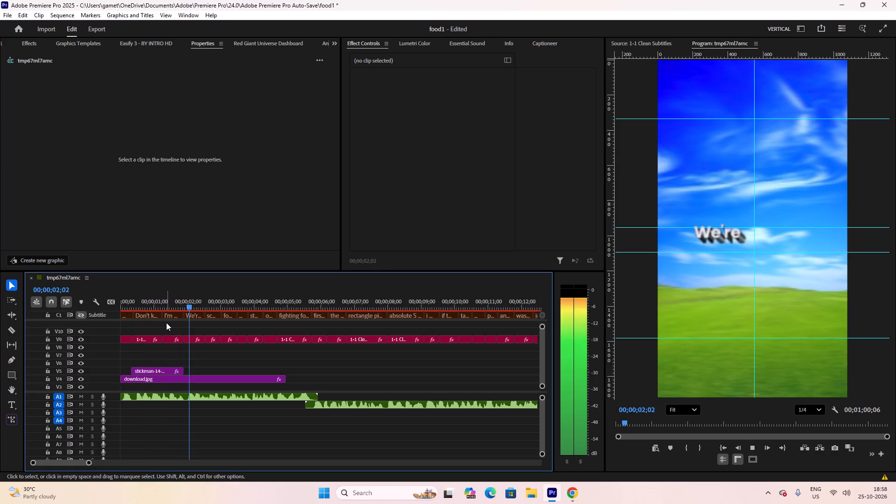
Play on in short bursts from "We're ranking" to about 00;00;04;09 to check the subtitles' heights.
key("space")
key("space")
key("space")
key("space")
key("space")
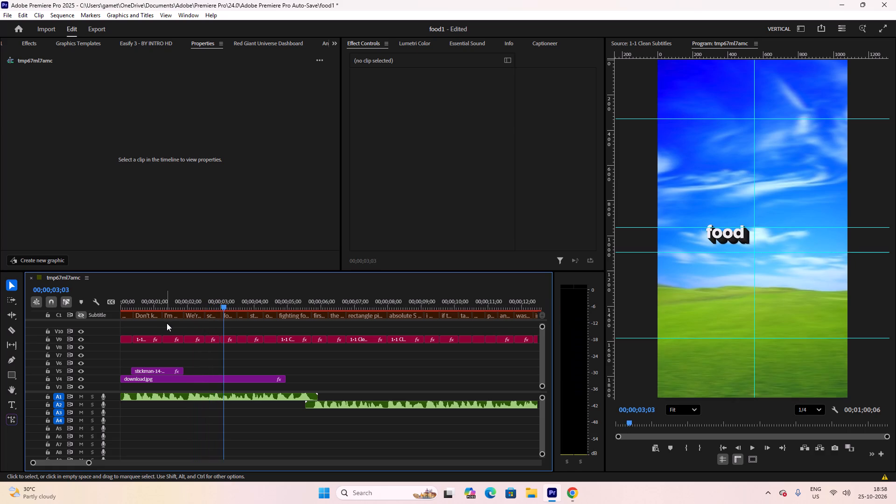
key("space")
key("space")
key("space")
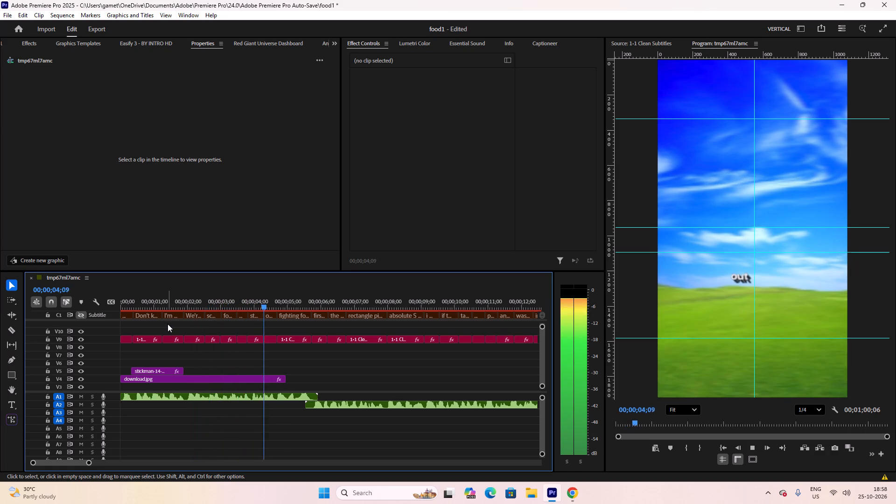
key("space")
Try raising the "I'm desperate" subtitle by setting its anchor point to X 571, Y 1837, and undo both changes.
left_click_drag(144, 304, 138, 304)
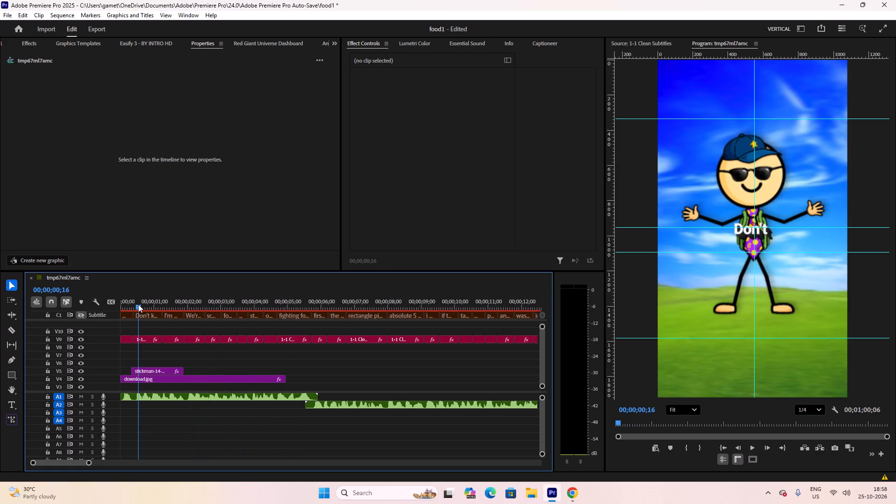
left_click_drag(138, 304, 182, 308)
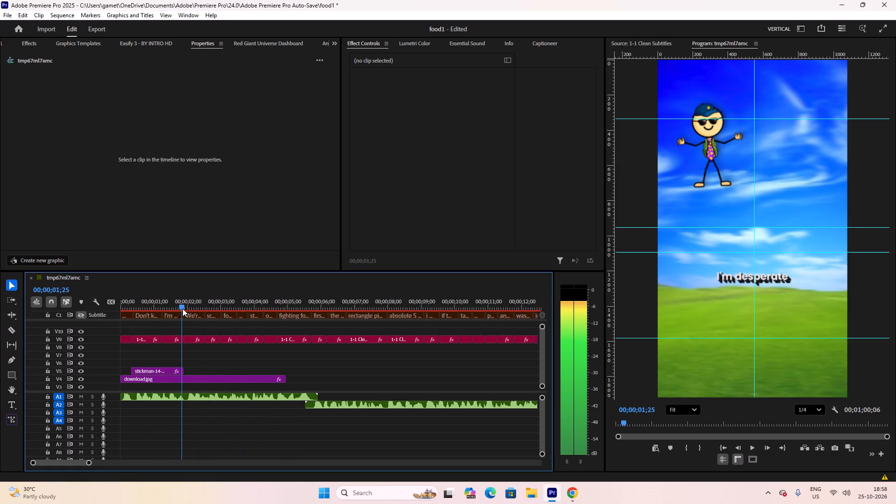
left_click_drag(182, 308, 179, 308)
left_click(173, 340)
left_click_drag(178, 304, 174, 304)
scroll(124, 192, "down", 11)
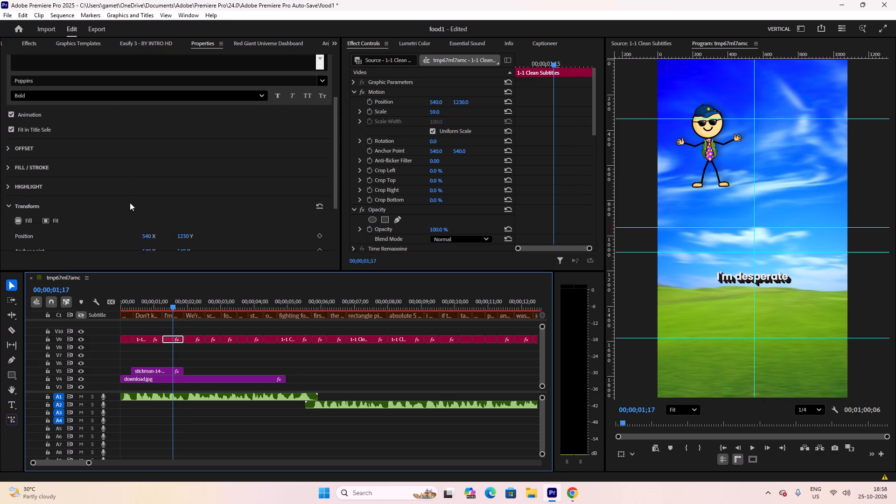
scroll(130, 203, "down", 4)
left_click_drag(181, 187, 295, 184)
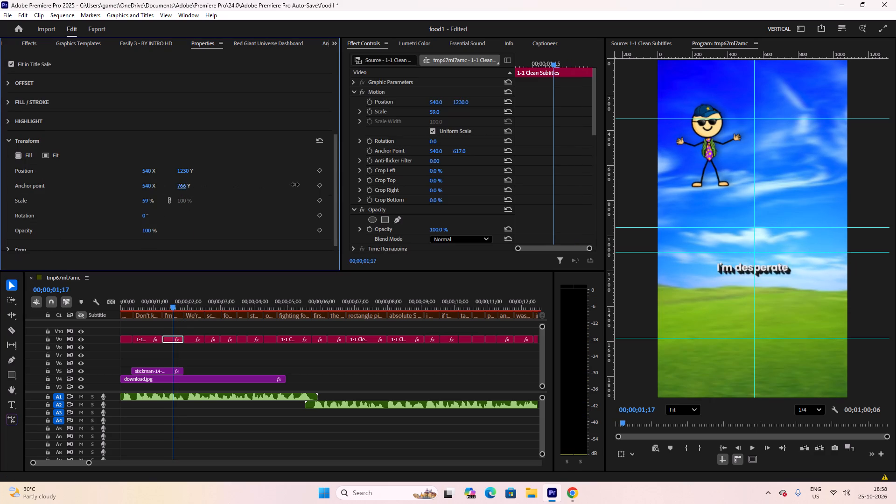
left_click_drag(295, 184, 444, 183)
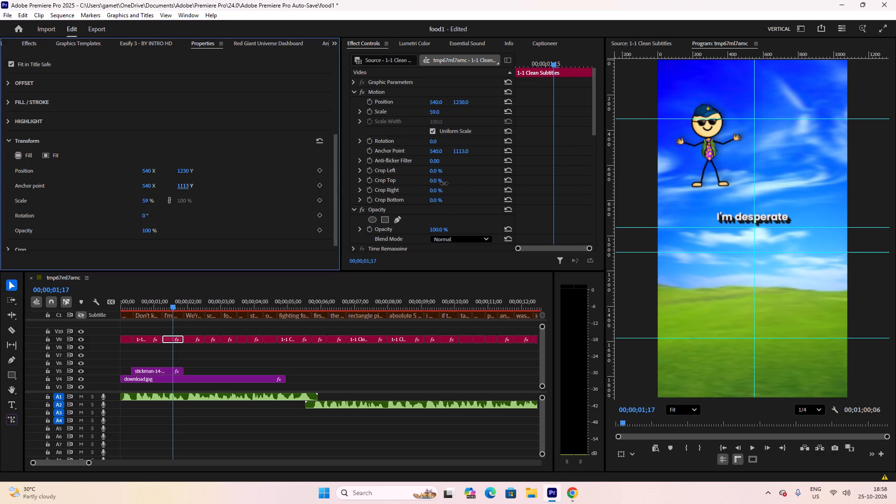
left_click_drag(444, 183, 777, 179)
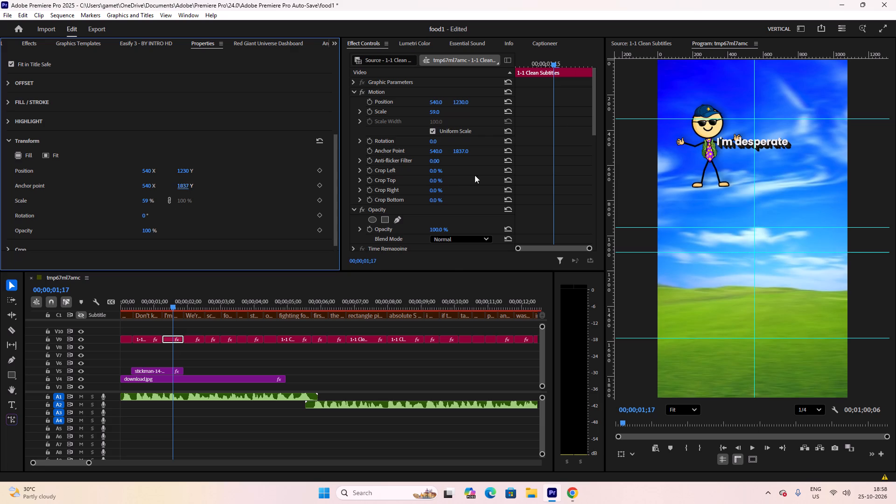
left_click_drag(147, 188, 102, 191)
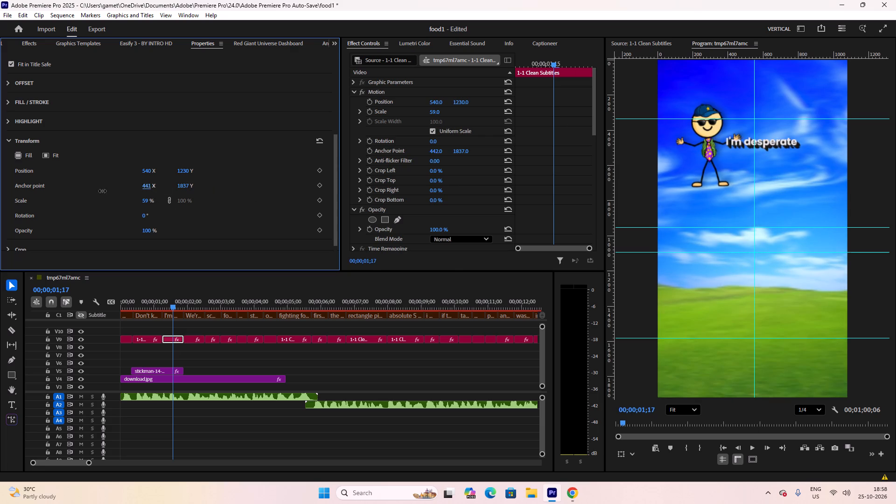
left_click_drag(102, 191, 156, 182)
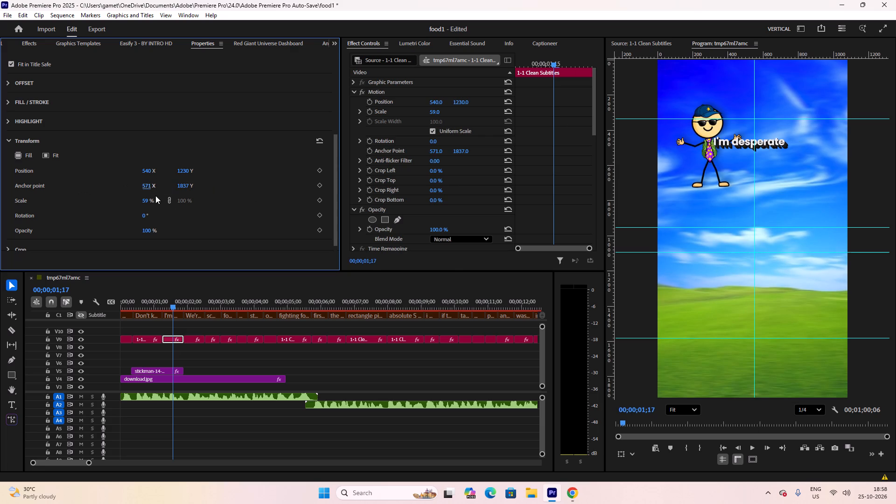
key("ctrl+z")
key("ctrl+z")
Enlarge the "I'm desperate" subtitle to 103% and align it with the subtitle guide by setting anchor point Y to 818.
left_click_drag(177, 186, 173, 187)
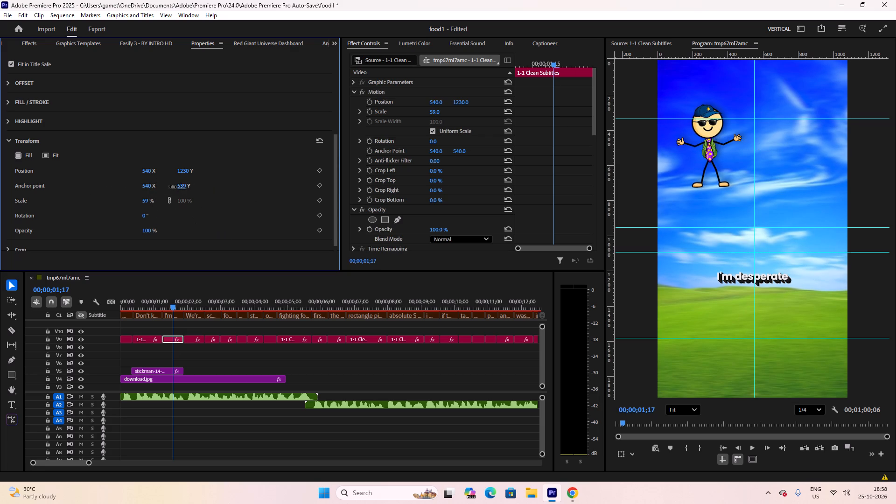
left_click_drag(173, 187, 402, 194)
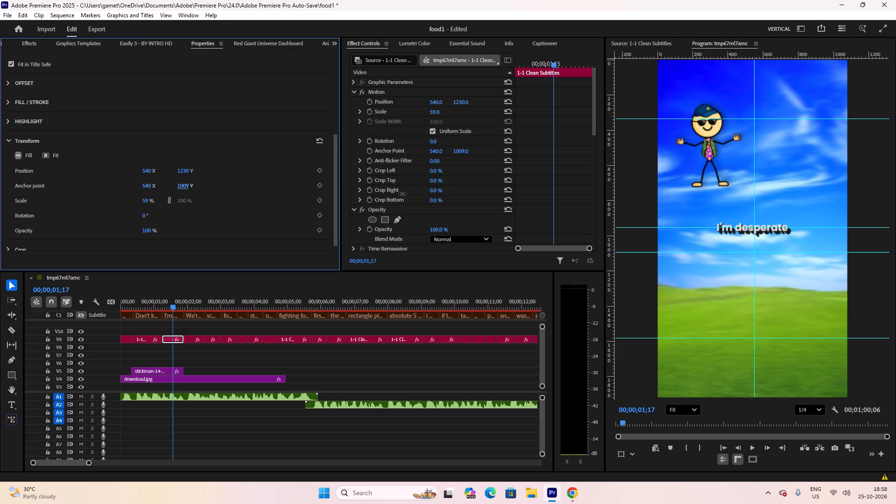
left_click_drag(402, 194, 403, 194)
left_click_drag(147, 201, 167, 201)
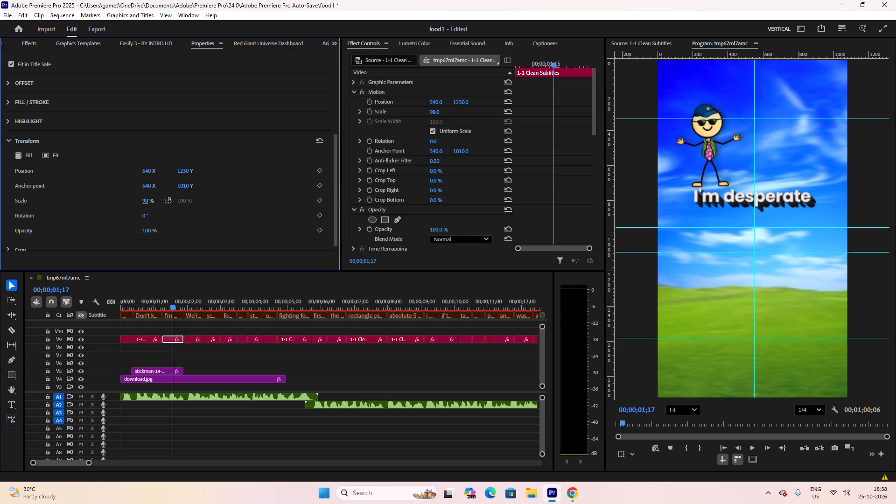
left_click_drag(167, 201, 169, 201)
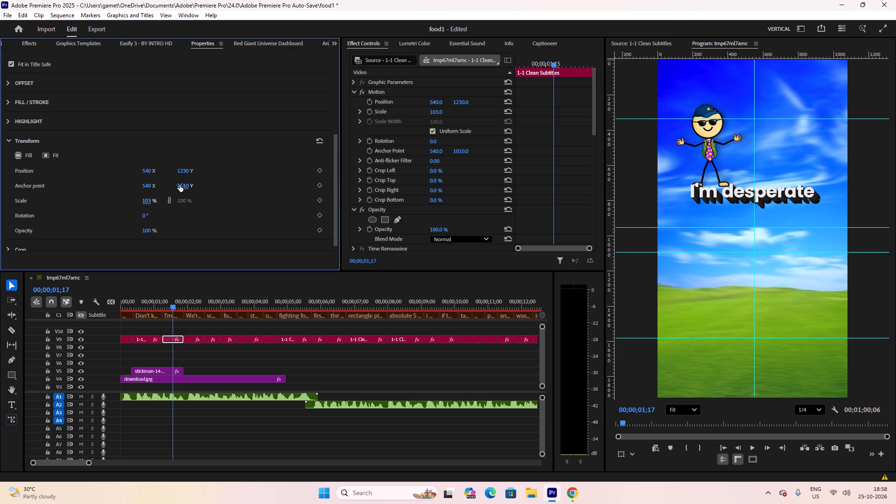
left_click_drag(181, 185, 94, 195)
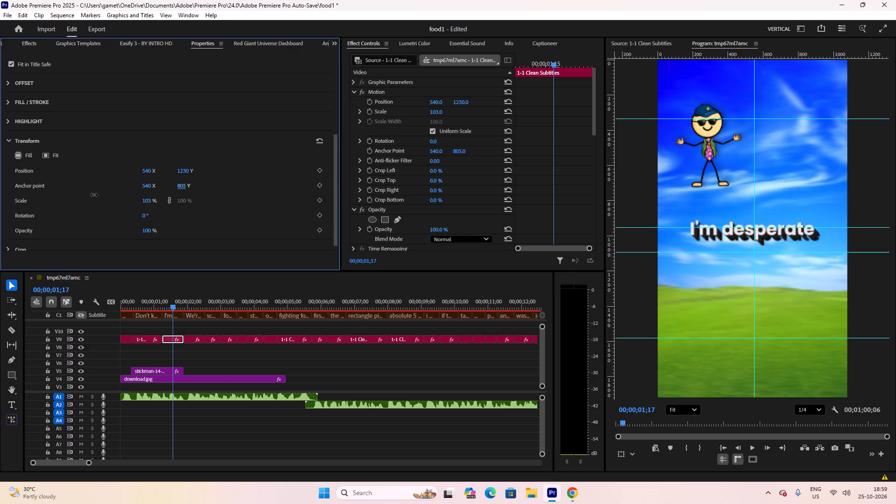
left_click_drag(94, 195, 99, 194)
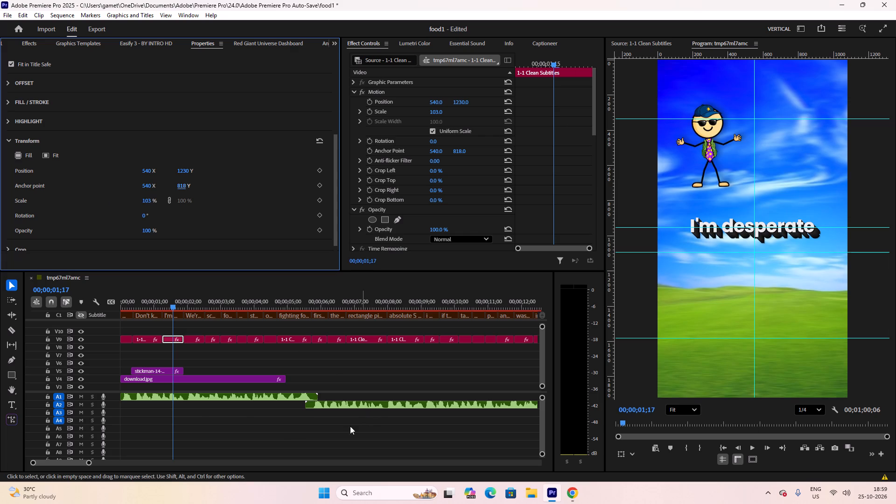
left_click(200, 415)
Replay the opening in short bursts to compare "Don't keep scrolling" and "I'm desperate" in size and height against the guide.
left_click_drag(161, 301, 106, 301)
key("space")
key("space")
key("space")
key("space")
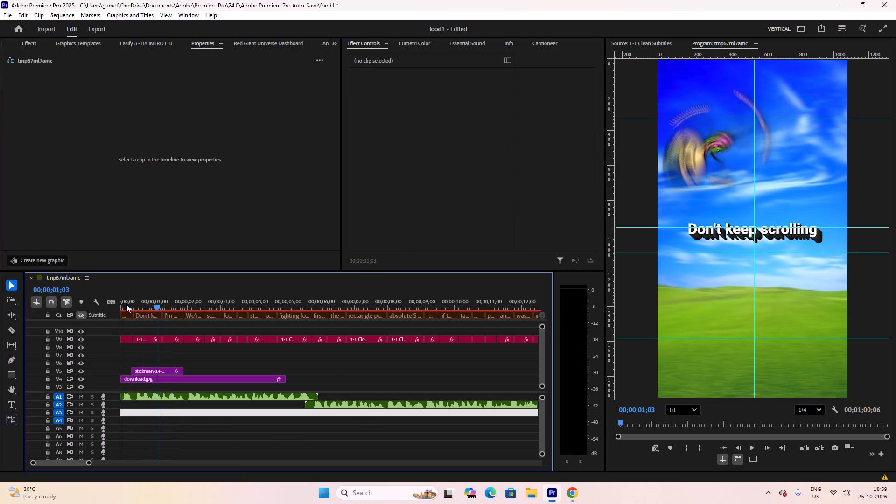
key("space")
key("space")
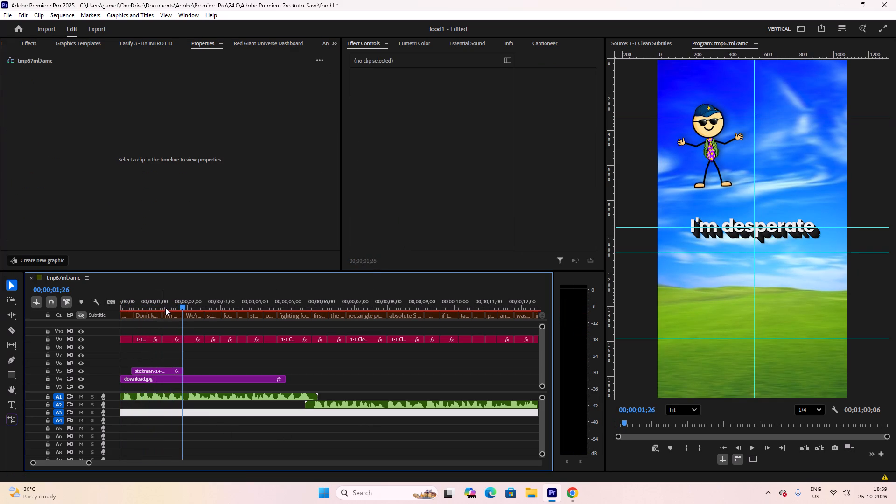
left_click_drag(171, 302, 125, 303)
key("space")
key("space")
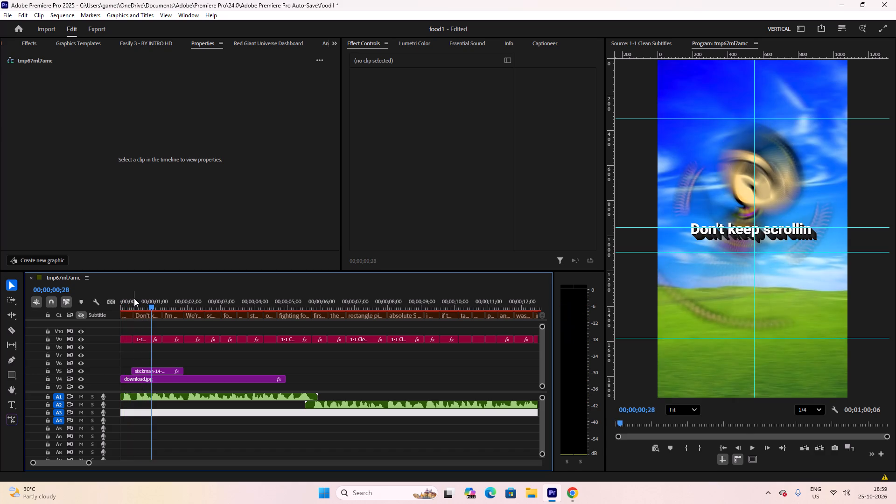
key("space")
key("space")
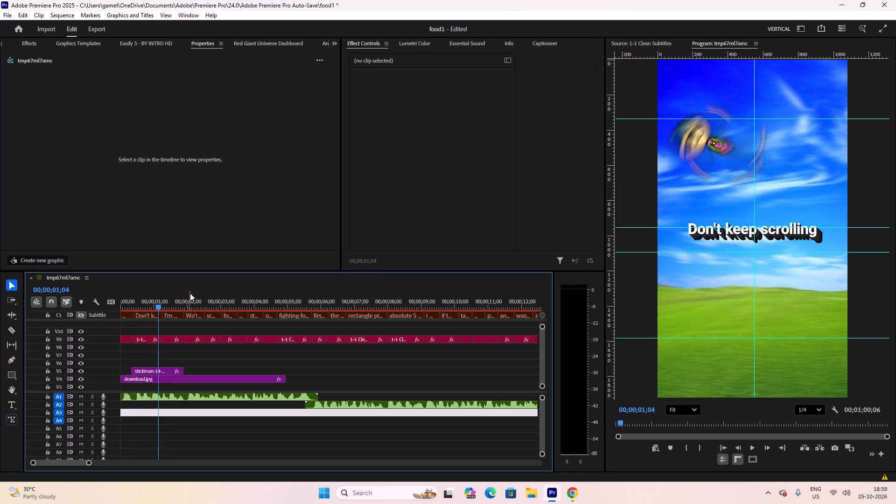
left_click(147, 299)
key("space")
key("space")
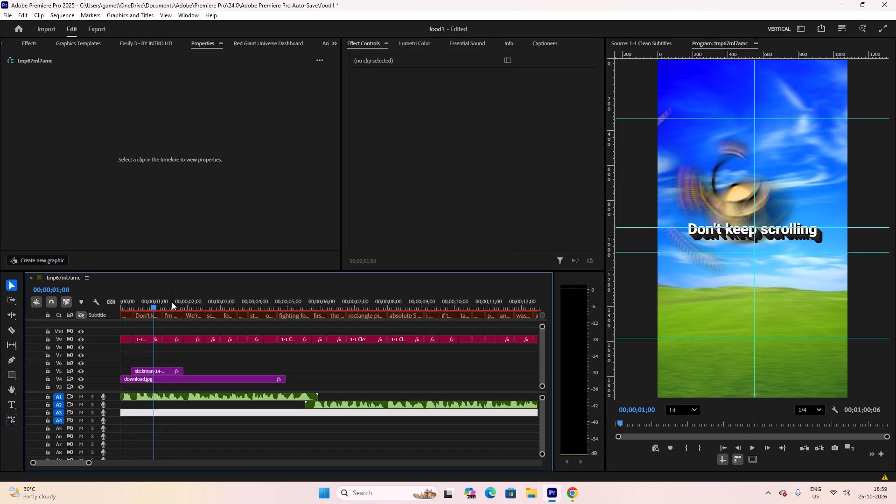
key("space")
key("space")
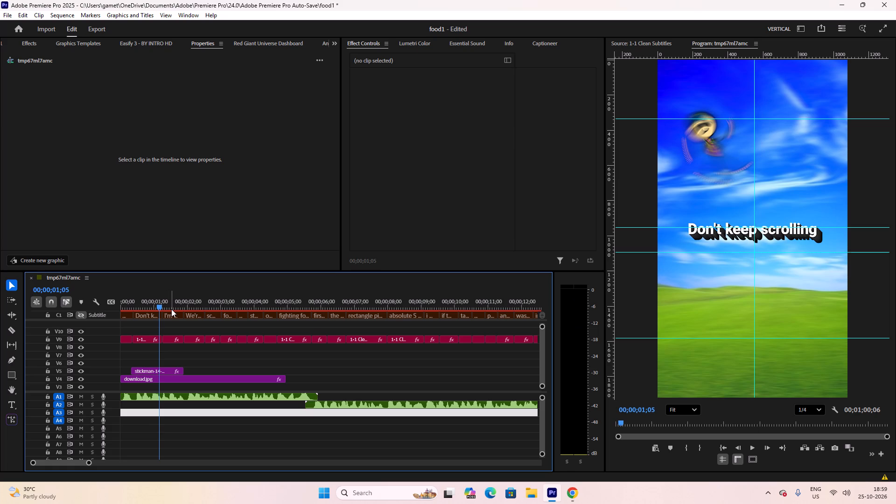
Replay the opening in longer runs as far as "school lunch" to review the subtitles together with the spinning stickman.
left_click_drag(154, 305, 129, 305)
key("space")
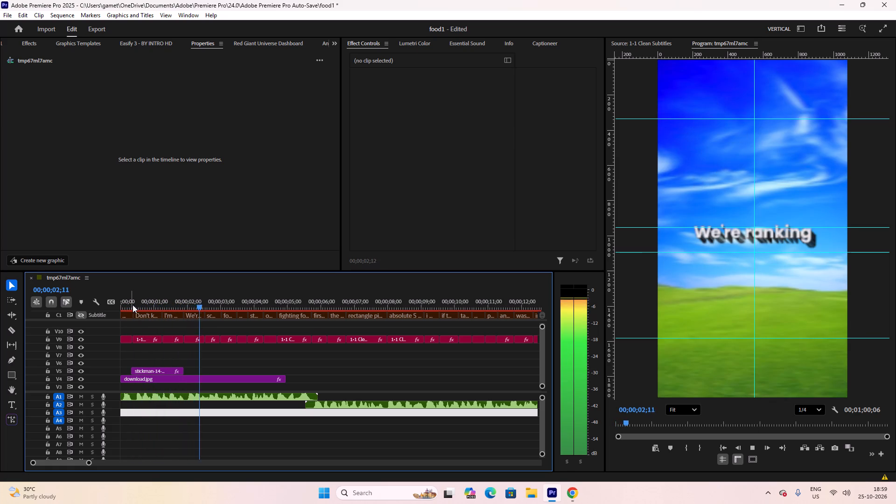
key("space")
left_click_drag(144, 304, 126, 305)
key("space")
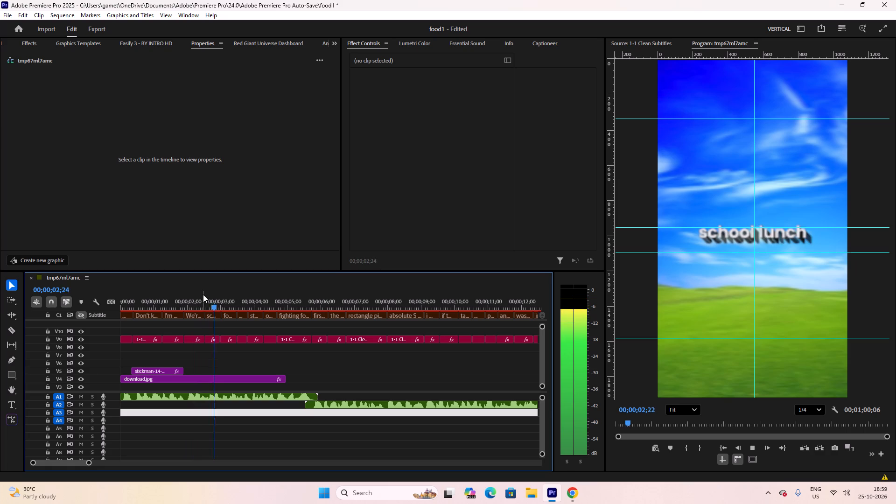
left_click_drag(165, 298, 140, 299)
key("space")
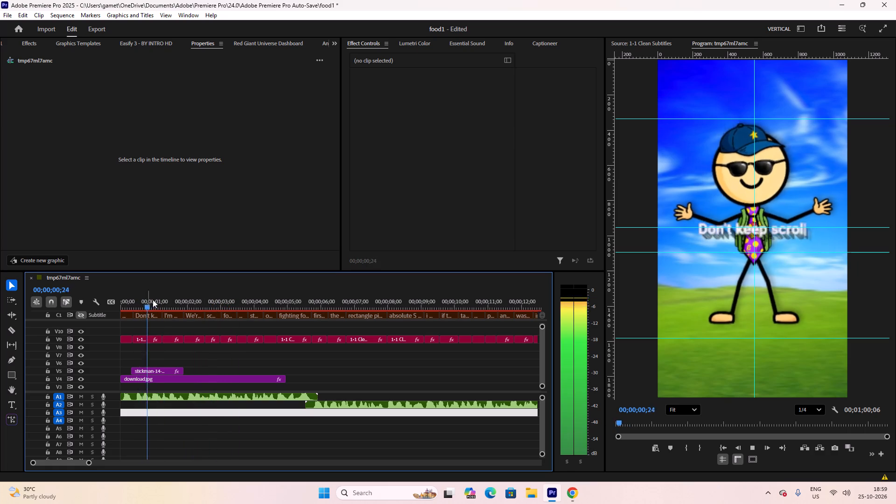
key("space")
Start rotation keyframing on the "Don't keep scrolling" subtitle with a first keyframe of 0.0 at 00;00;01;01.
left_click(154, 310)
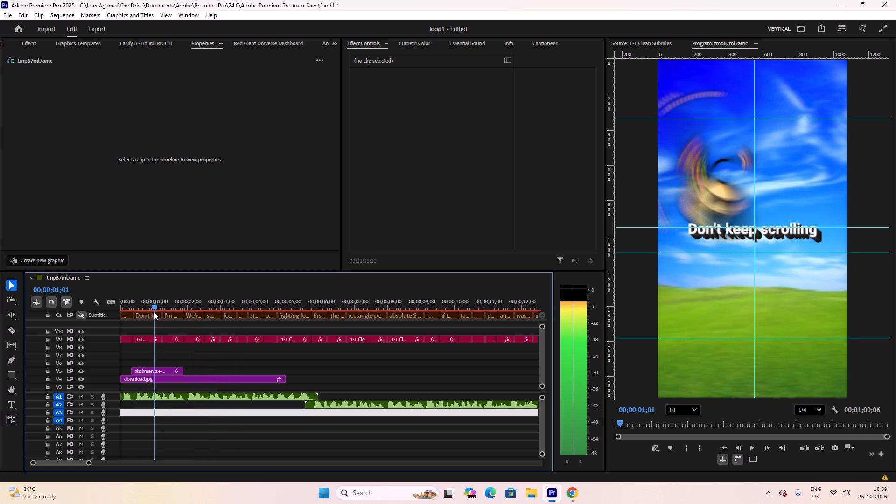
left_click(152, 339)
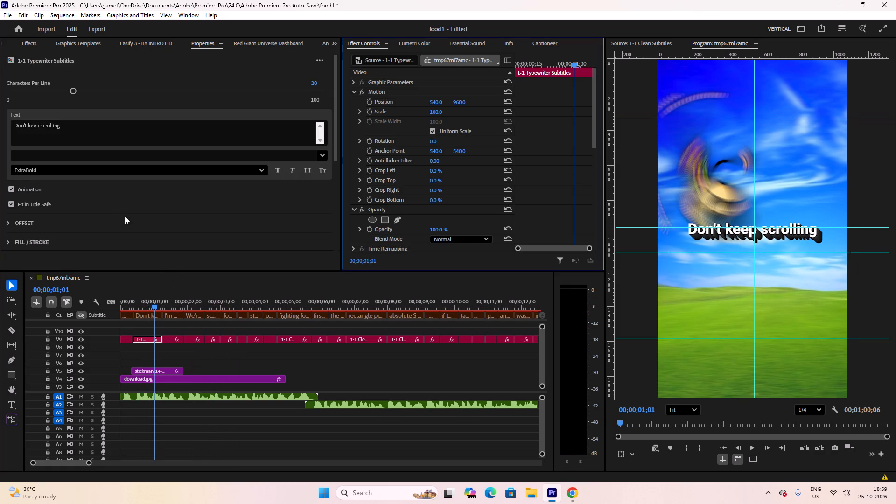
scroll(67, 183, "down", 5)
scroll(290, 164, "down", 5)
scroll(376, 155, "down", 3)
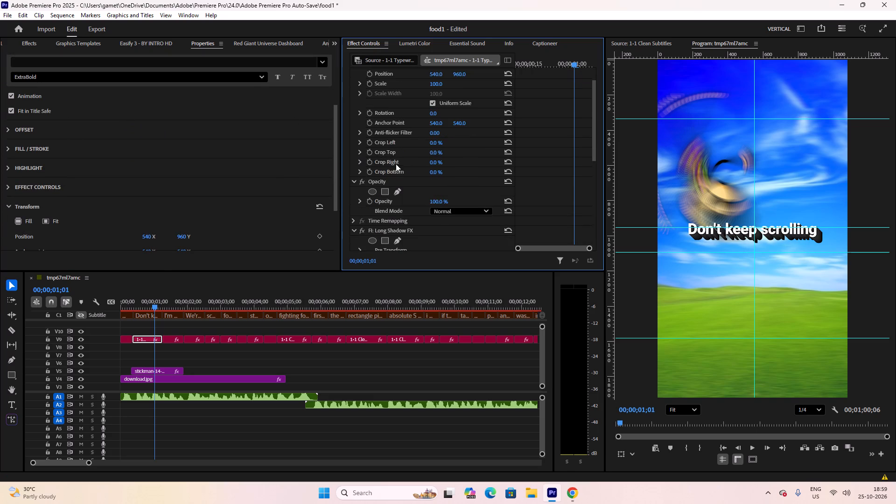
scroll(401, 165, "down", 20)
scroll(401, 165, "down", 3)
scroll(406, 203, "up", 6)
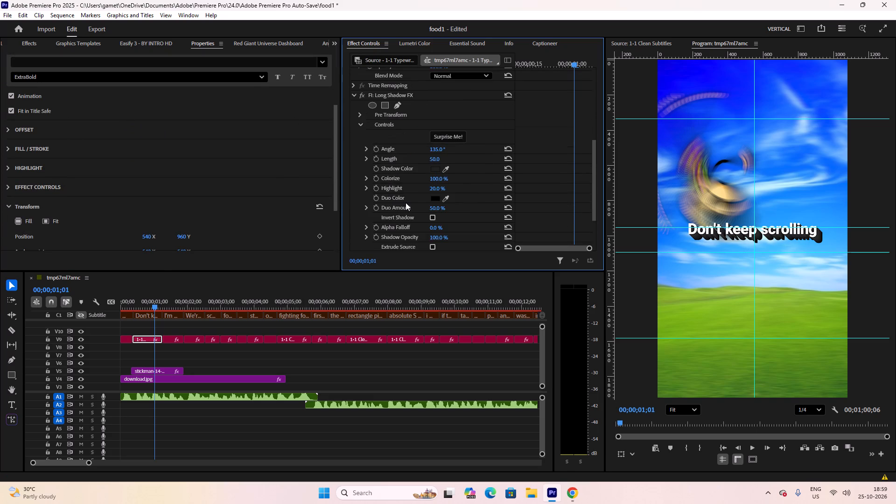
scroll(406, 203, "up", 4)
scroll(406, 202, "down", 6)
scroll(404, 200, "up", 20)
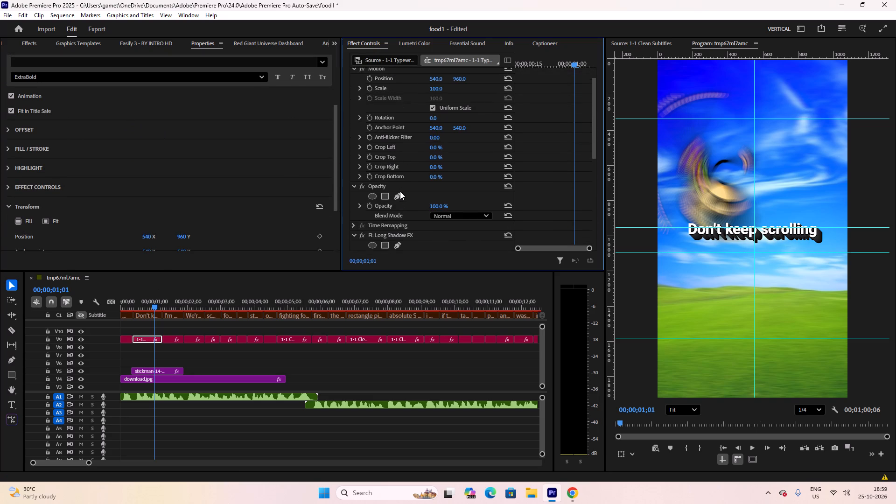
scroll(400, 191, "up", 1)
left_click(434, 140)
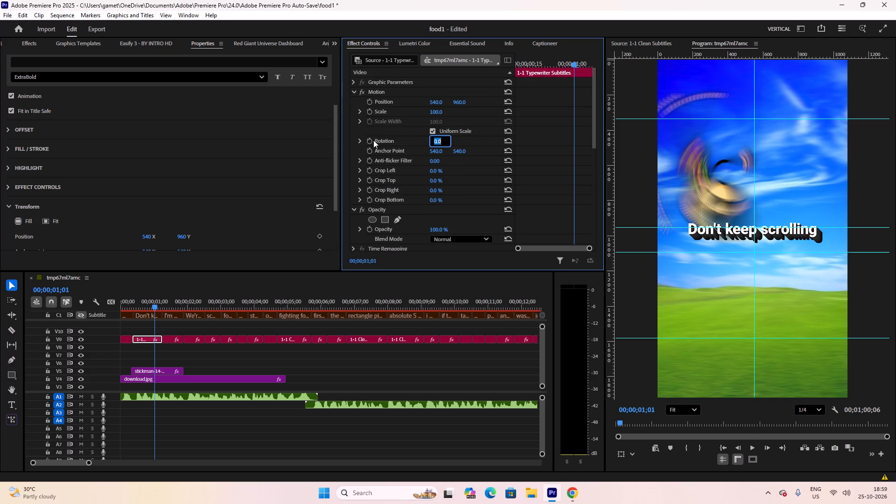
left_click(373, 140)
left_click(369, 141)
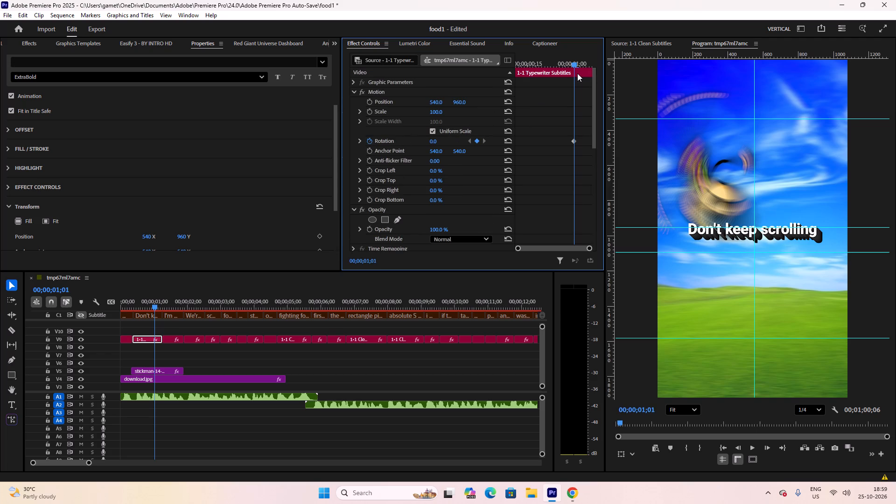
Add an ending rotation keyframe of 1x0.0° at 00;00;01;07 on the "Don't keep scrolling" subtitle for one full turn.
left_click_drag(576, 59, 599, 61)
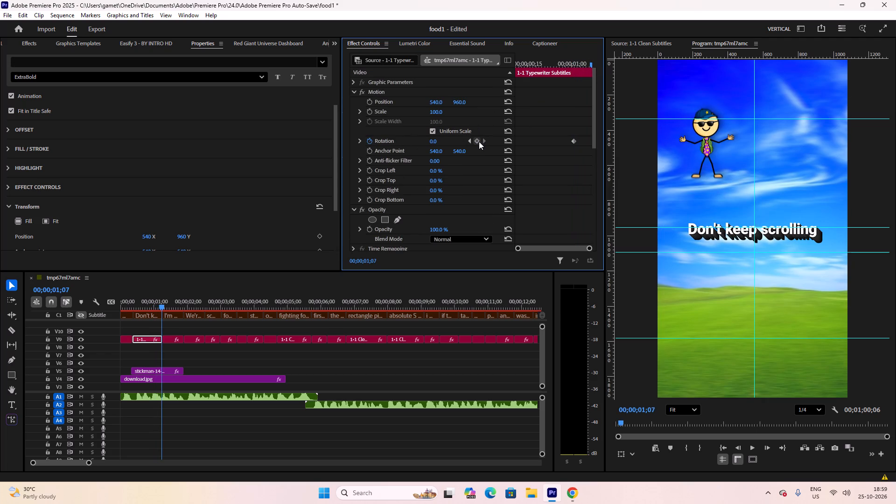
left_click(479, 141)
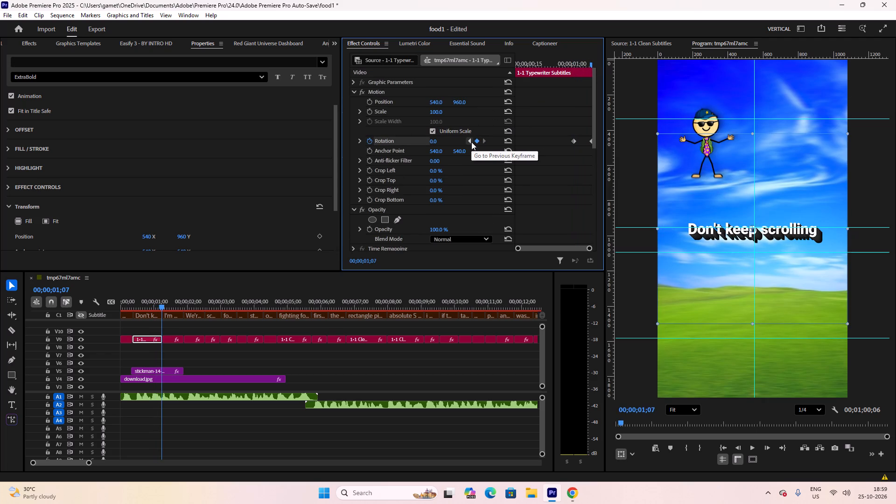
left_click(471, 142)
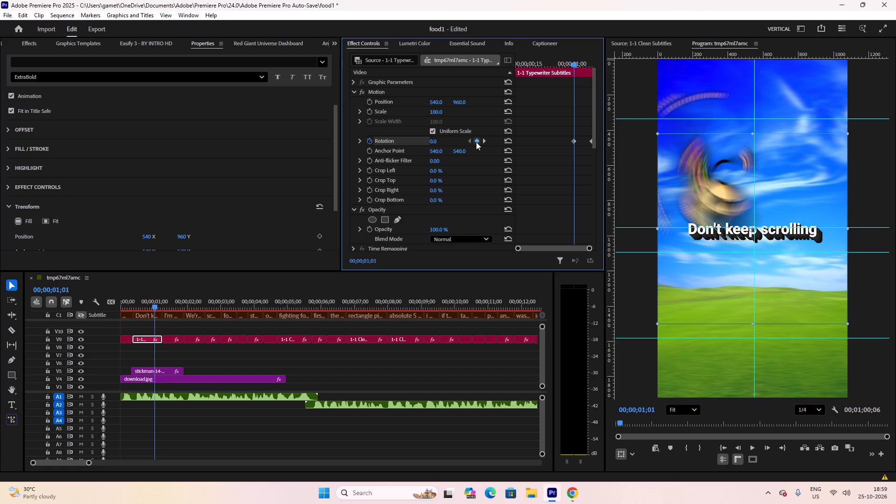
left_click(483, 139)
left_click_drag(434, 141, 401, 144)
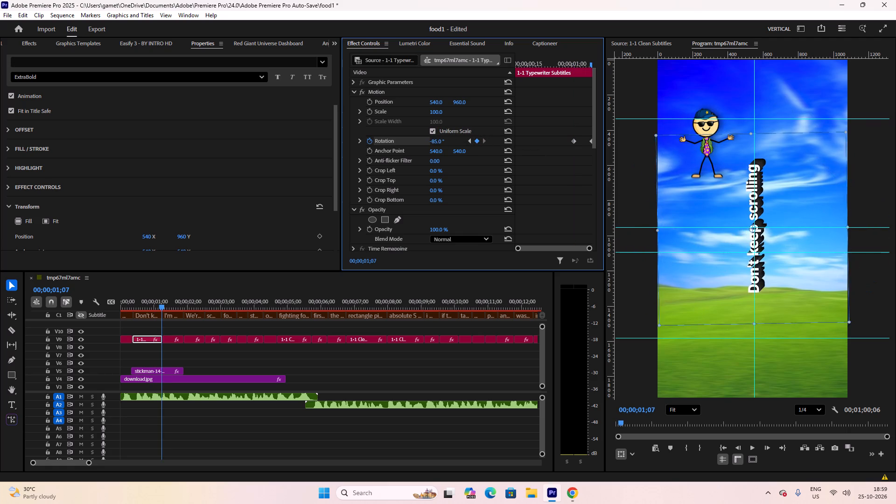
left_click_drag(401, 144, 581, 172)
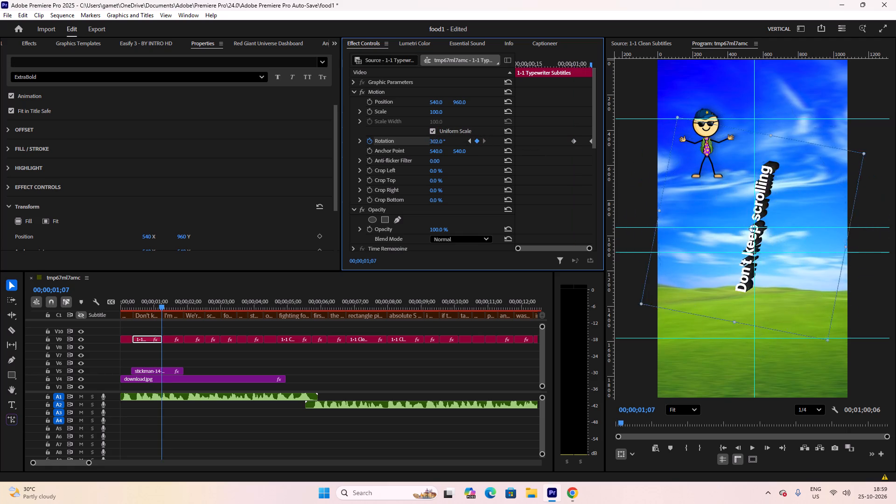
left_click_drag(581, 172, 607, 178)
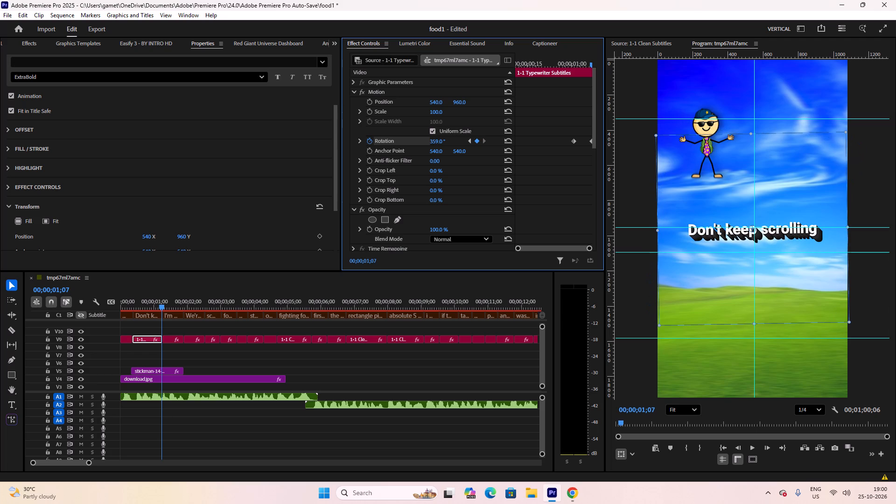
left_click_drag(607, 178, 608, 178)
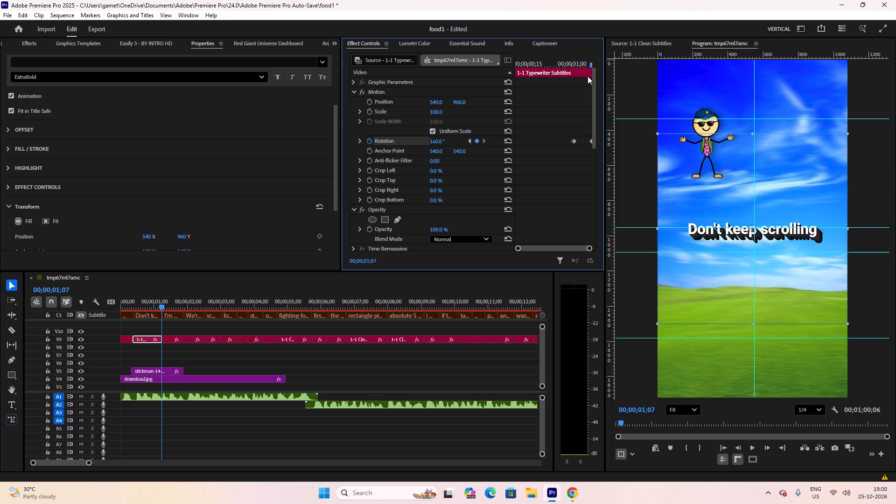
Replay the end of "Don't keep scrolling" to review how the subtitle spins into "I'm desperate".
left_click_drag(572, 65, 560, 65)
key("space")
left_click_drag(562, 63, 556, 62)
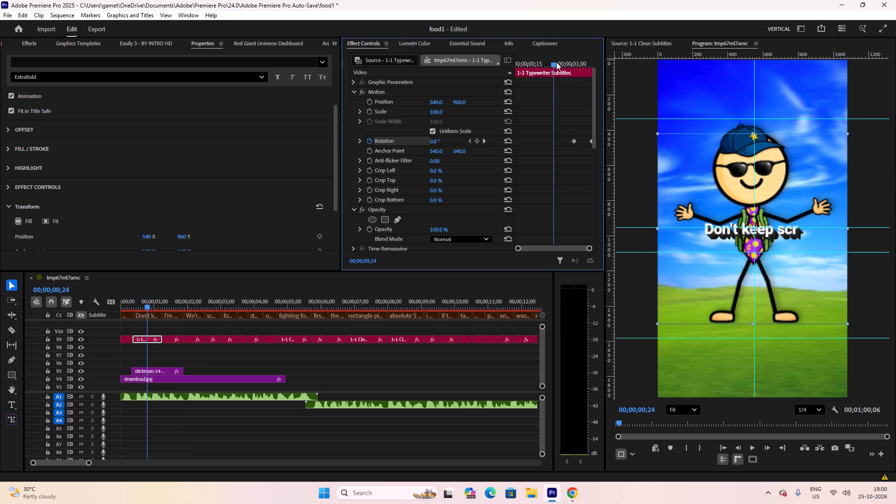
left_click_drag(556, 62, 553, 62)
left_click_drag(553, 62, 537, 63)
key("space")
key("space")
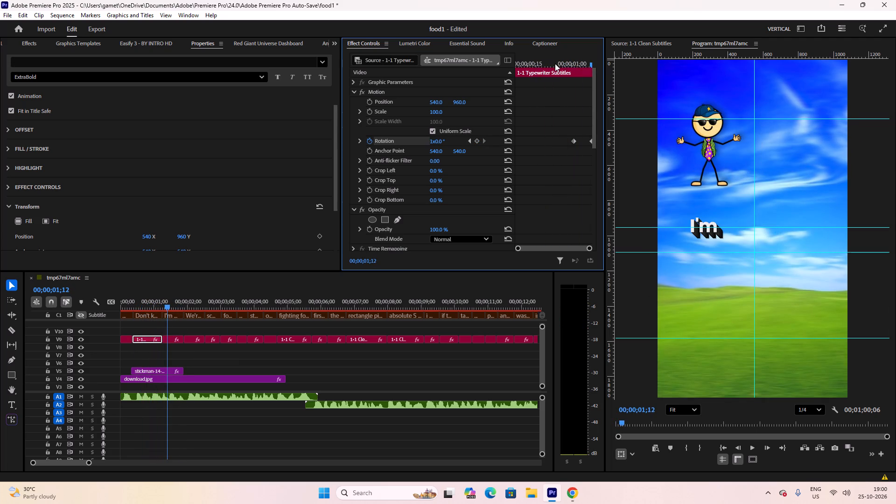
left_click_drag(559, 64, 543, 63)
key("space")
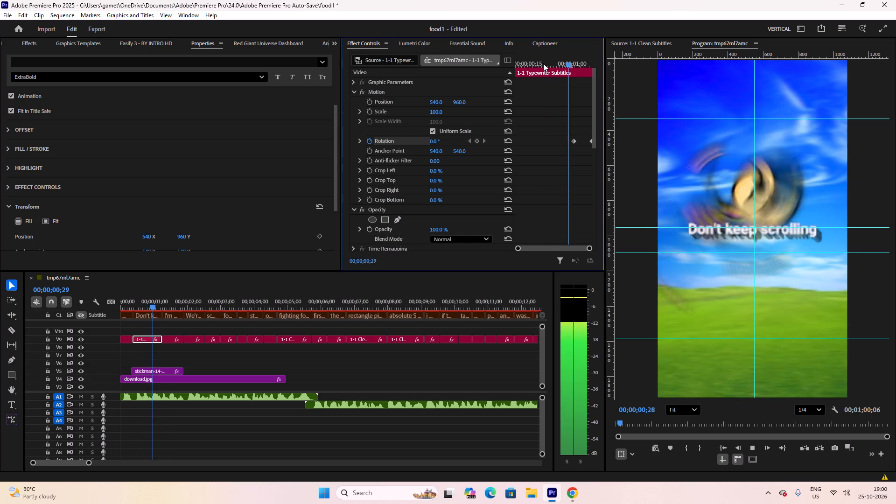
key("space")
Start scale keyframing on the "Don't keep scrolling" subtitle with a first keyframe of 100.0 at 00;00;01;01.
left_click(576, 66)
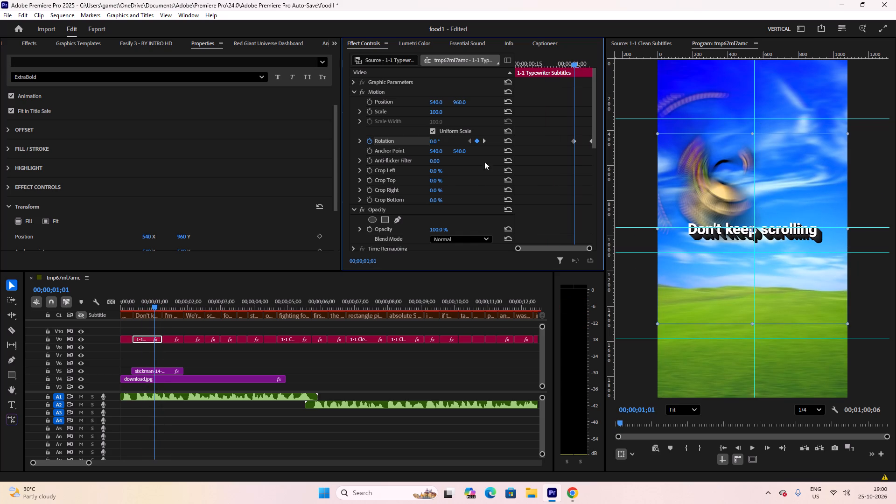
left_click(372, 110)
left_click(484, 140)
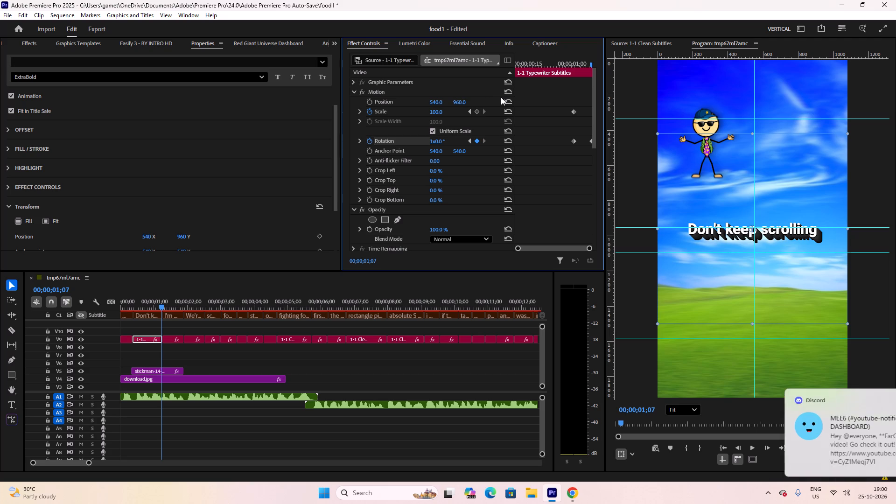
left_click(875, 403)
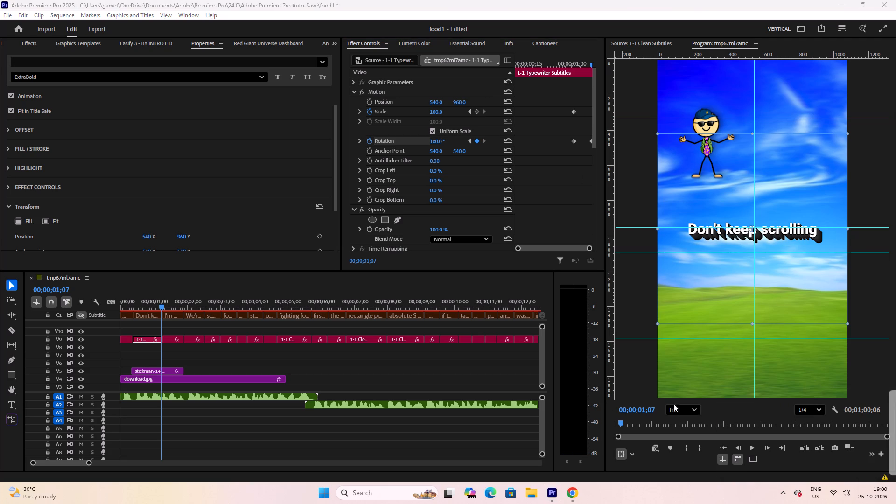
Add an ending scale keyframe of 0.0 at 00;00;01;07 on the "Don't keep scrolling" subtitle.
left_click_drag(159, 306, 146, 305)
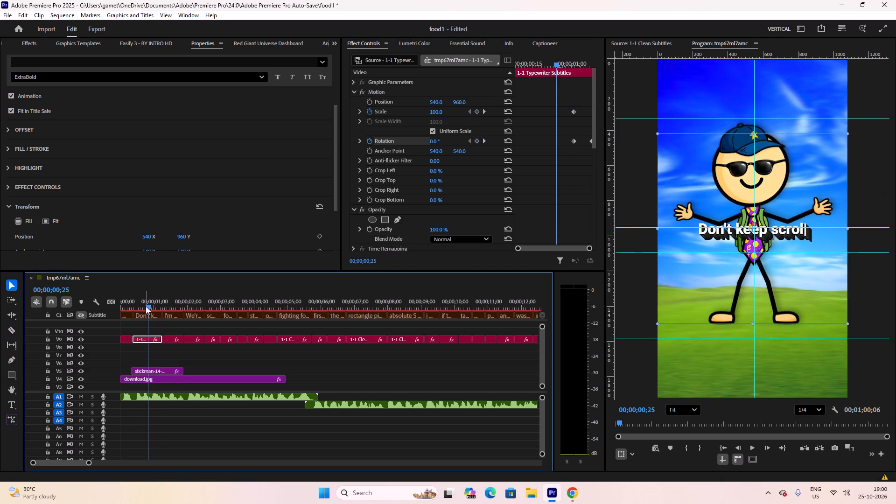
key("space")
key("space")
left_click_drag(164, 305, 117, 307)
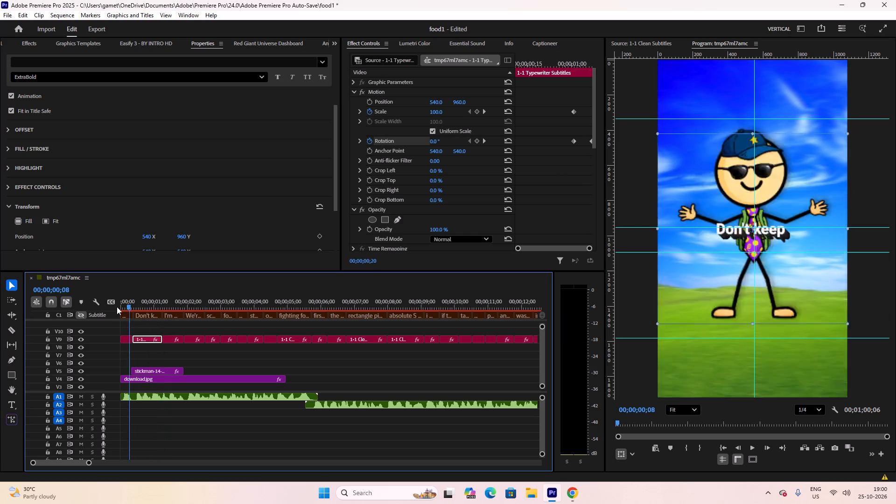
left_click_drag(117, 307, 112, 307)
left_click_drag(119, 307, 148, 308)
left_click_drag(147, 297, 155, 299)
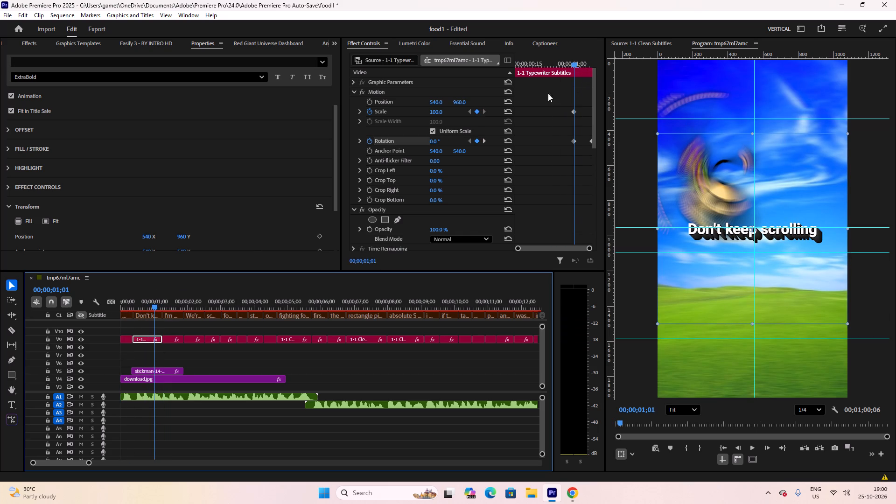
left_click(483, 143)
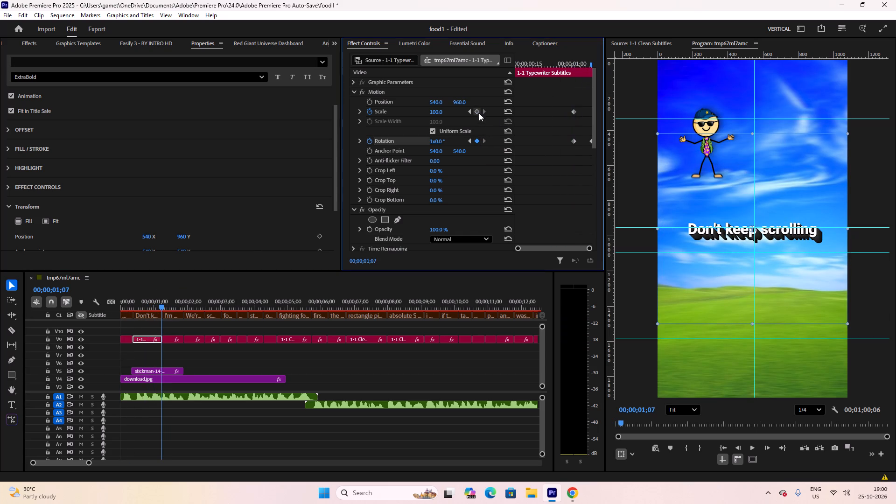
left_click_drag(439, 113, 442, 113)
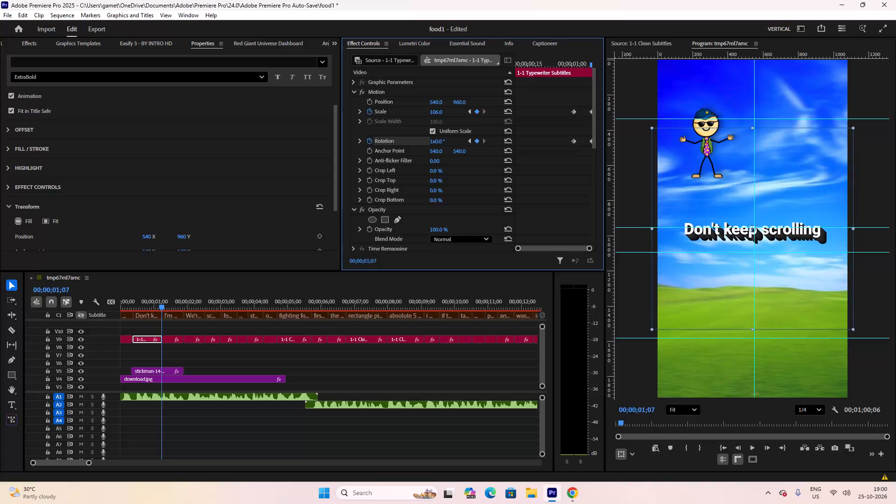
left_click_drag(442, 113, 389, 118)
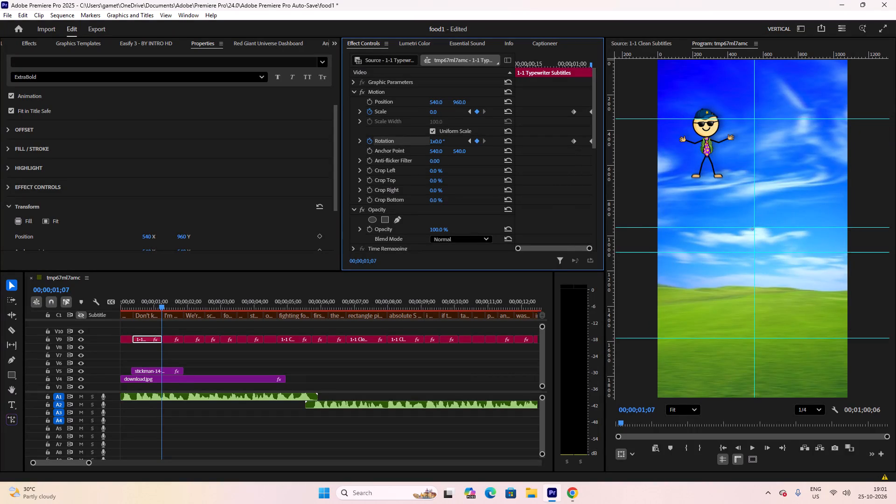
left_click_drag(389, 118, 388, 118)
Replay "Don't keep scrolling" in short bursts to review the subtitle's combined spin and shrink.
left_click_drag(558, 62, 512, 66)
key("space")
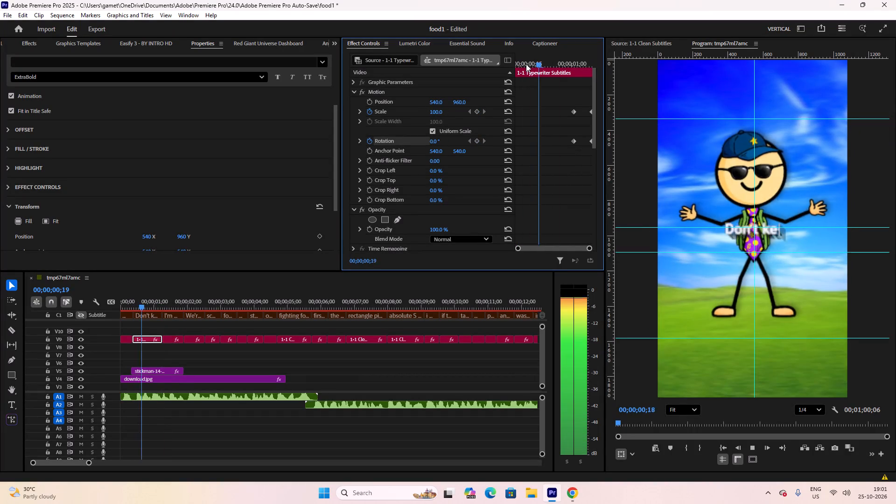
key("space")
left_click_drag(566, 60, 556, 60)
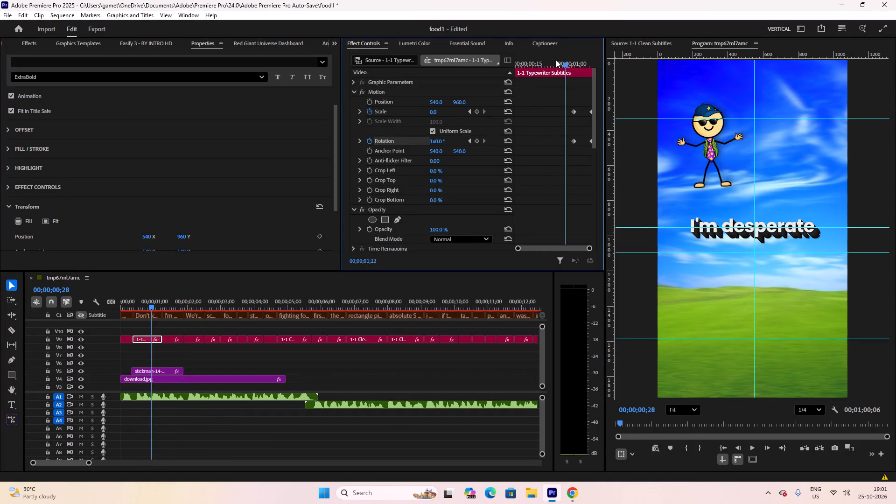
left_click_drag(556, 60, 510, 58)
key("space")
key("space")
key("space")
key("space")
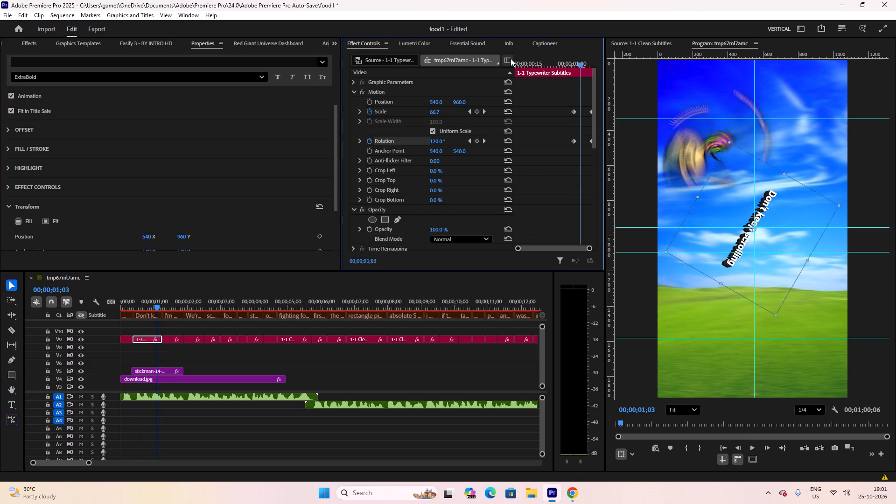
key("space")
key("space")
Move the subtitle's ending scale keyframe to 00;00;01;05.
left_click_drag(581, 67, 588, 67)
left_click(591, 110)
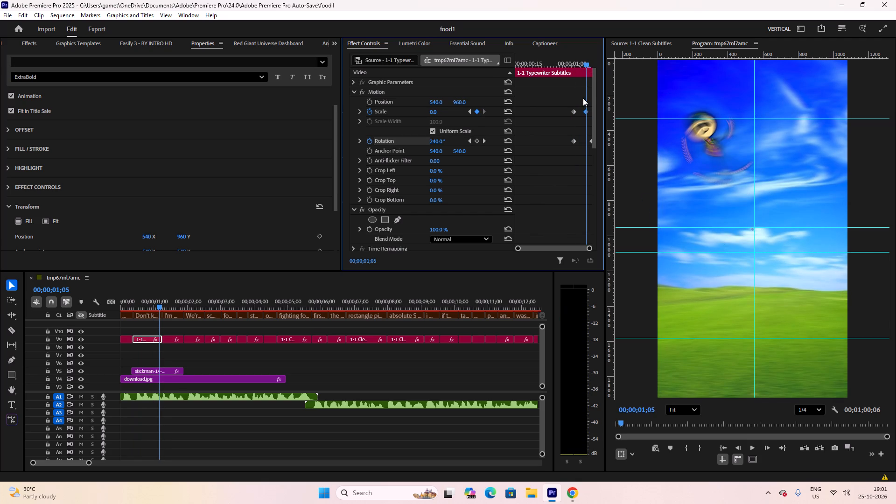
Replay the "Don't keep scrolling" exit into "I'm desperate" to check the retimed shrink.
left_click_drag(580, 57, 562, 58)
key("space")
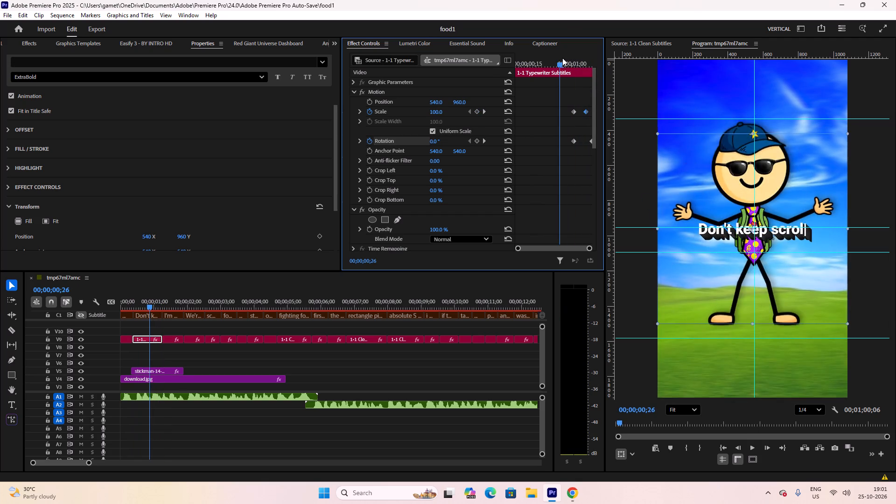
key("space")
left_click_drag(562, 58, 535, 57)
key("space")
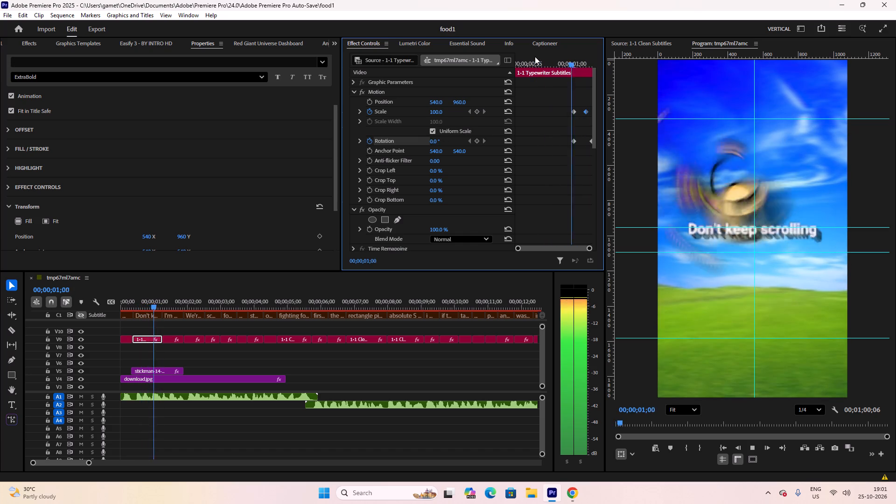
key("space")
key("space")
key("space")
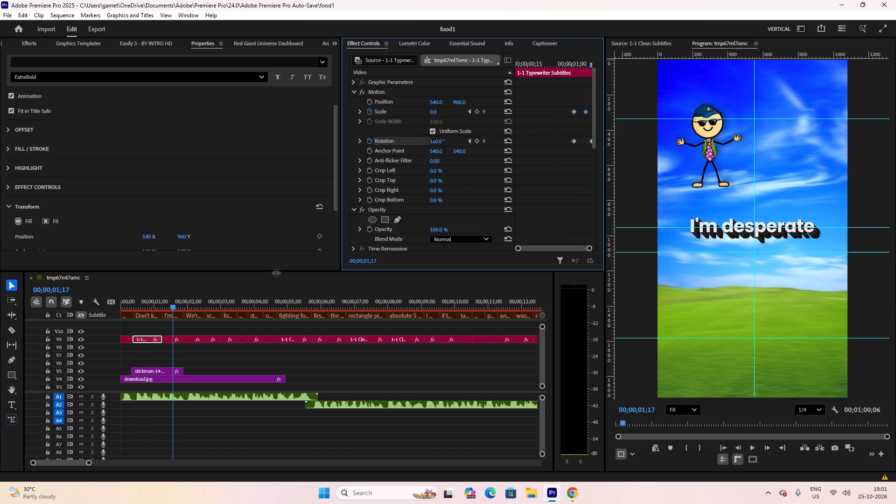
Deselect the subtitle and replay the opening from 00;00;00;00 in short bursts to review the exit alongside the spinning stickman.
left_click(225, 362)
left_click_drag(175, 304, 105, 309)
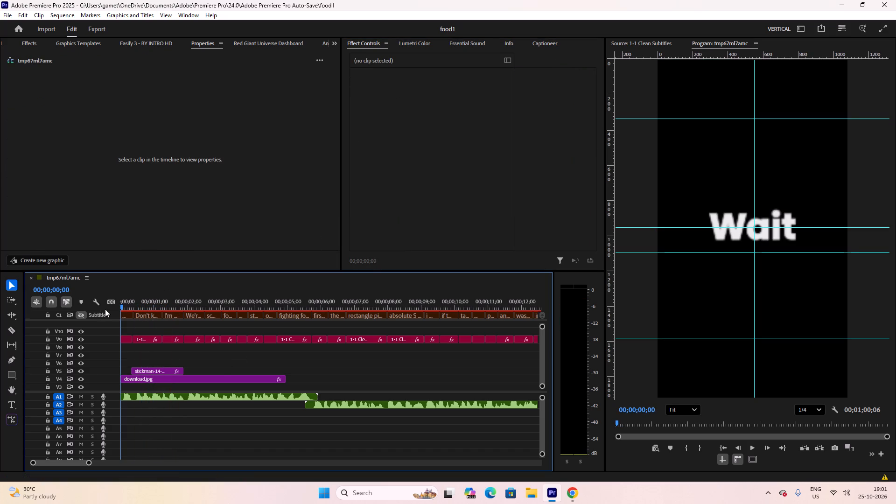
left_click_drag(105, 309, 99, 310)
key("space")
key("space")
key("space")
key("space")
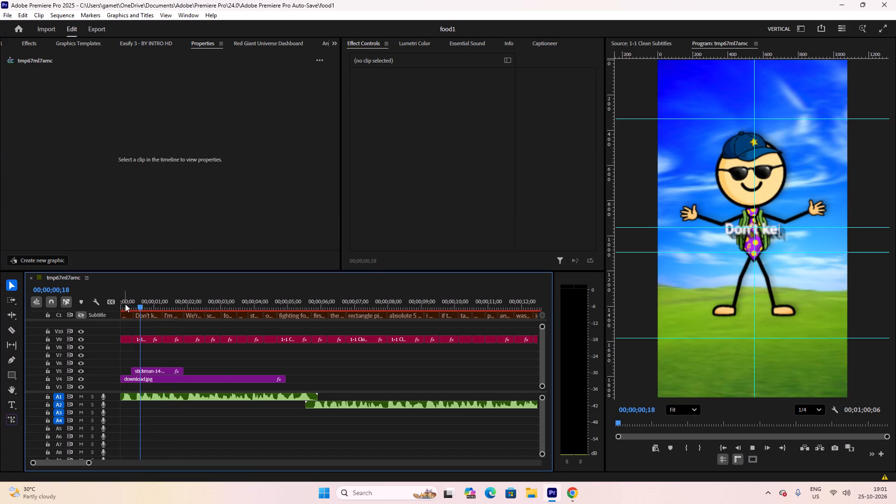
key("space")
key("space")
key("space")
key("space")
key("space")
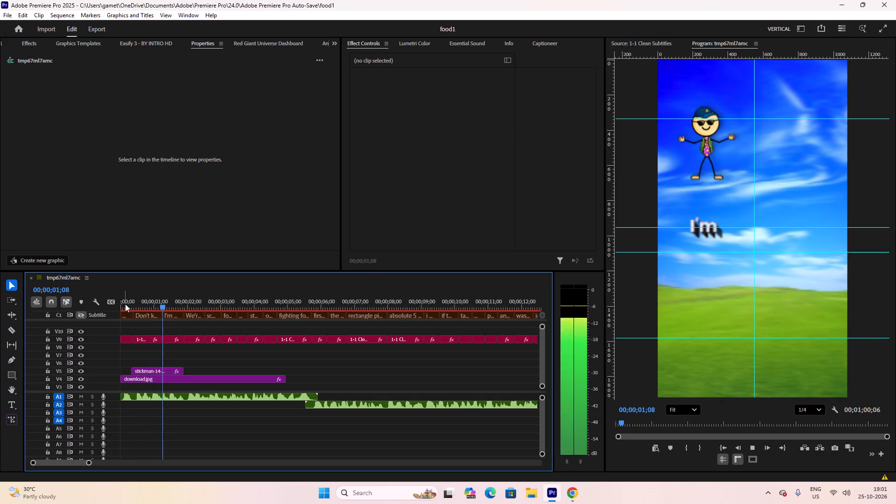
key("space")
Keyframe the "Don't keep scrolling" subtitle's opacity from 100% at 00;00;01;01 down to 0% at 00;00;01;07.
left_click_drag(164, 306, 154, 307)
left_click(143, 338)
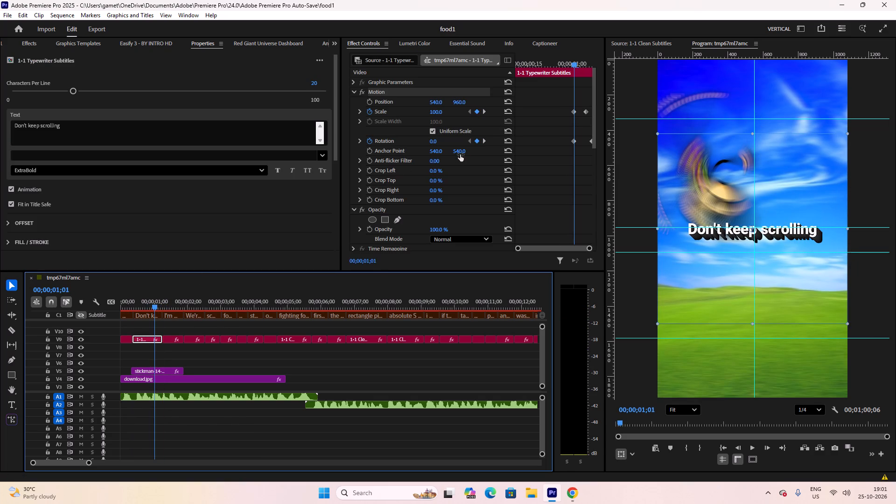
scroll(417, 210, "down", 2)
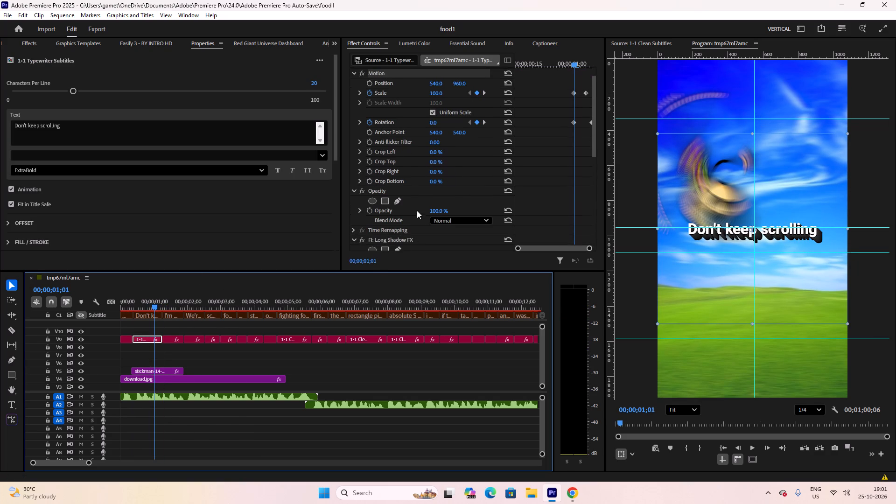
left_click(371, 213)
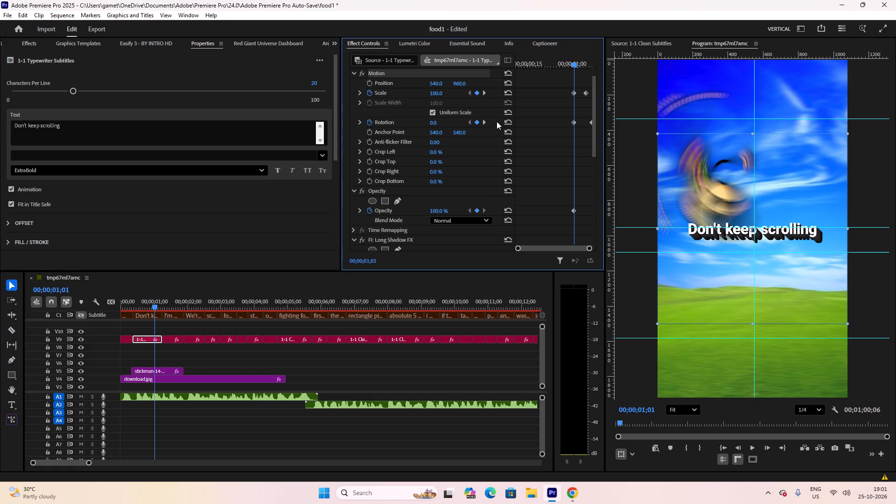
left_click(488, 120)
left_click(487, 120)
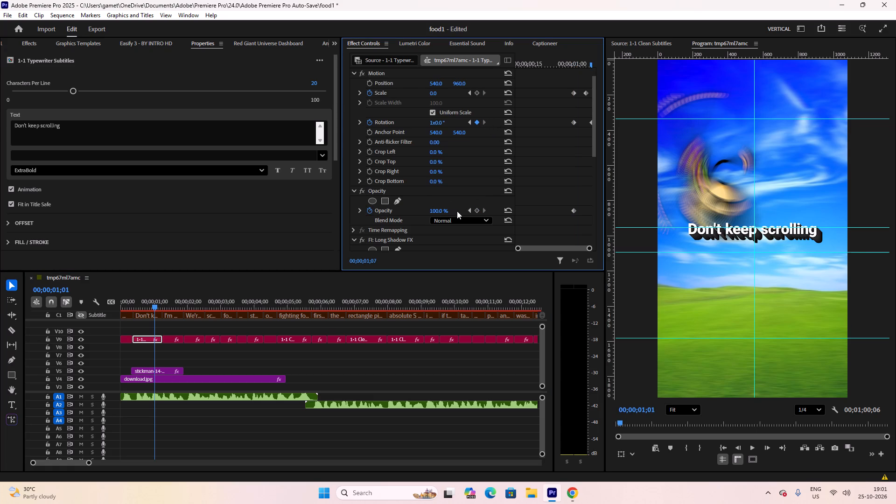
left_click_drag(442, 212, 342, 222)
Preview the subtitle's fade and move its ending opacity keyframe to about 00;00;01;04, just before the ending scale keyframe.
left_click_drag(574, 64, 555, 63)
key("space")
key("space")
key("space")
key("space")
left_click_drag(569, 64, 588, 73)
left_click_drag(588, 209, 584, 209)
left_click_drag(591, 212, 590, 212)
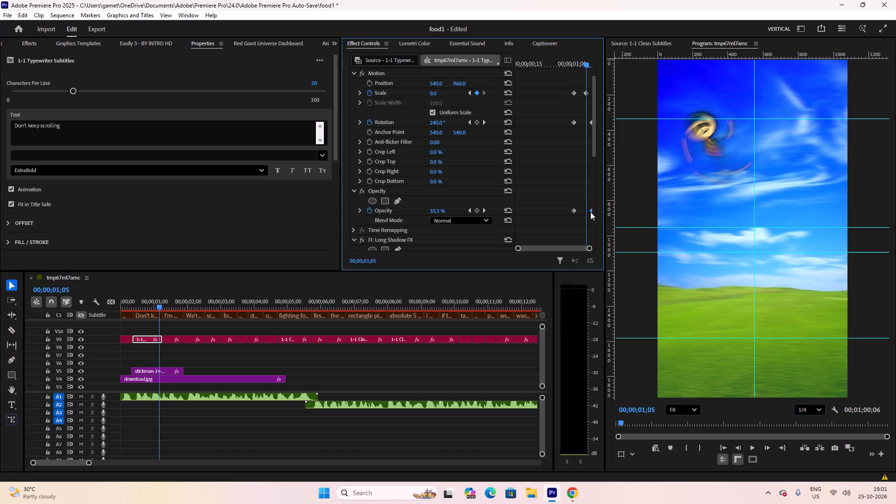
left_click_drag(590, 212, 583, 212)
Replay the opening in short bursts with the subtitle deselected to review its combined spin, shrink and fade-out.
left_click_drag(566, 60, 551, 60)
key("space")
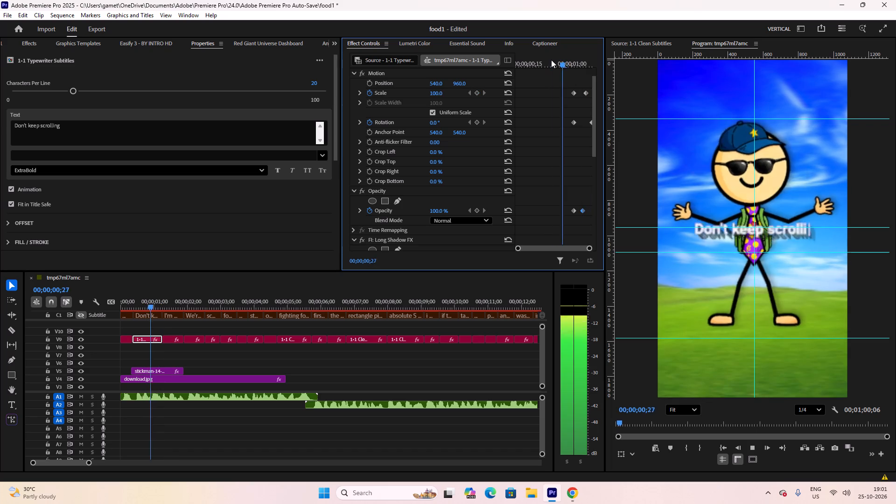
key("space")
left_click(204, 367)
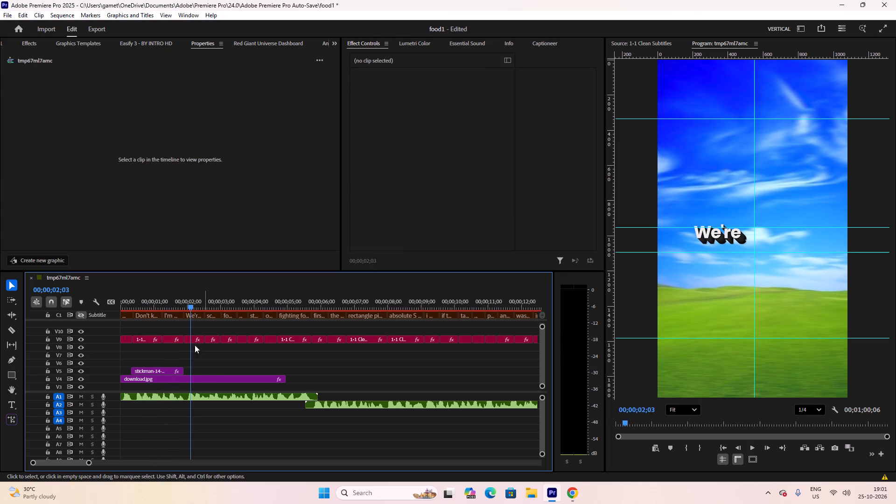
left_click_drag(182, 302, 78, 306)
key("space")
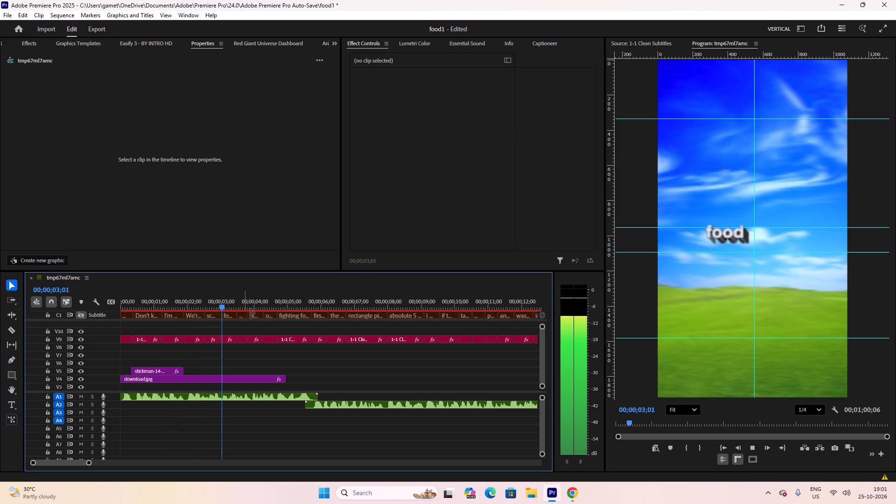
key("space")
left_click_drag(161, 307, 142, 308)
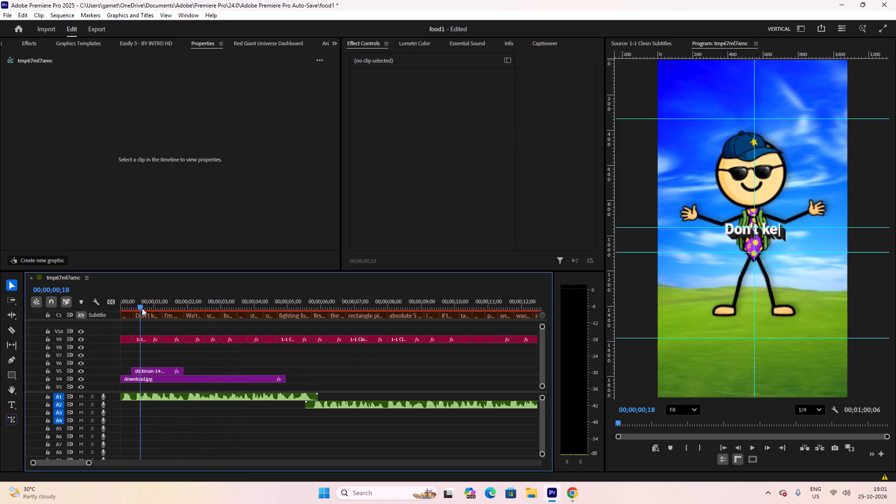
key("space")
key("space")
key("space")
key("space")
key("space")
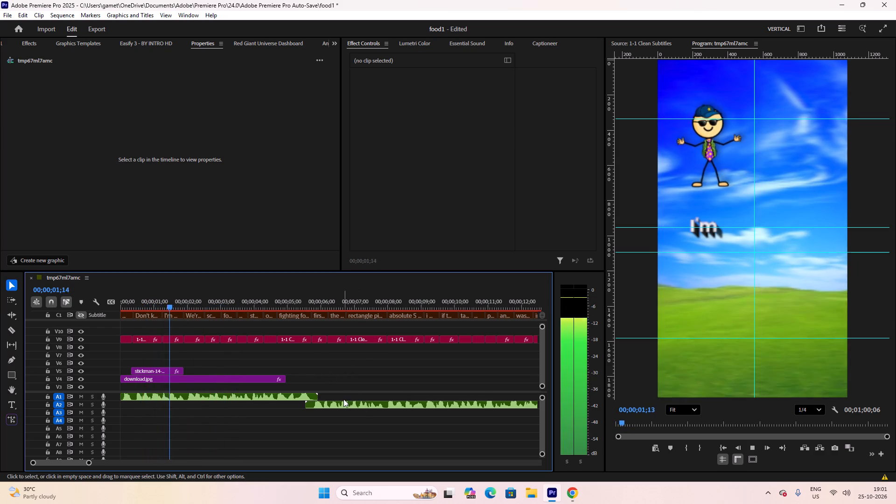
key("space")
key("space")
key("space")
left_click(575, 498)
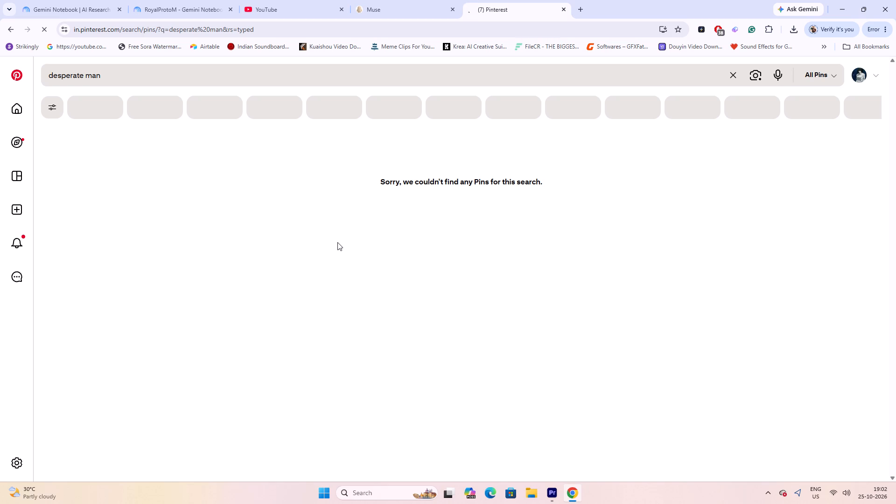
left_click(47, 32)
left_click(47, 32)
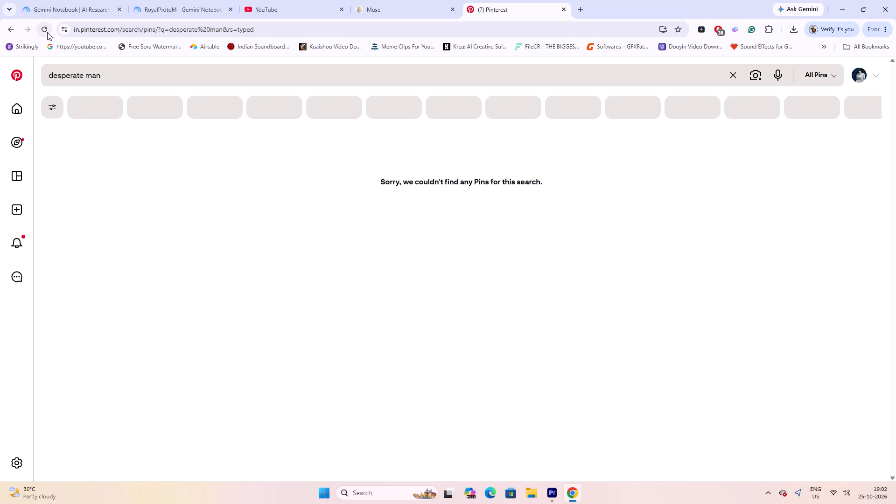
left_click(48, 32)
double_click(322, 280)
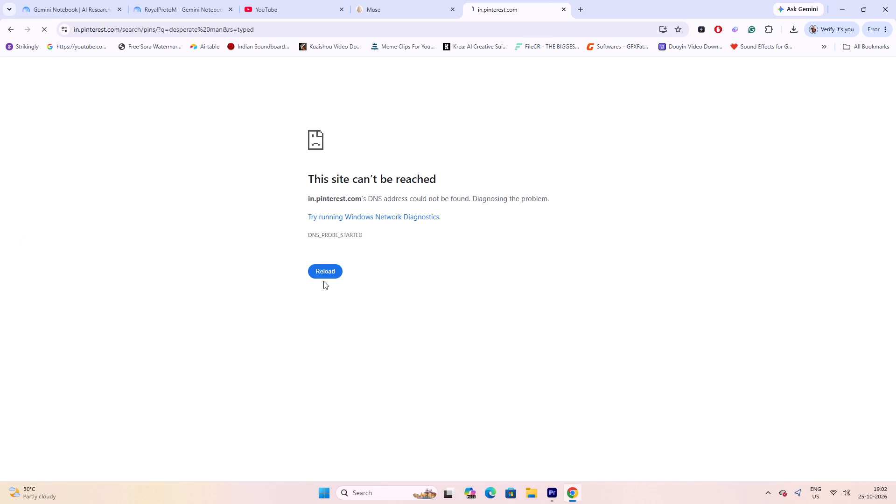
double_click(325, 266)
left_click(331, 273)
left_click(46, 26)
double_click(45, 31)
left_click(0, 23)
left_click(406, 0)
left_click(277, 0)
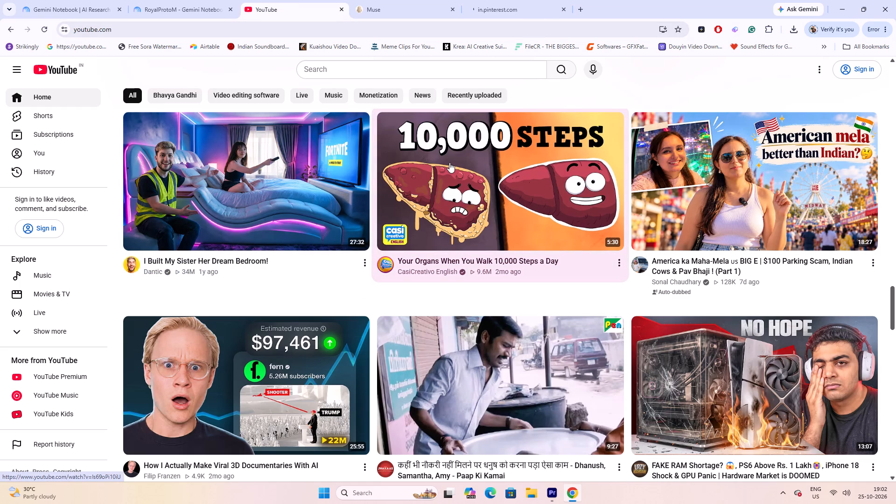
Return to the Pinterest tab and go back a page to retry loading the site.
left_click(497, 0)
left_click(17, 29)
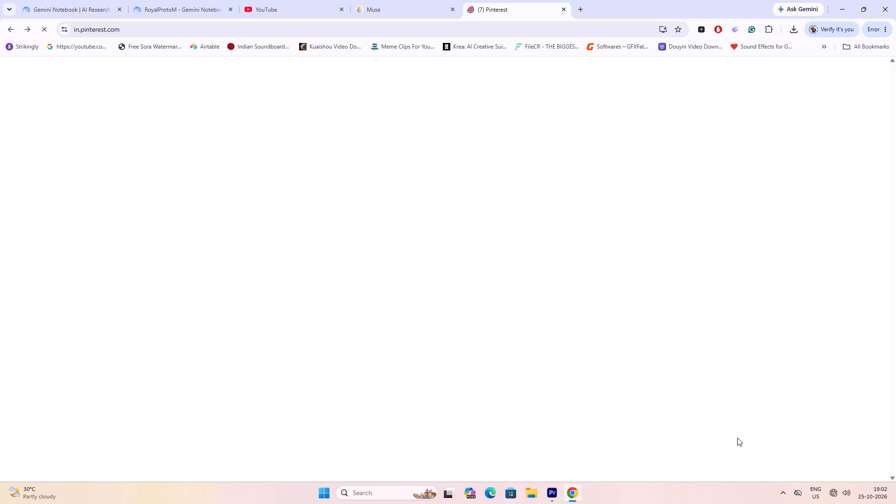
Check the computer's network and Bluetooth connection status in the Windows quick settings.
left_click(856, 490)
left_click(842, 498)
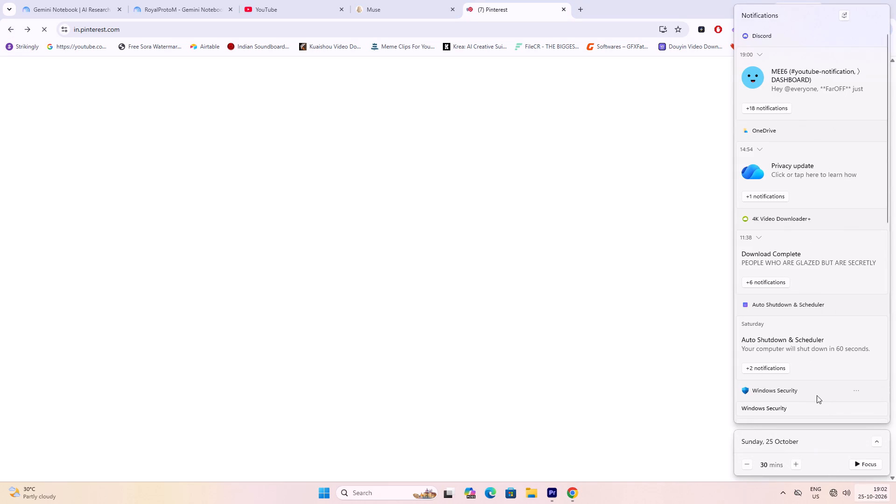
left_click(687, 294)
left_click(834, 496)
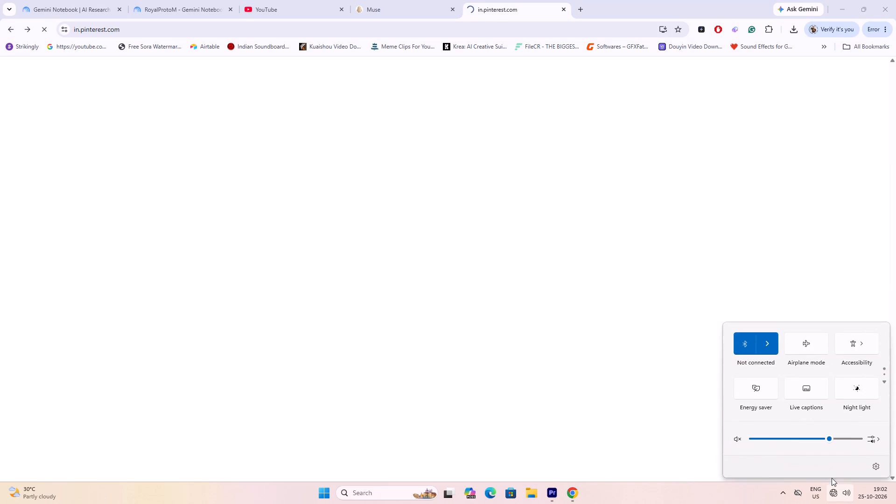
left_click(770, 335)
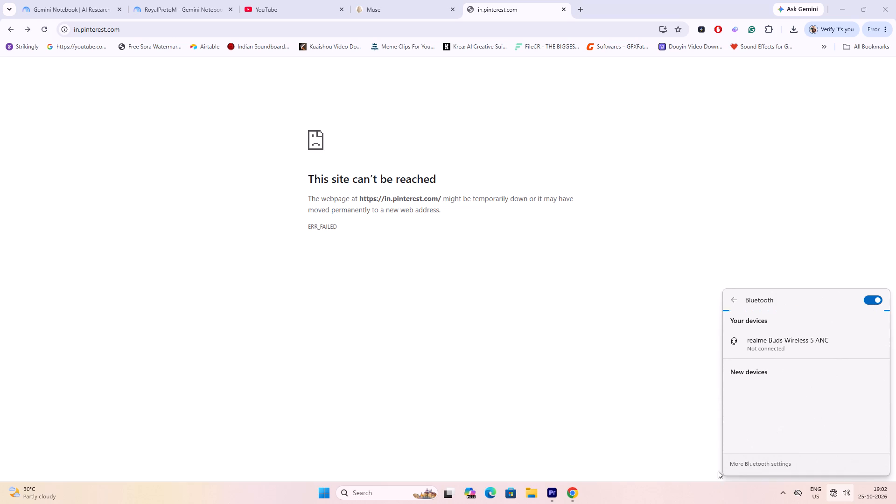
left_click(785, 347)
left_click(735, 291)
left_click(735, 295)
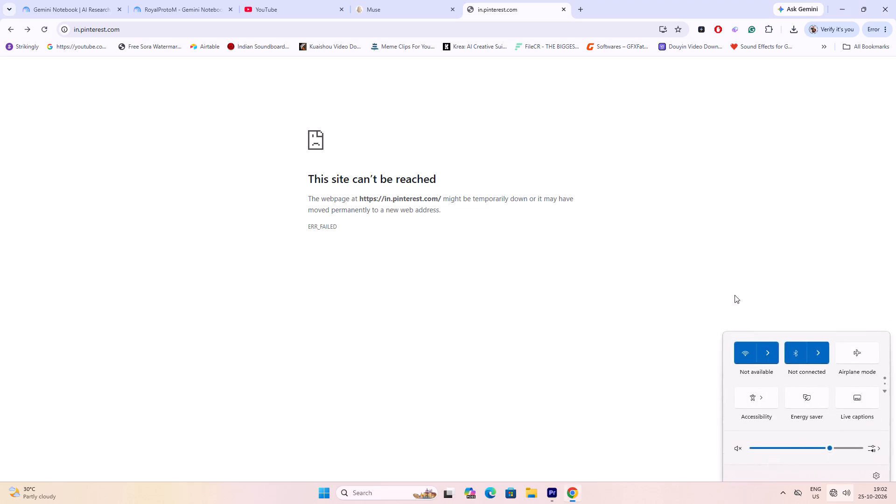
left_click(835, 493)
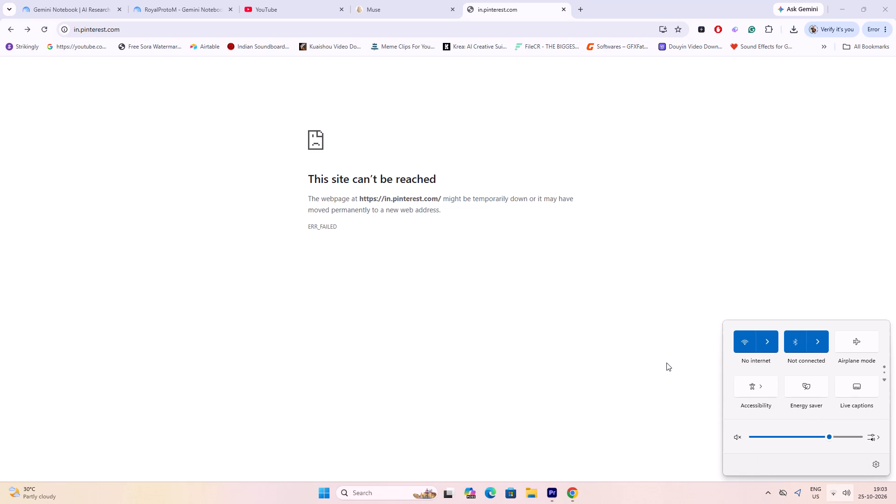
Switch to Premiere Pro and check the connection status of the Wi-Fi network.
left_click(548, 491)
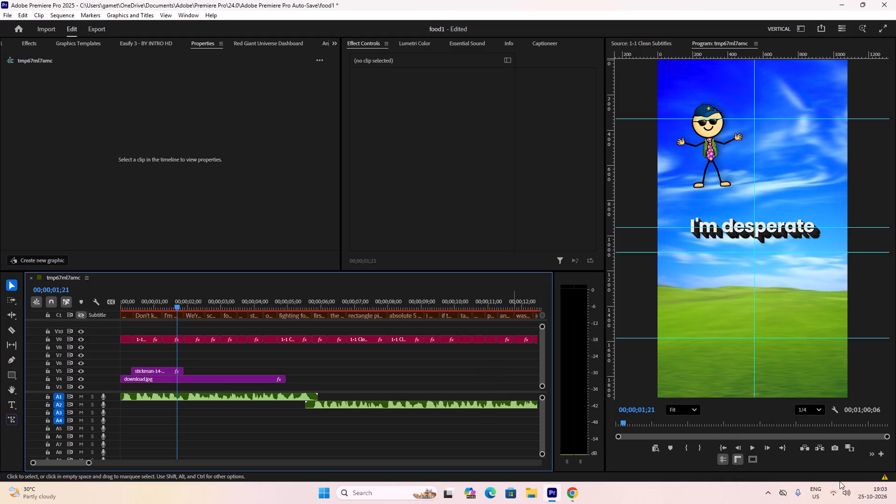
left_click(837, 491)
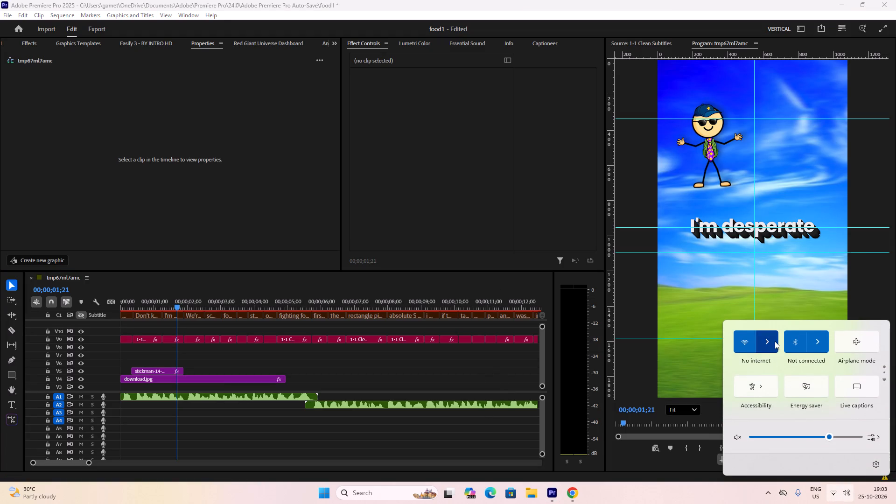
left_click(775, 341)
left_click(782, 333)
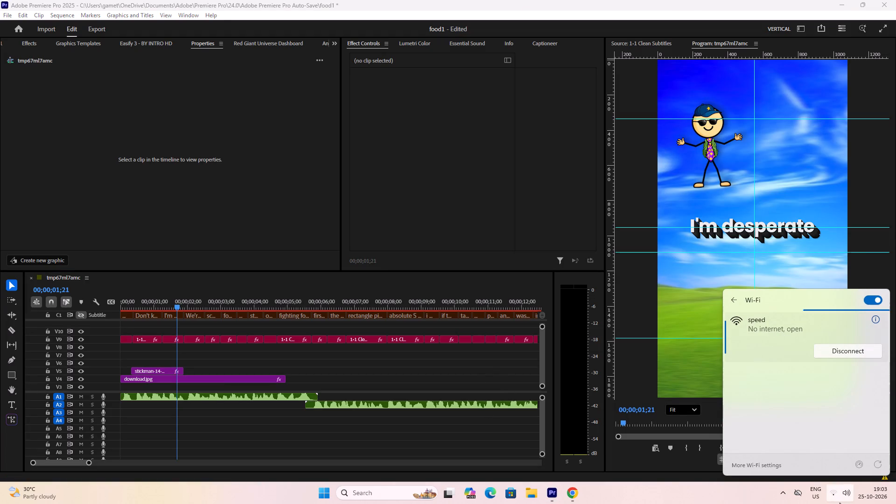
left_click(697, 503)
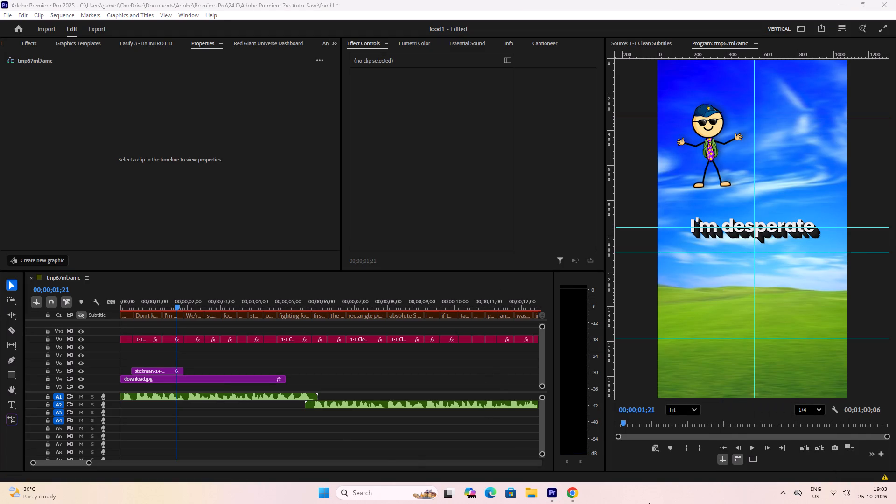
Move the playhead back to the start of the sequence at 00;00;00;00.
left_click_drag(164, 314, 155, 314)
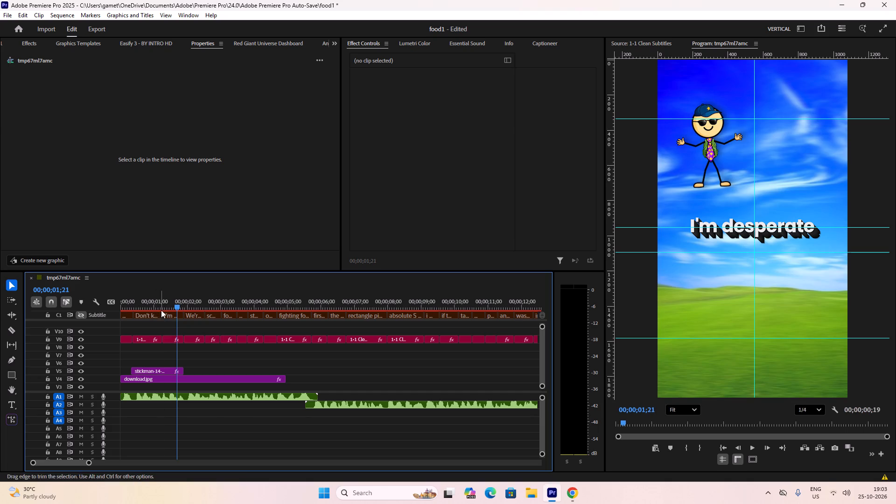
left_click_drag(161, 310, 94, 310)
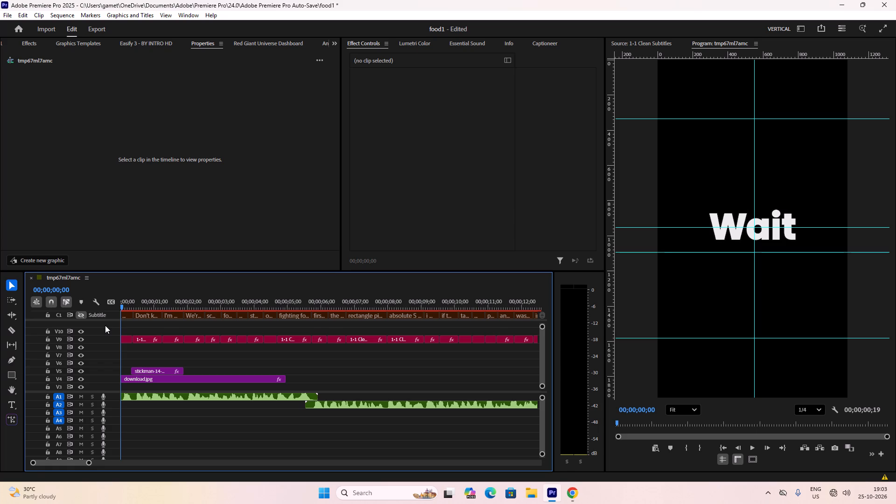
Return to Premiere Pro and replay the start of the sequence from 00;00;00;00.
left_click(144, 357)
left_click_drag(129, 304, 121, 304)
key("space")
key("space")
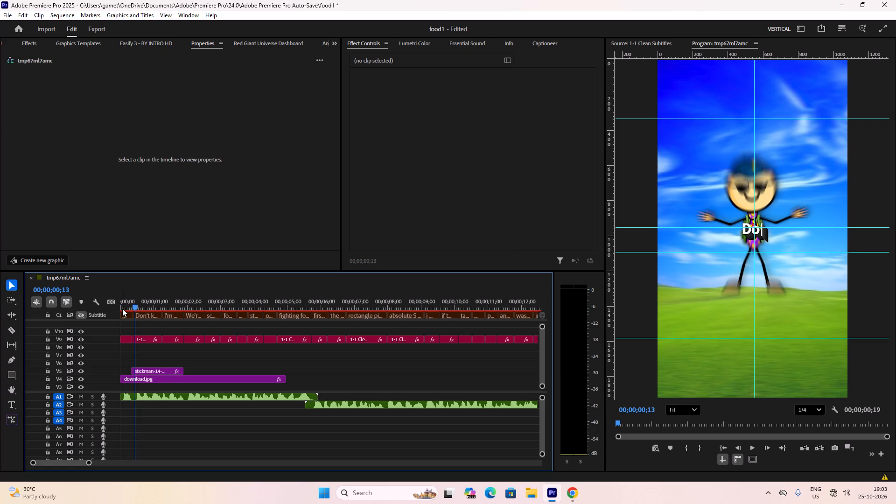
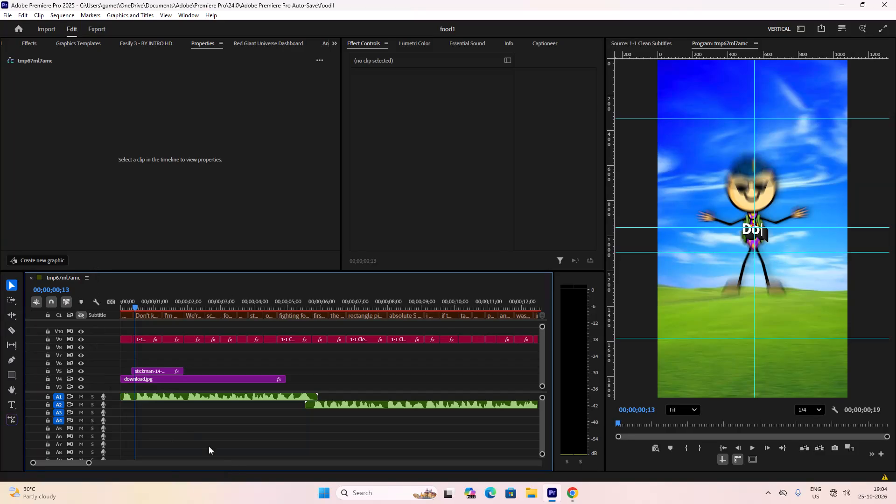
Replay the first second of the sequence to review the stickman spin over the "Don't keep scrolling" subtitle.
left_click(177, 449)
left_click_drag(138, 310, 115, 310)
left_click_drag(132, 300, 116, 299)
key("space")
key("space")
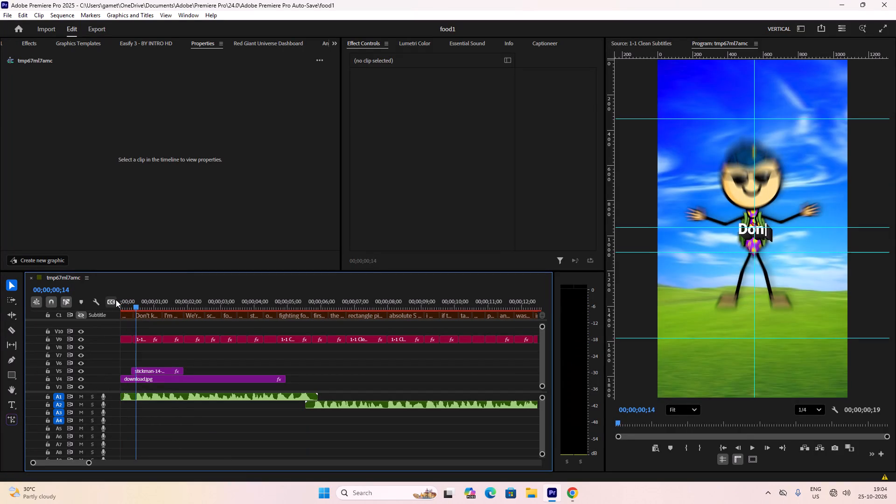
key("space")
key("space")
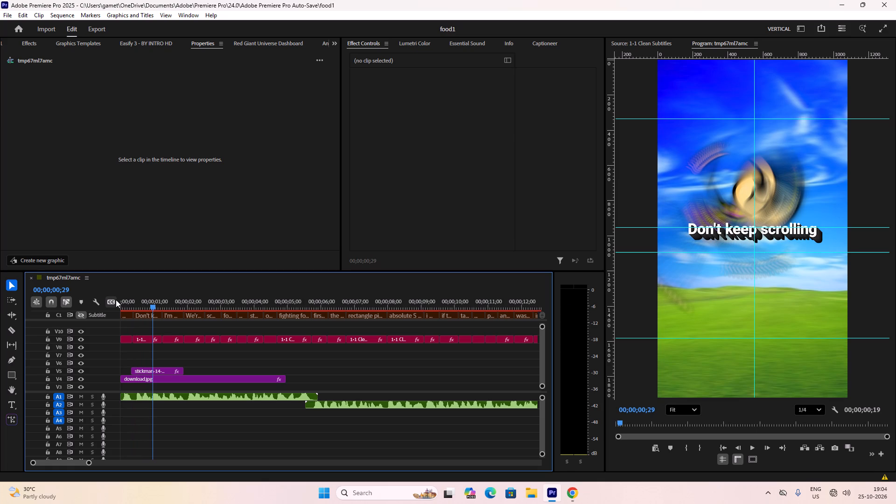
left_click_drag(138, 308, 126, 308)
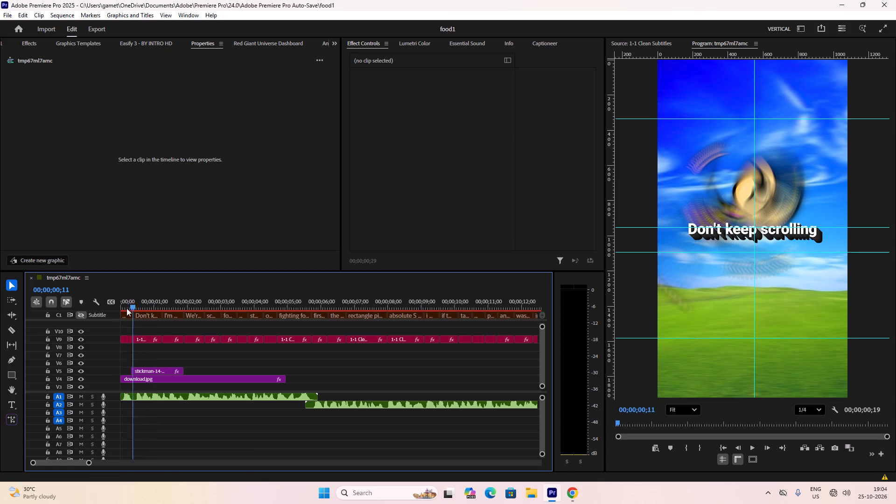
Play from the sequence start in short bursts to check the stickman and each subtitle through the first four seconds.
left_click_drag(126, 308, 103, 309)
key("space")
key("space")
key("space")
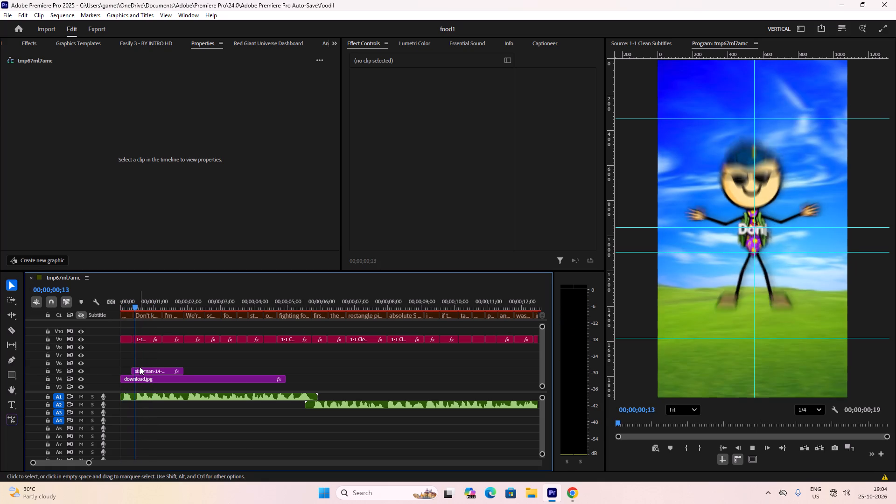
key("space")
key("space")
key("space")
key("space")
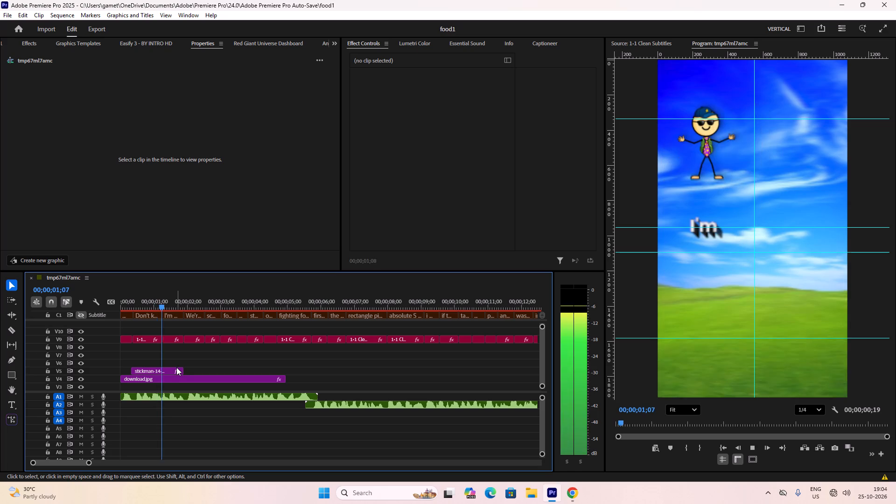
key("space")
key("space")
key("space")
key("space")
key("space")
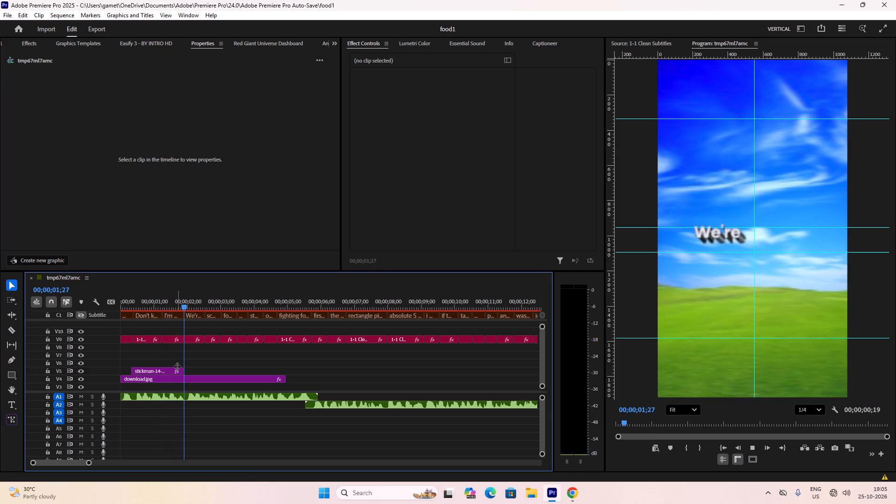
key("space")
key("space")
key("space")
key("space")
key("space")
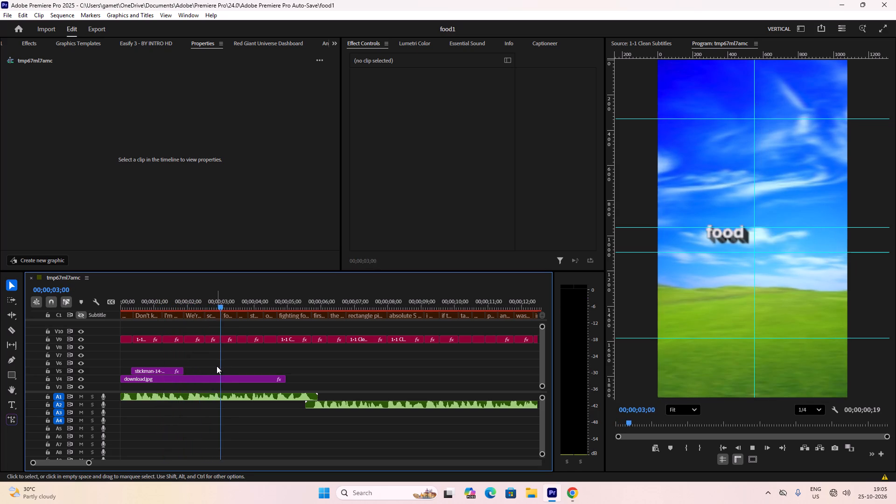
key("space")
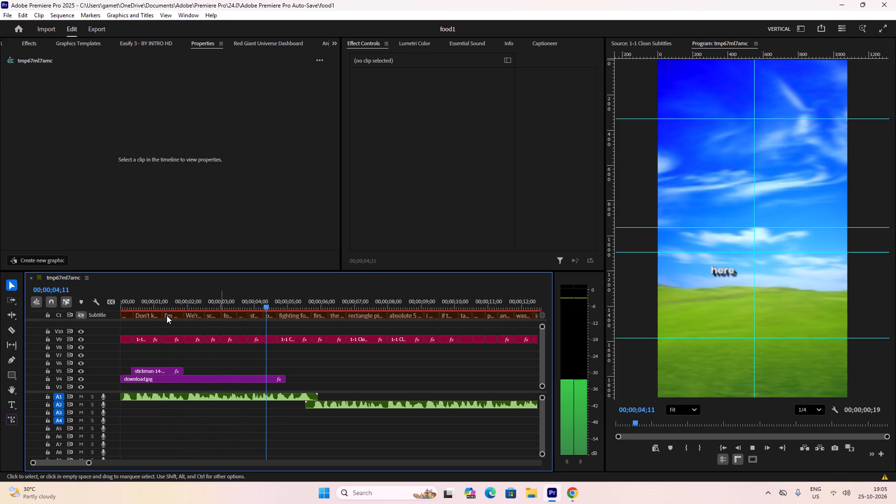
Replay the opening twice from near the start, checking subtitle placement and stopping on "food today" at 00;00;03;08.
left_click_drag(160, 303, 121, 304)
key("space")
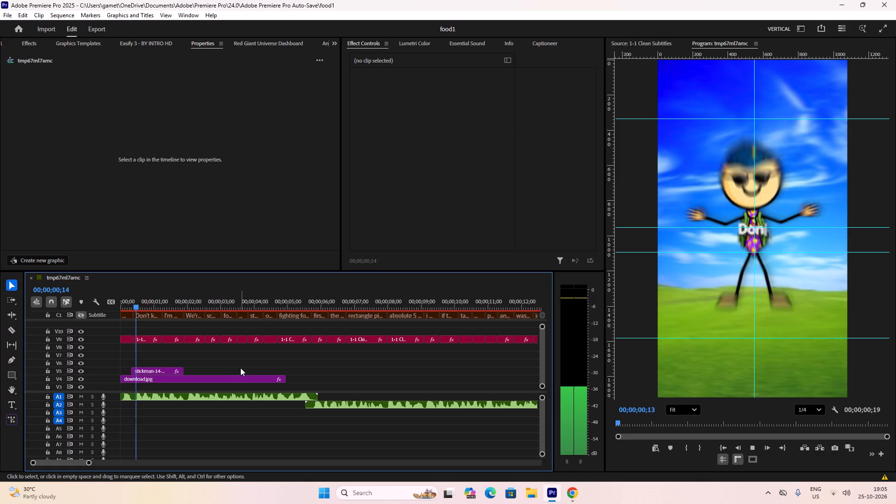
key("space")
key("space")
key("space")
key("space")
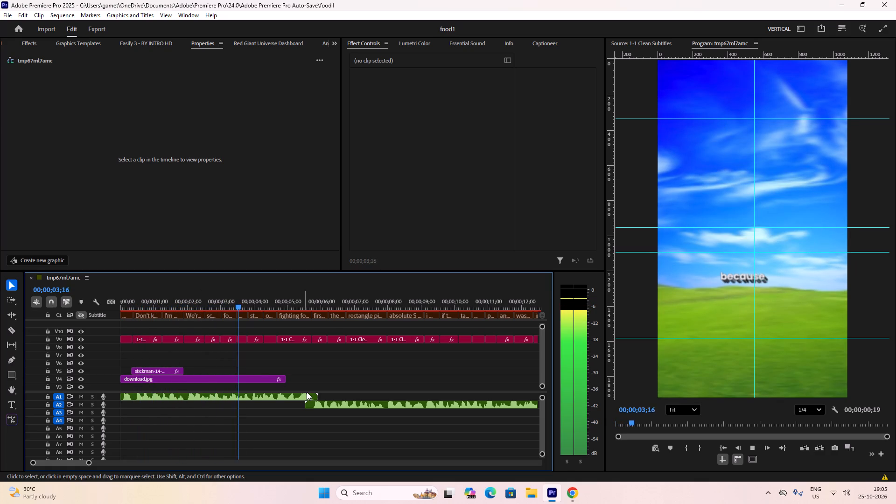
key("space")
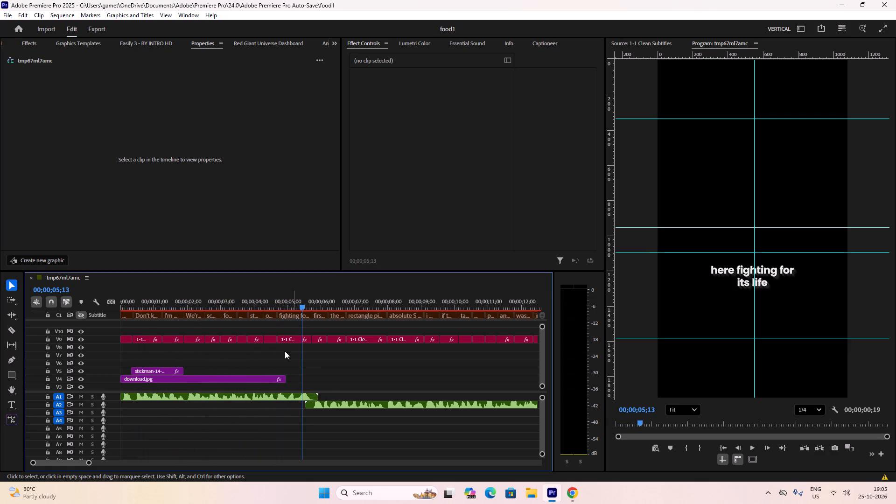
left_click_drag(223, 301, 126, 301)
key("space")
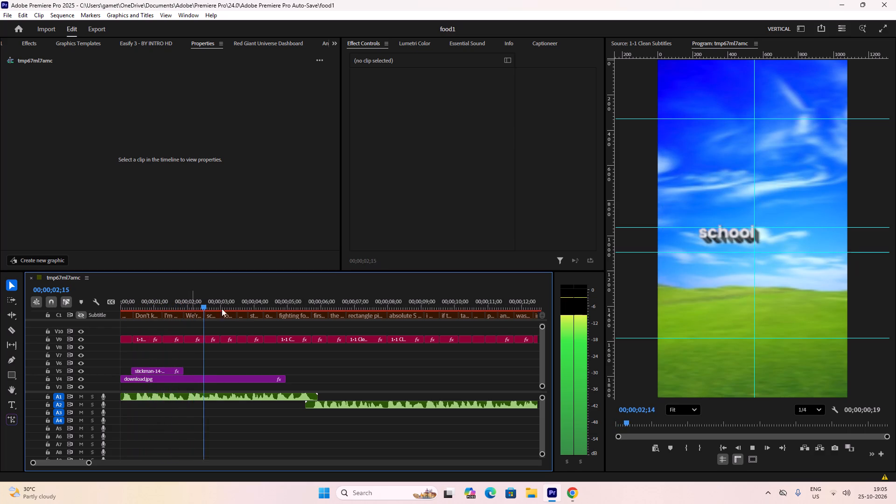
key("space")
key("space")
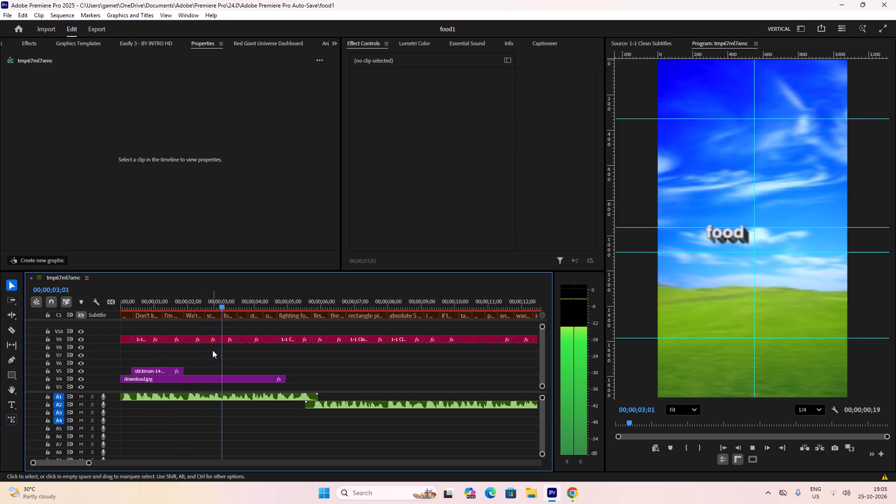
key("space")
Set the anchor point Y to 1011 for the three V9 subtitle clips from "We're" through "food today".
left_click_drag(193, 320, 227, 350)
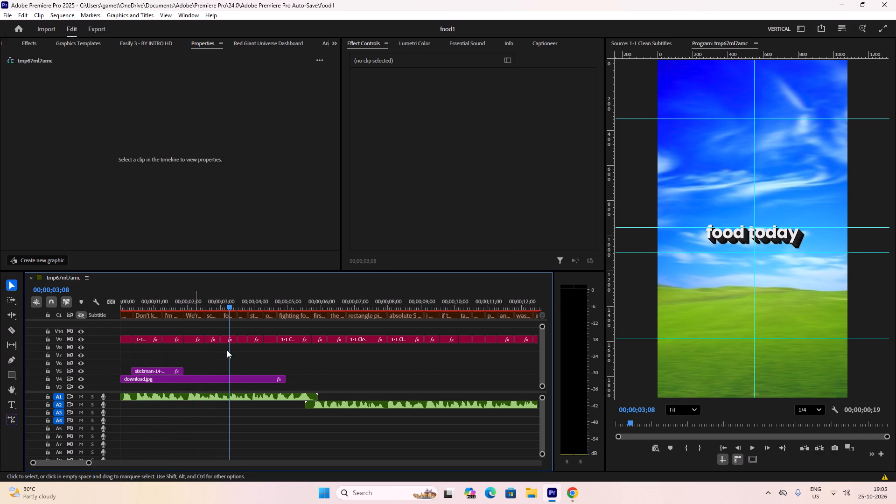
left_click_drag(227, 350, 229, 352)
left_click_drag(193, 324, 230, 352)
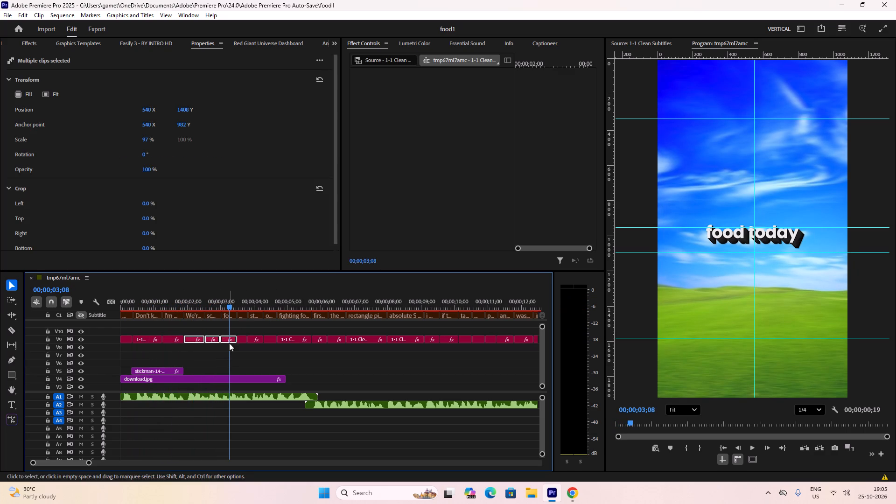
left_click_drag(185, 127, 189, 127)
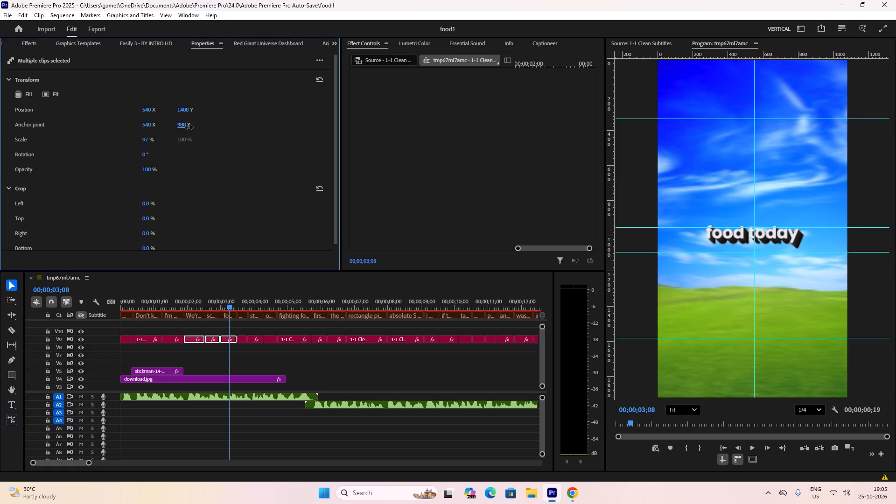
left_click_drag(189, 127, 197, 127)
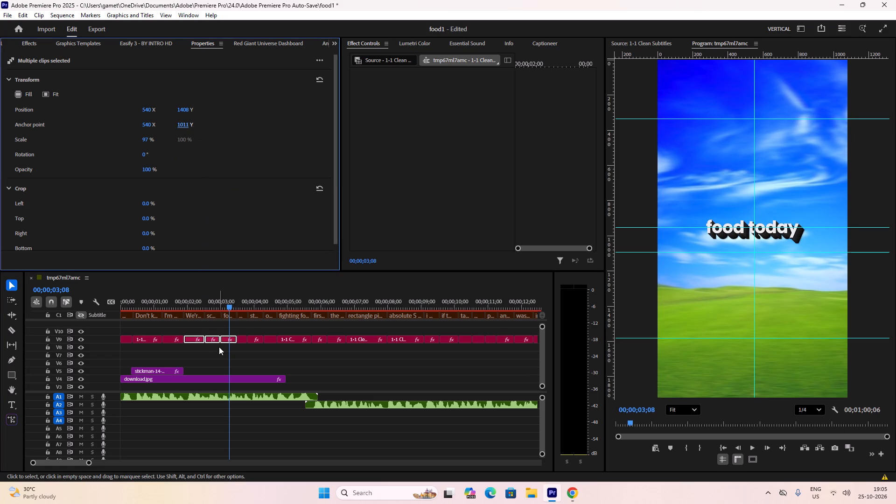
left_click(219, 347)
Replay the opening to check the raised subtitles against the earlier ones, stopping on "food" at 00;00;03;01.
left_click_drag(190, 296, 176, 296)
key("space")
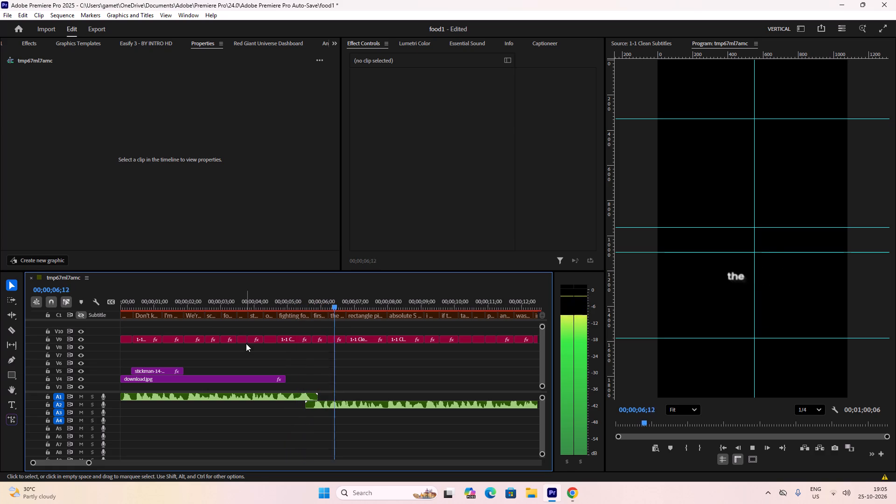
key("space")
left_click_drag(207, 300, 120, 303)
key("space")
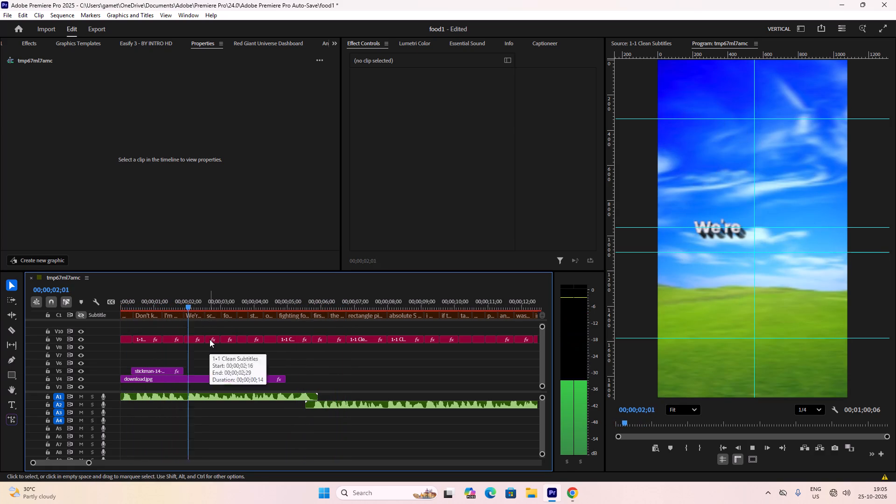
key("space")
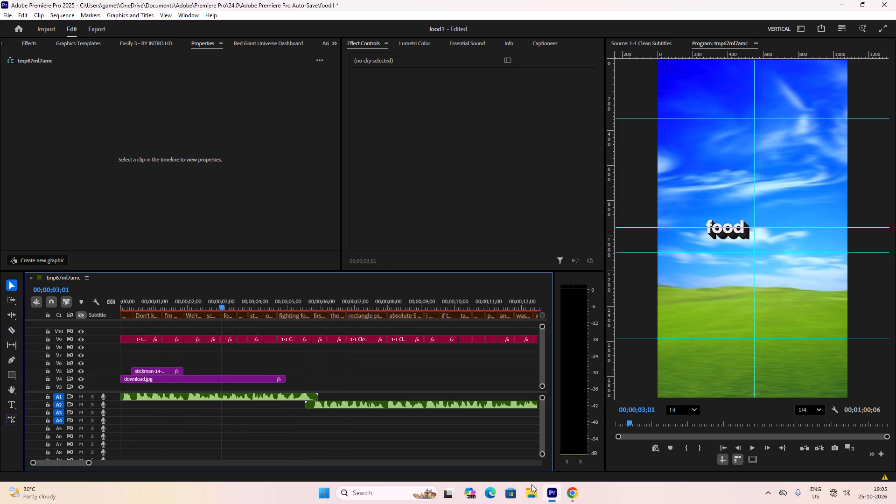
Switch to Chrome, reload the Pinterest page, and search for "mponline" in a new tab to test the connection.
left_click(578, 500)
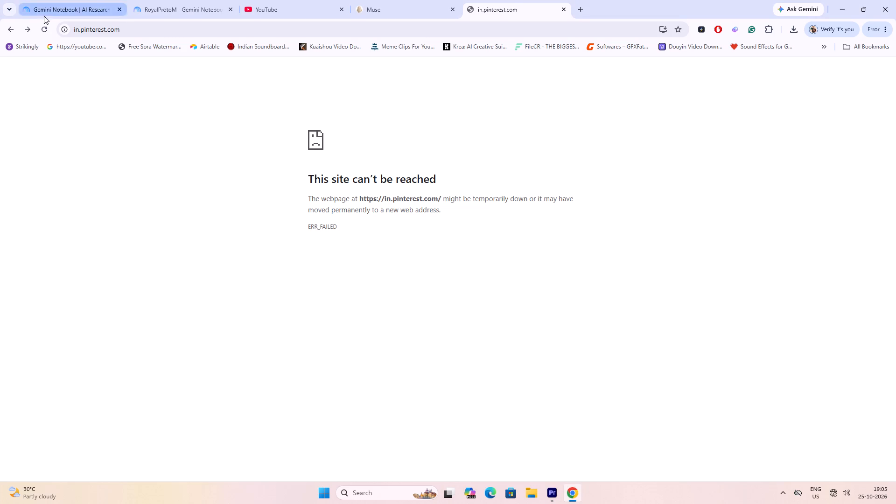
left_click(40, 28)
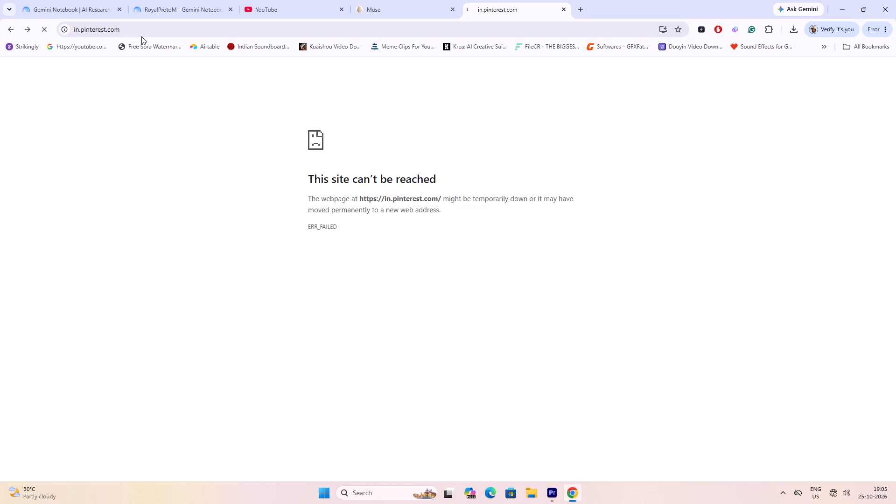
left_click(583, 0)
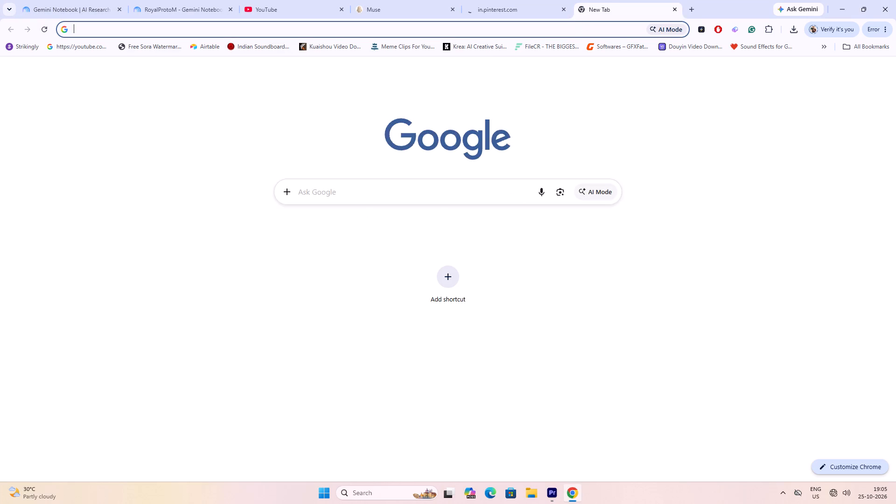
left_click(579, 28)
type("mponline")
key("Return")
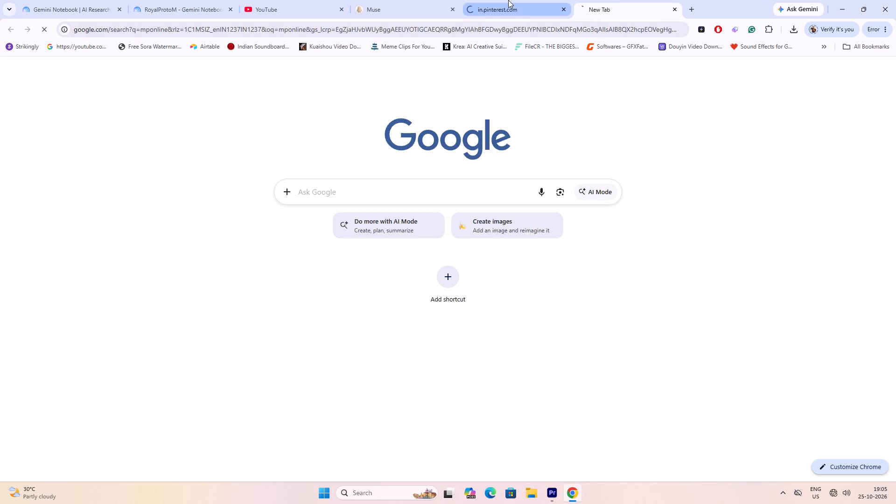
Check the Wi-Fi network list and the connection state of the "speed" network.
left_click(837, 502)
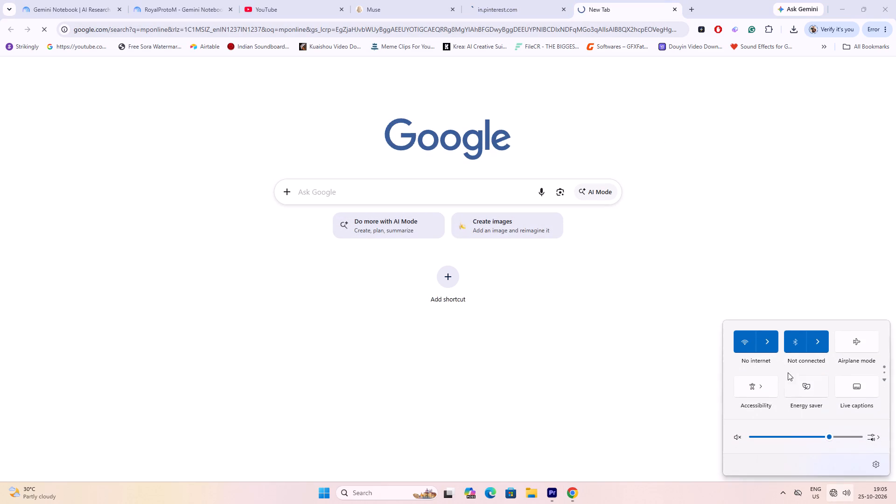
left_click(770, 348)
left_click(779, 330)
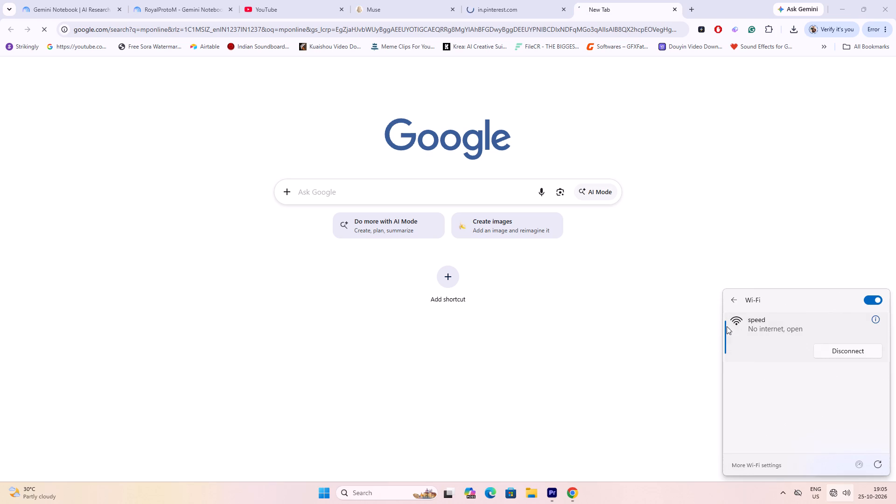
left_click(740, 299)
left_click(772, 346)
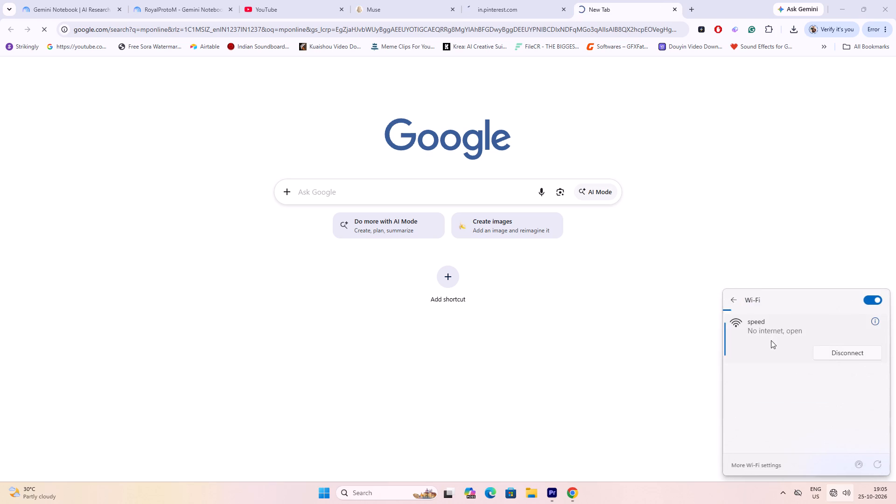
double_click(775, 337)
left_click(583, 308)
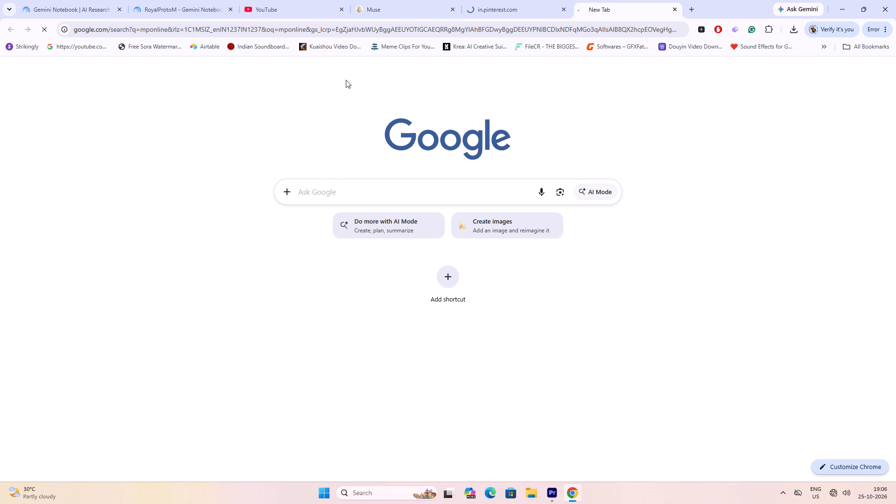
Browse the stickman variations in the Muse chat, enlarging several to look for a suitable picture.
left_click(498, 3)
left_click(383, 0)
scroll(476, 329, "down", 4)
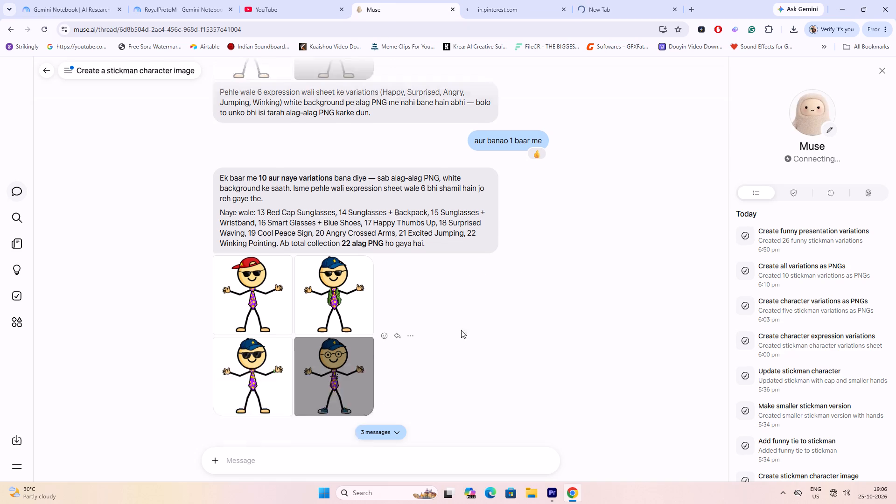
scroll(461, 330, "down", 2)
scroll(352, 220, "down", 10)
left_click(248, 315)
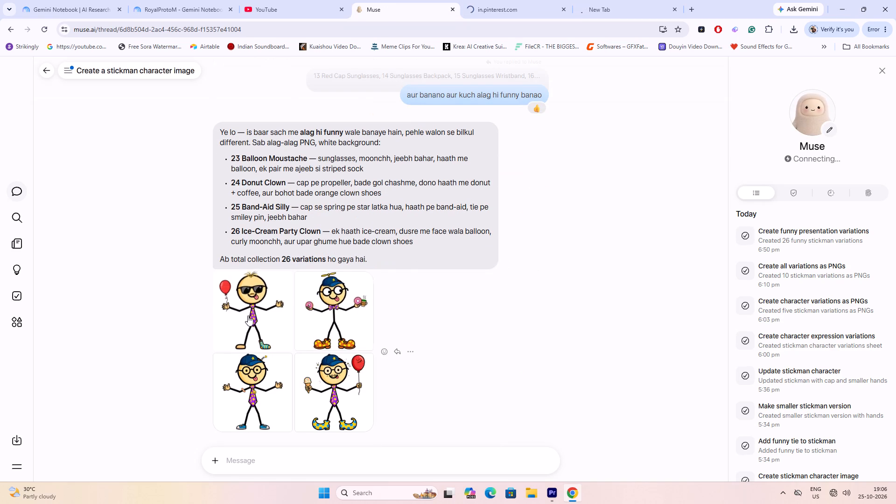
left_click(878, 275)
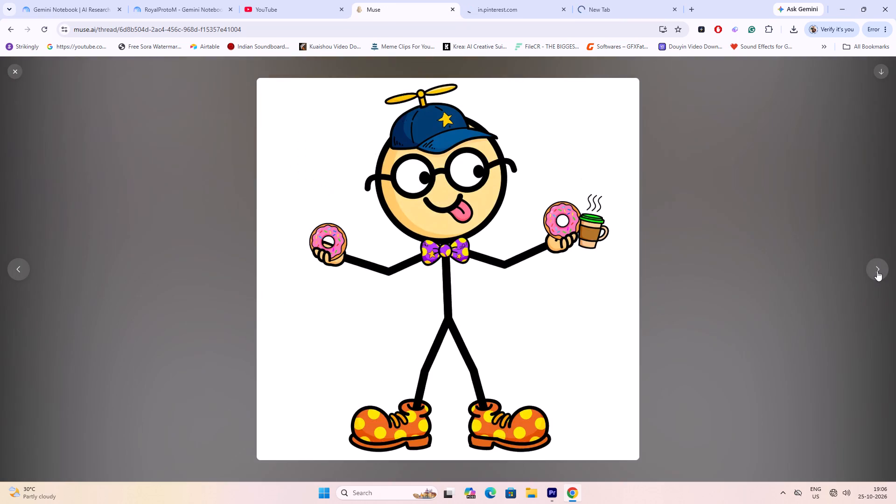
triple_click(877, 271)
triple_click(877, 271)
triple_click(877, 271)
triple_click(877, 271)
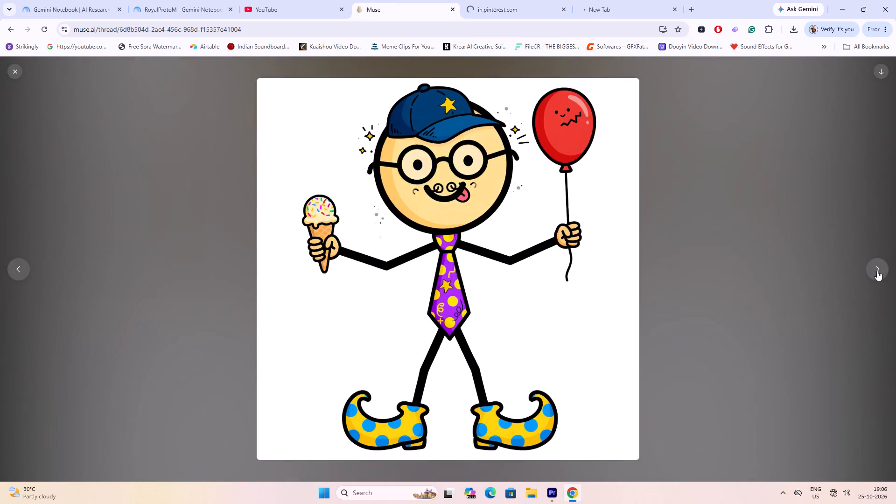
left_click(793, 268)
scroll(411, 317, "down", 5)
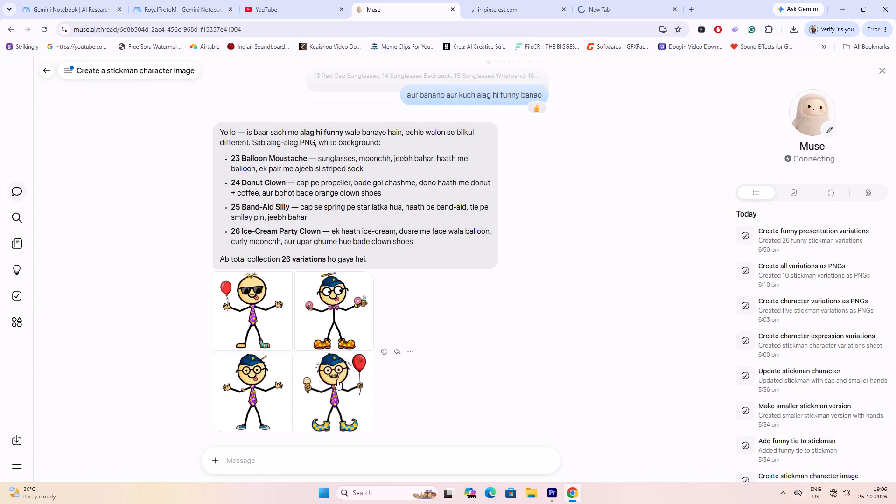
scroll(333, 303, "up", 15)
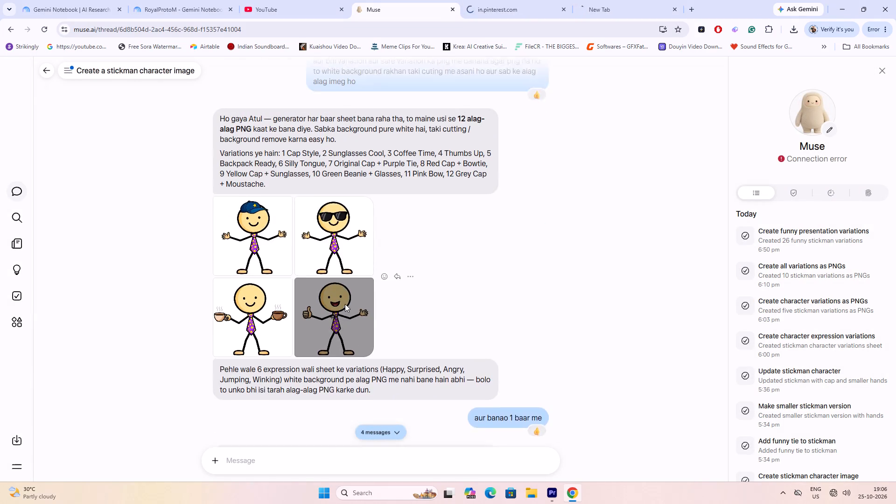
left_click(242, 272)
left_click(678, 267)
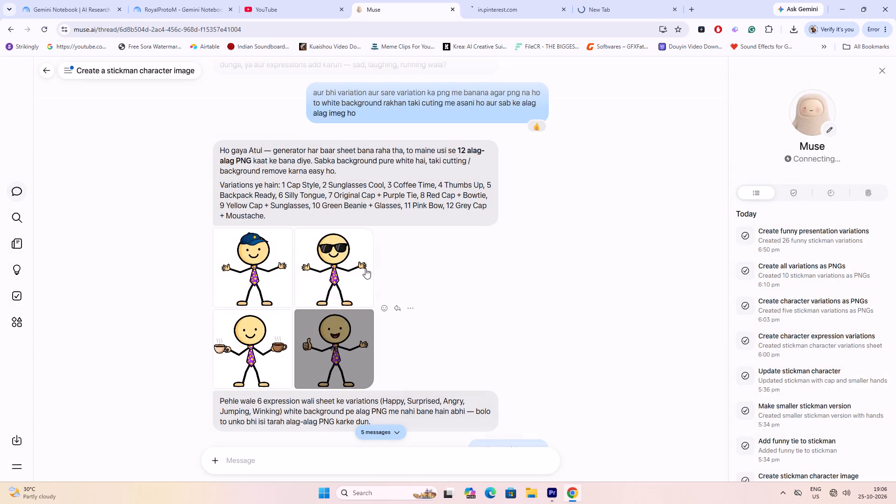
Download the sunglasses stickman without a cap as "stickman-02-sunglasses-cool" PNG into the Desktop "stickman" folder.
left_click(349, 267)
left_click(882, 71)
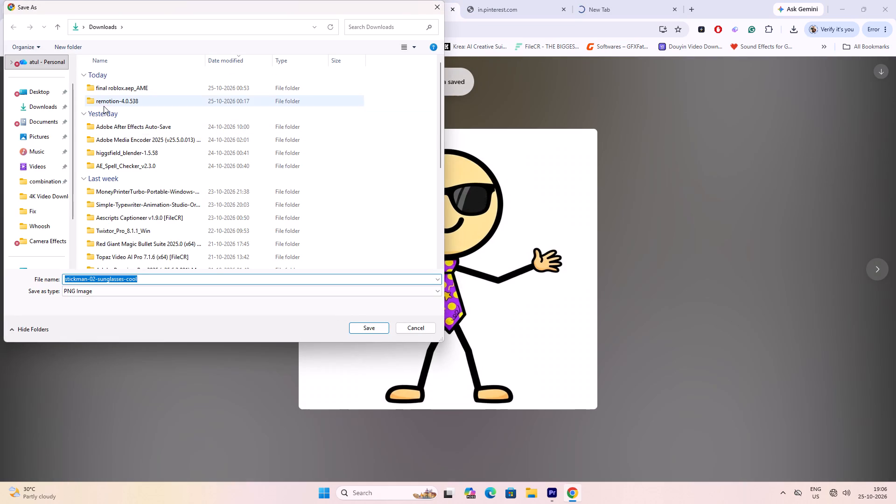
left_click(42, 95)
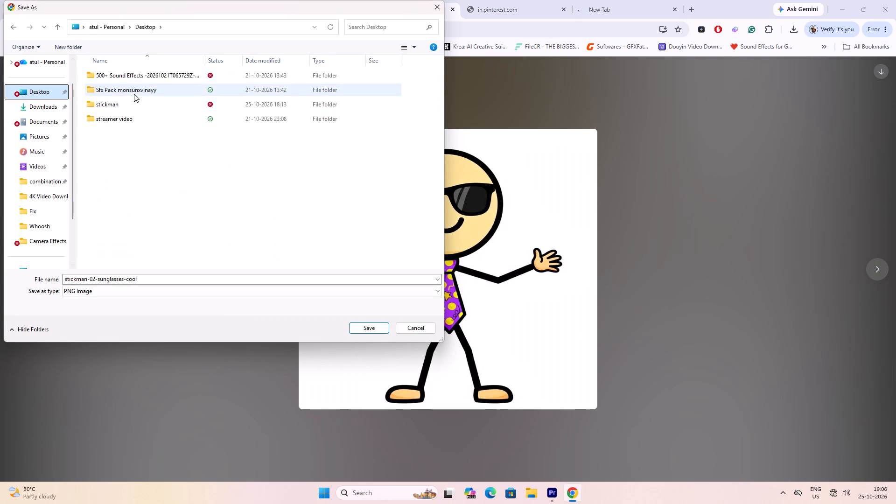
left_click(121, 110)
double_click(187, 102)
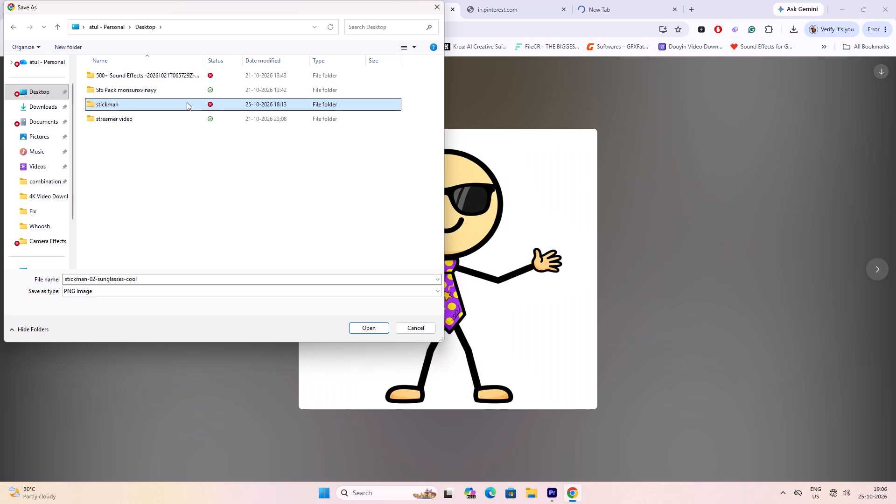
left_click(364, 325)
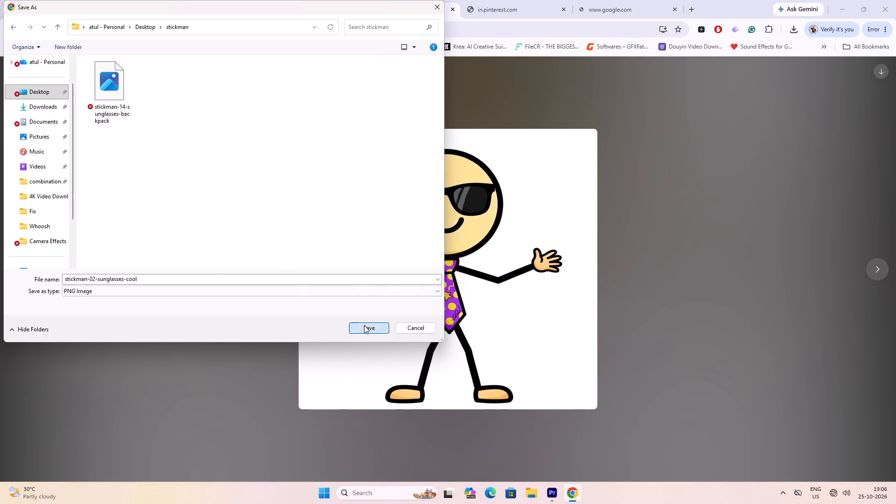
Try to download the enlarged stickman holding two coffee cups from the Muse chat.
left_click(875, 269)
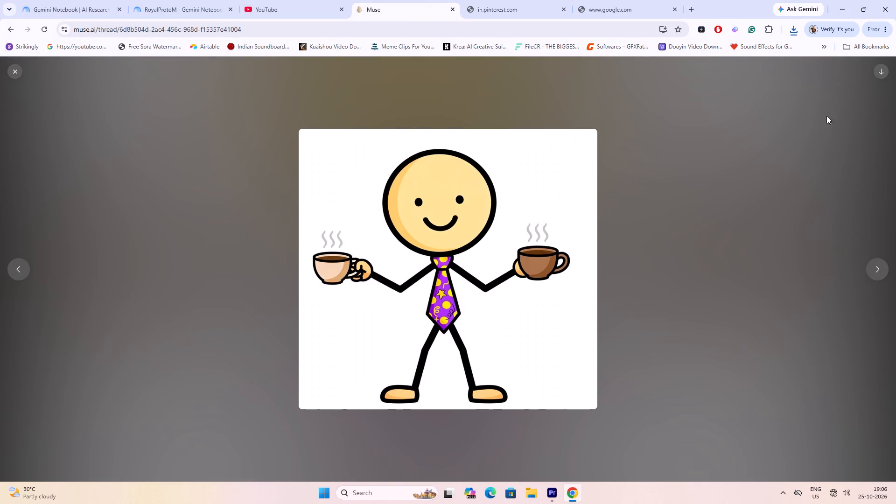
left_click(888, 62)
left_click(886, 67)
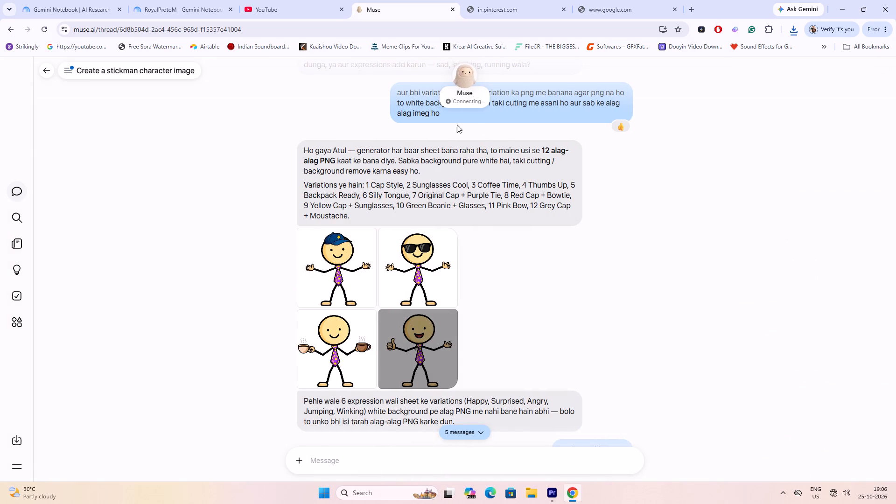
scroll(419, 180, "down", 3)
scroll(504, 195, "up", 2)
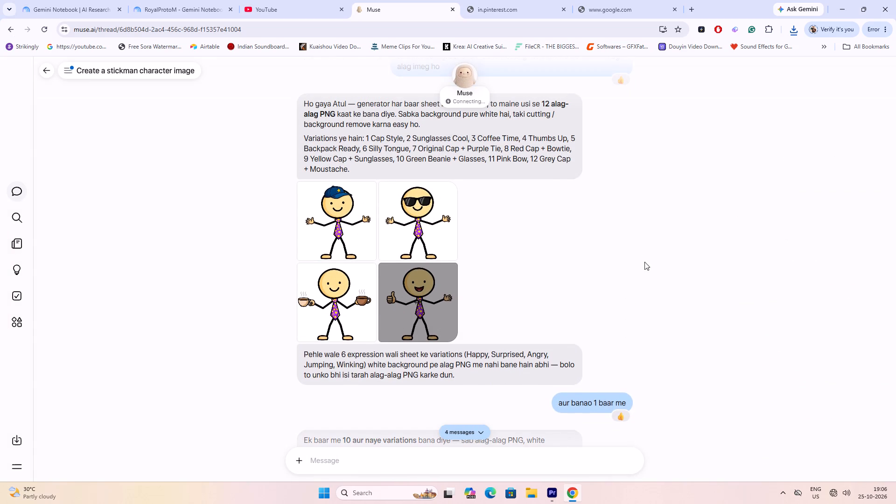
Return to Premiere Pro and replay the opening in short bursts up to the "I'm" subtitle at 00;00;01;09.
left_click(553, 497)
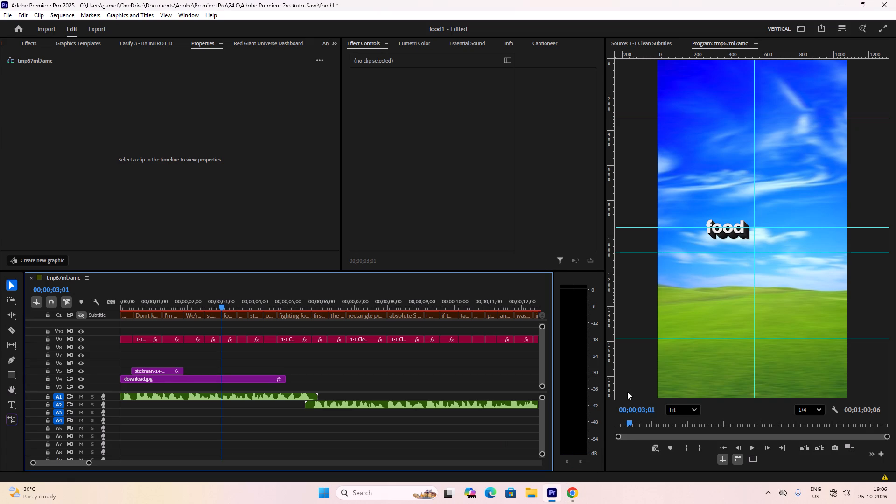
left_click(229, 361)
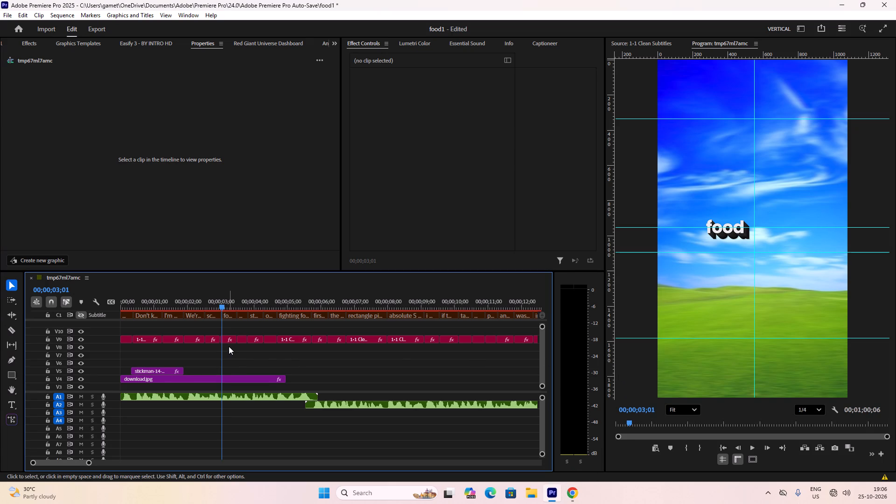
scroll(234, 343, "down", 4, "alt")
scroll(215, 361, "up", 10)
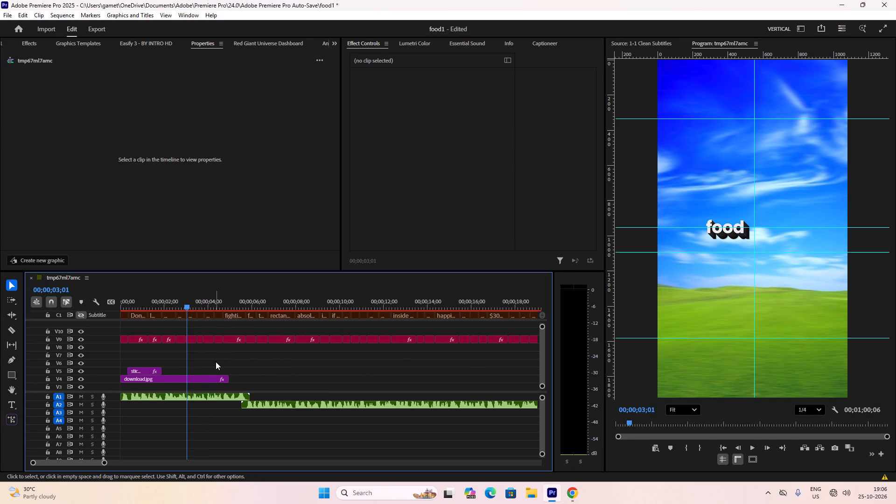
left_click_drag(186, 307, 102, 308)
key("space")
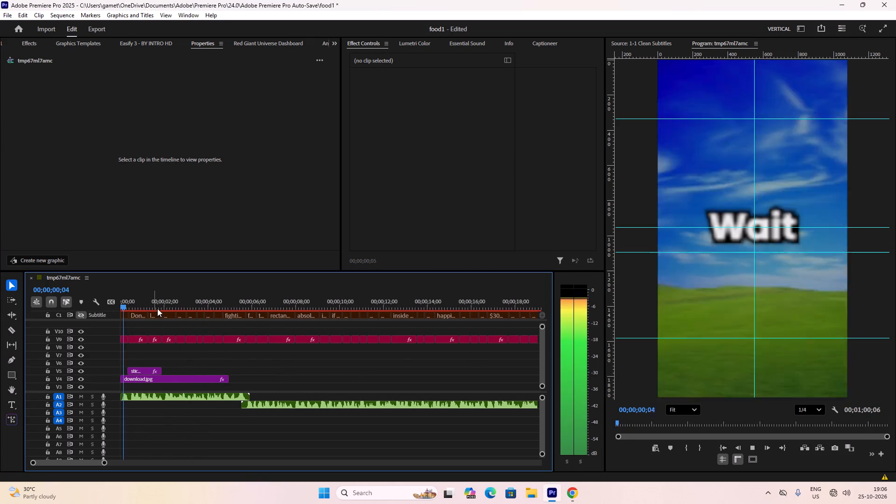
key("space")
key("space")
key("space")
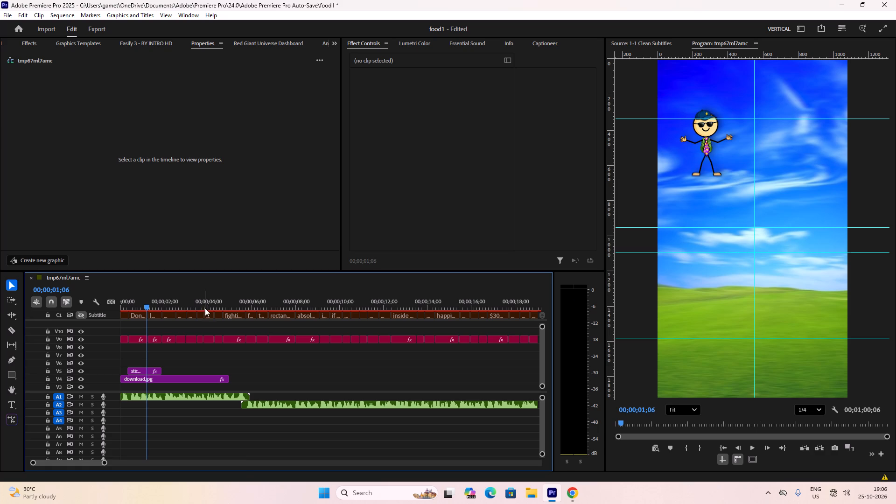
left_click_drag(148, 296, 143, 299)
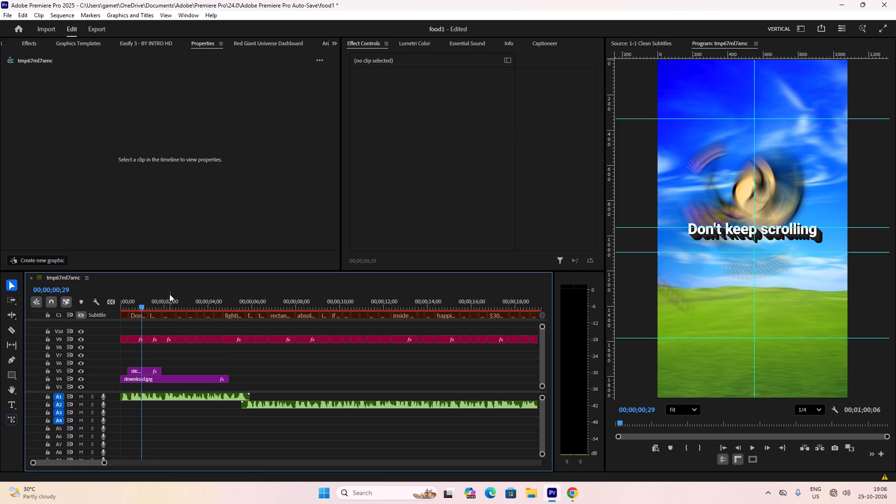
key("space")
key("space")
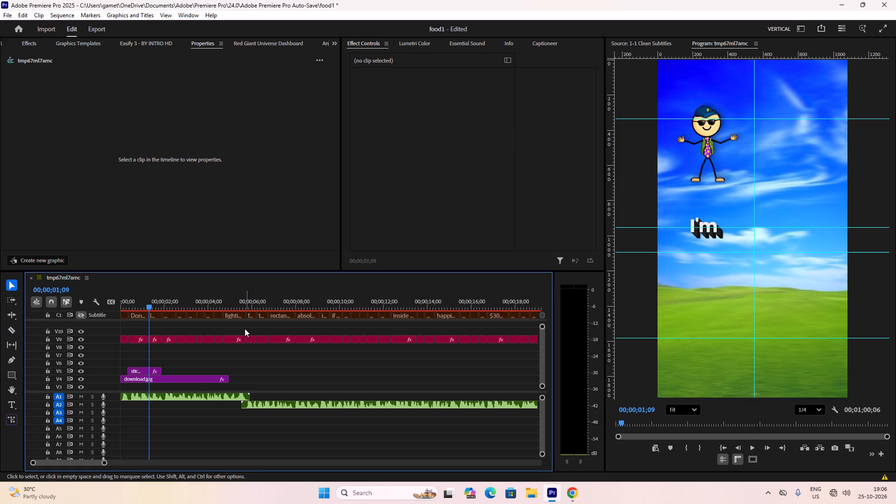
Play the edit past the "I'm" subtitle and again from the start, reviewing subtitles up to "if" near 00;00;09;18.
key("space")
key("space")
key("space")
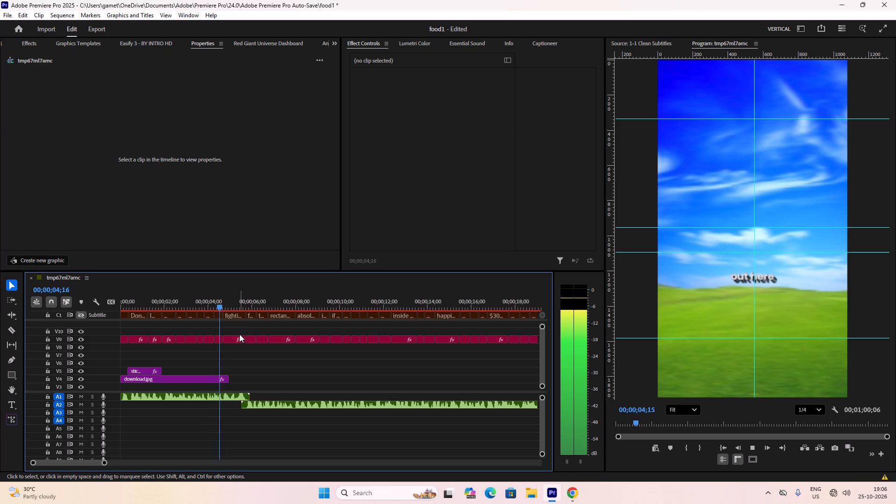
key("space")
key("space")
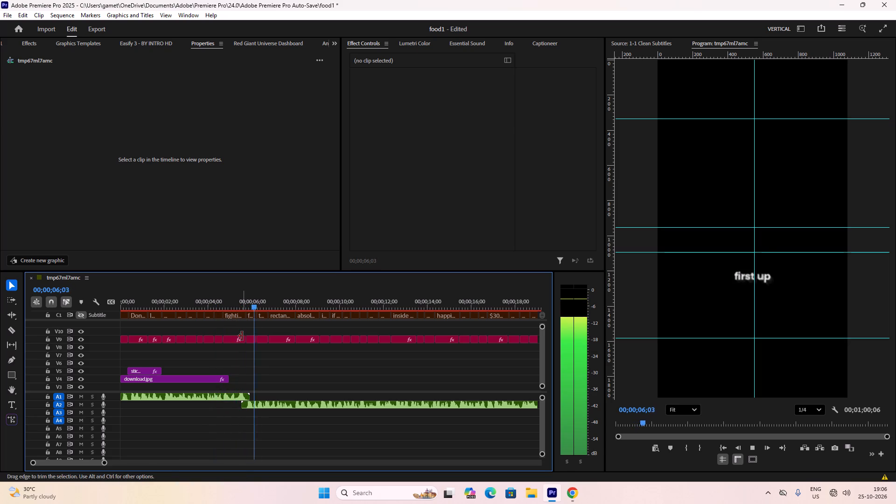
key("space")
left_click_drag(165, 307, 97, 307)
key("space")
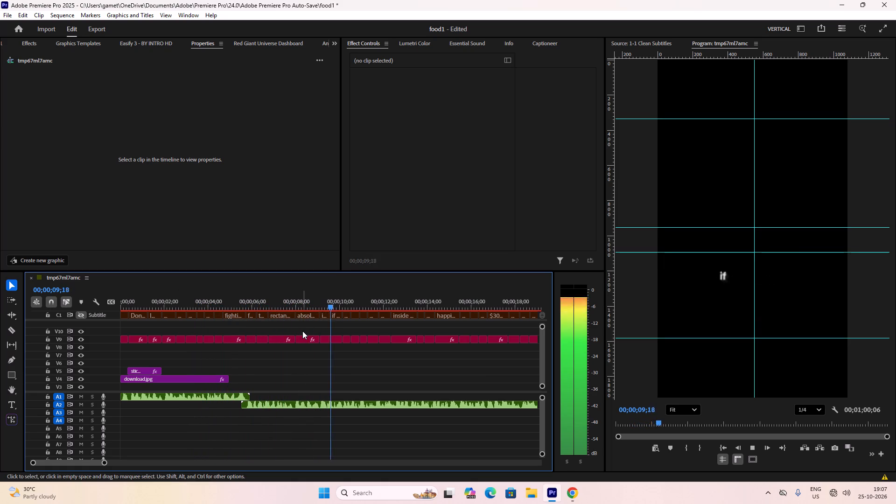
key("space")
Replay the opening from the start in short bursts, stopping on "I'm desperate" at 00;00;01;26.
left_click_drag(207, 306, 106, 310)
key("space")
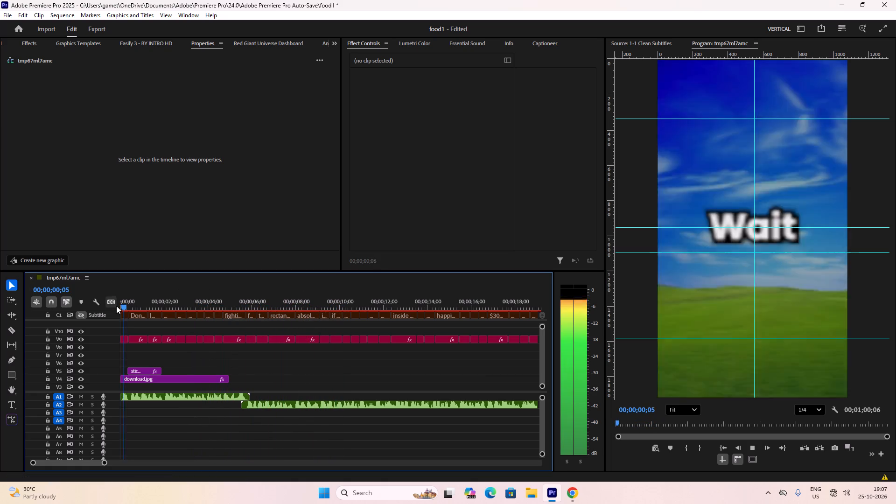
key("space")
key("space")
key("space")
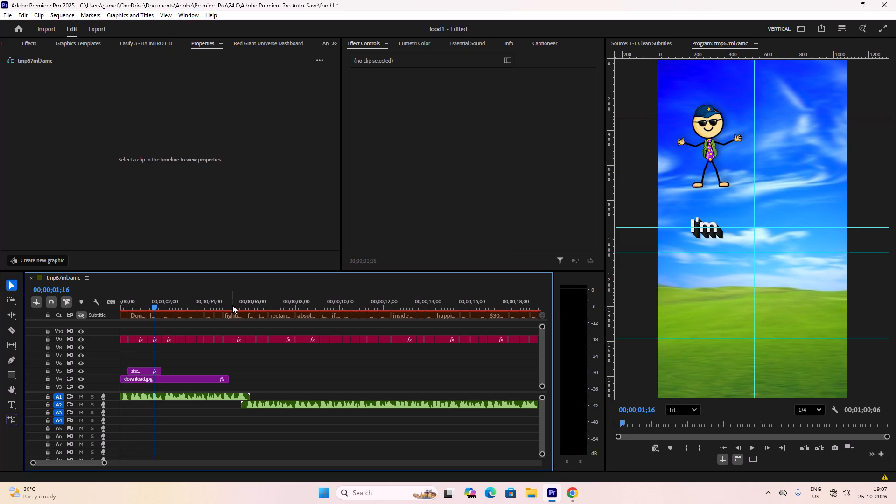
key("space")
key("space")
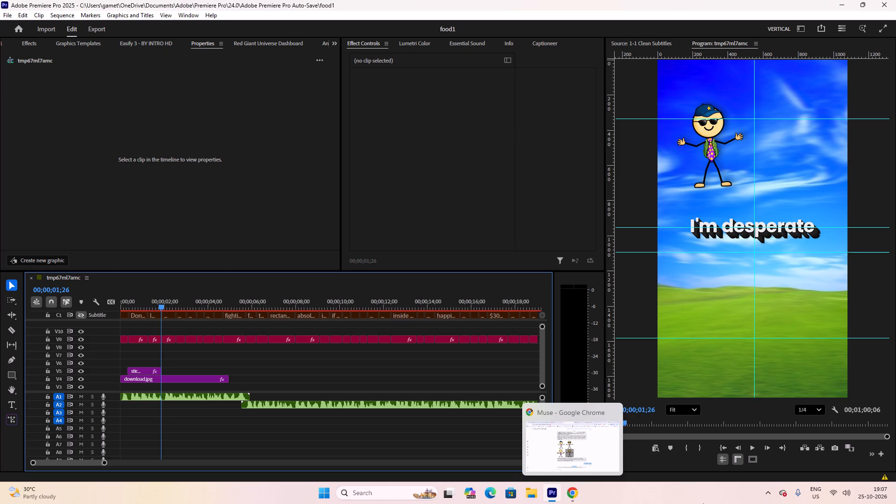
left_click(581, 490)
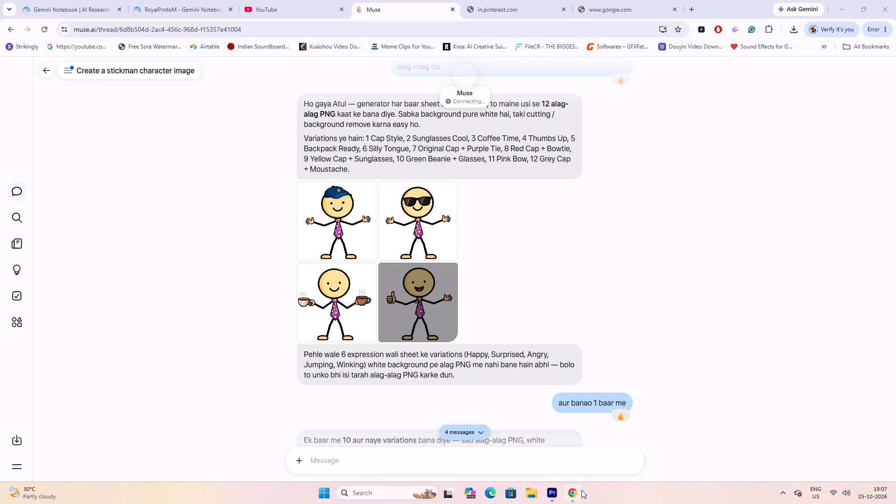
left_click(304, 0)
left_click(513, 0)
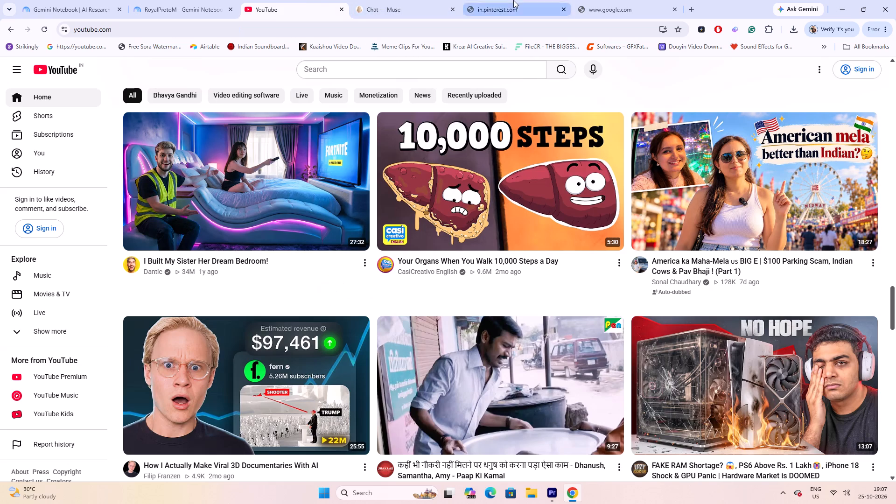
left_click(618, 0)
left_click(668, 9)
left_click(677, 11)
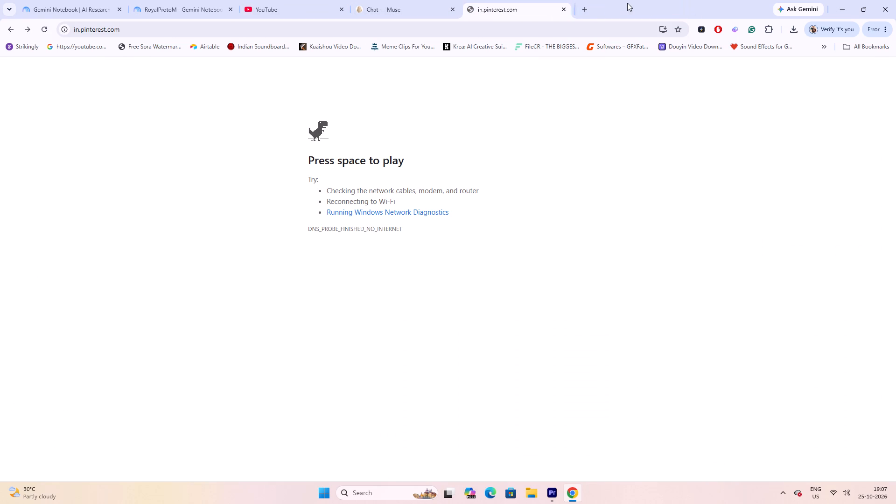
left_click(529, 2)
left_click(830, 496)
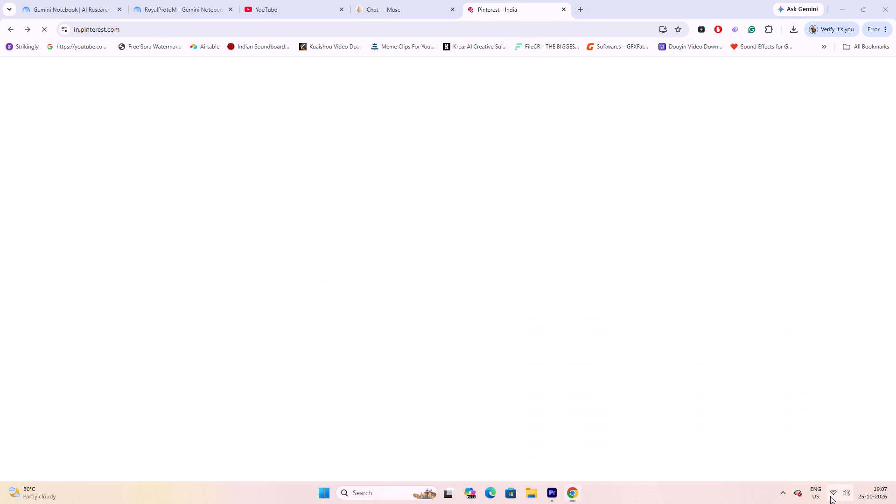
Search the web for "mp online" in a new tab and open the MPOnline portal from the results.
left_click(578, 1)
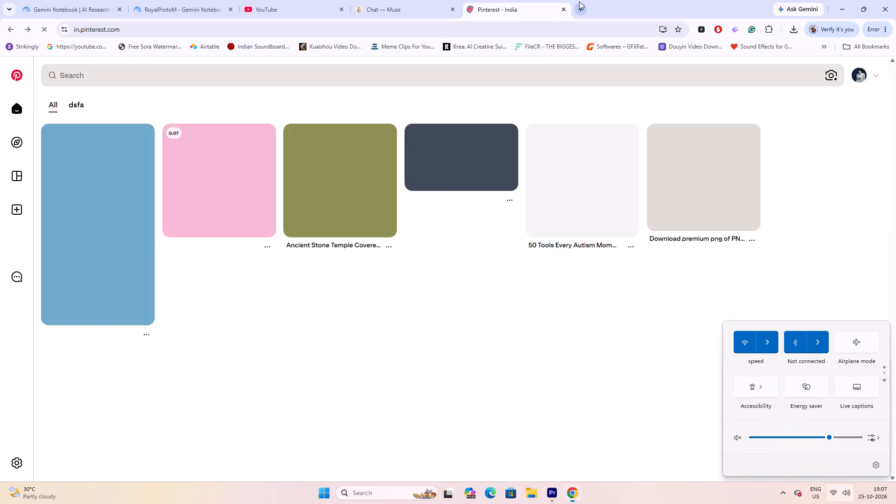
left_click(569, 30)
type("mp online")
key("Return")
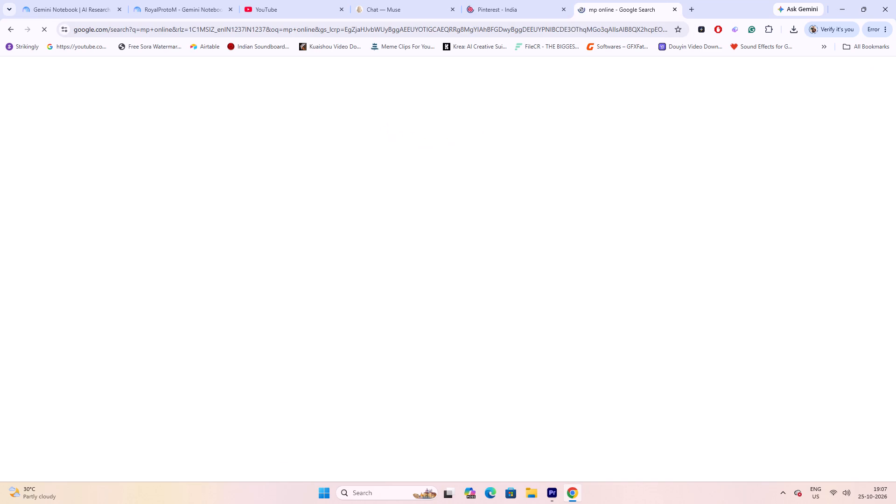
scroll(205, 185, "down", 5)
scroll(238, 245, "up", 6)
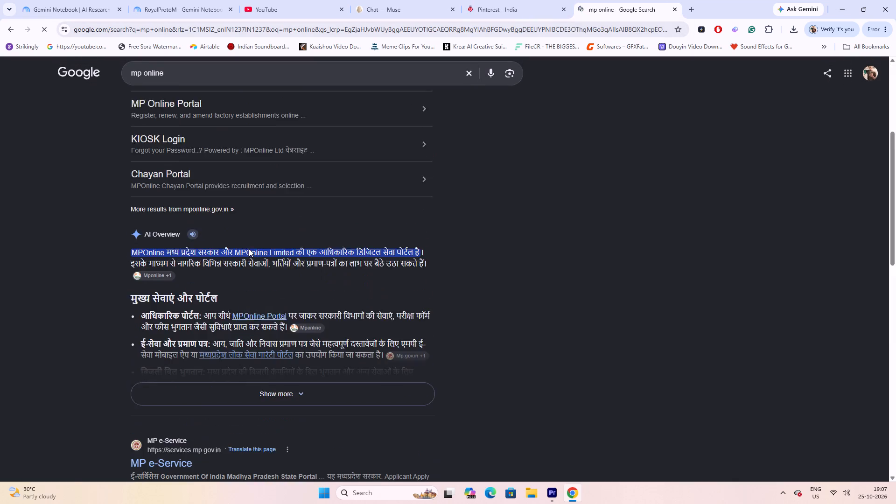
left_click(194, 160)
Check the open Muse and Pinterest pages and browse the Pinterest home feed.
left_click(513, 0)
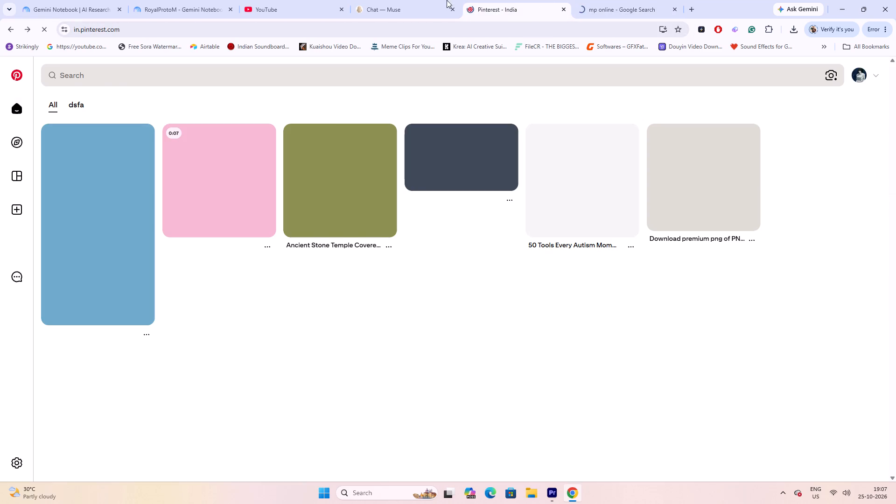
left_click(380, 0)
left_click(543, 0)
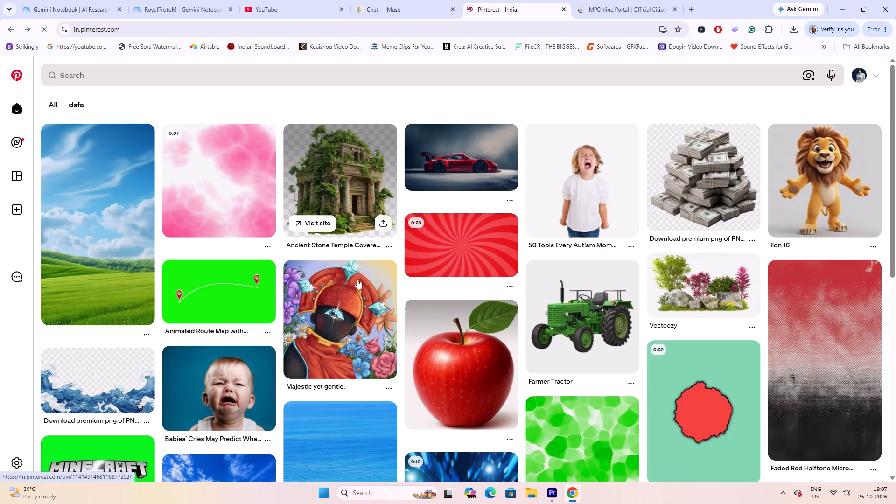
scroll(364, 286, "down", 2)
scroll(414, 274, "up", 6)
Return to the MPOnline portal, view the MPBSE service from Trending Services, and go back to the portal.
left_click(611, 0)
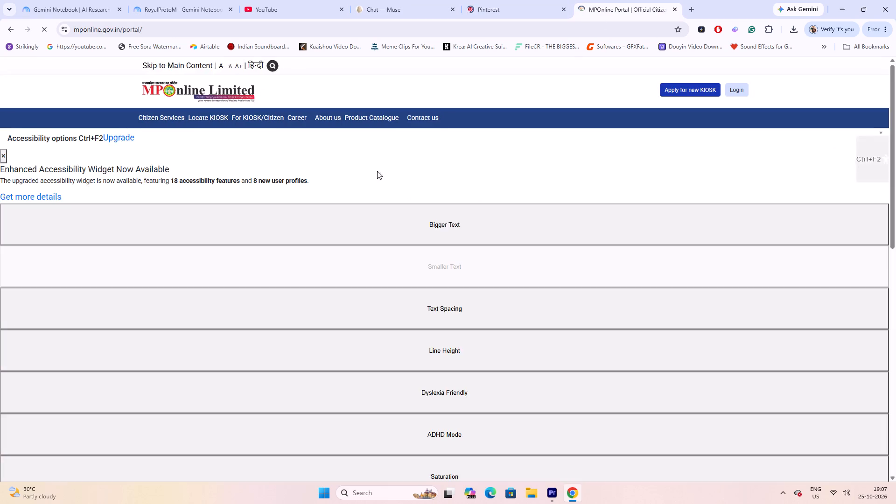
scroll(414, 252, "down", 2)
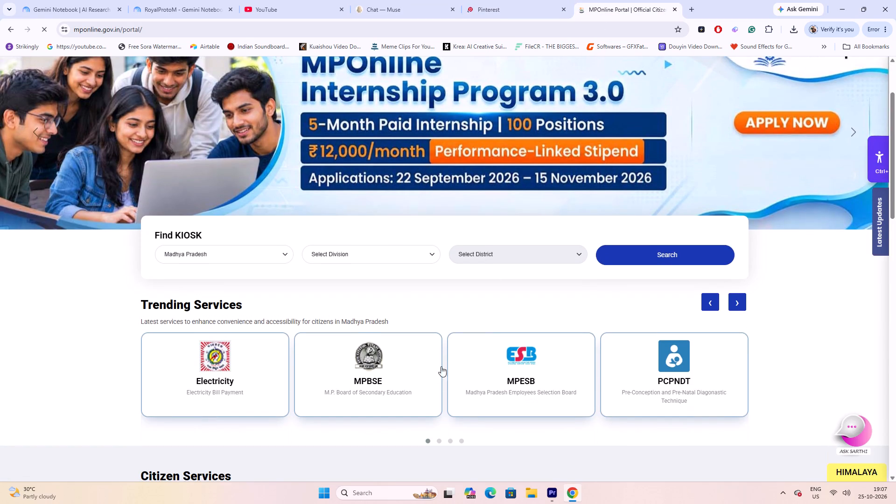
left_click(367, 369)
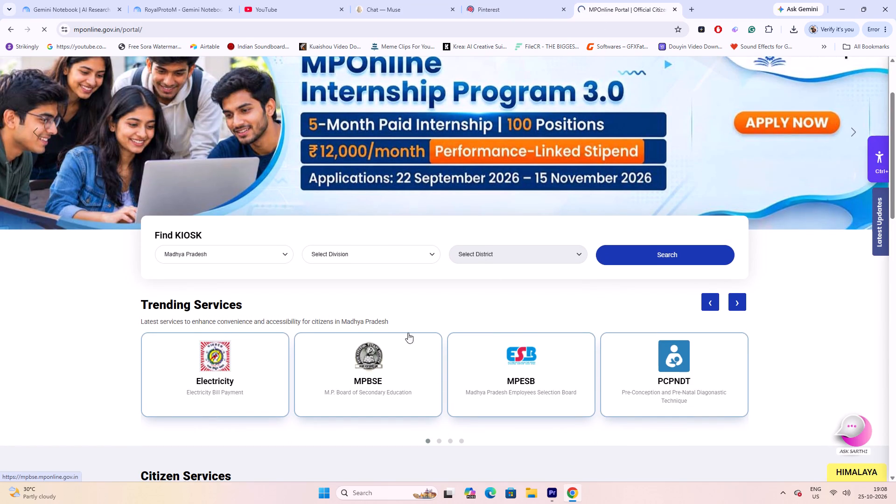
scroll(517, 328, "down", 3)
left_click(741, 288)
left_click(737, 301)
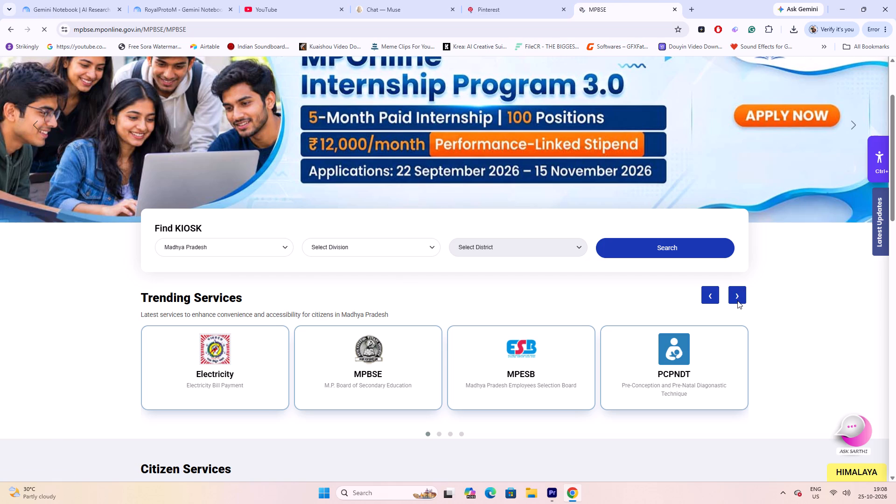
left_click(740, 299)
left_click(7, 28)
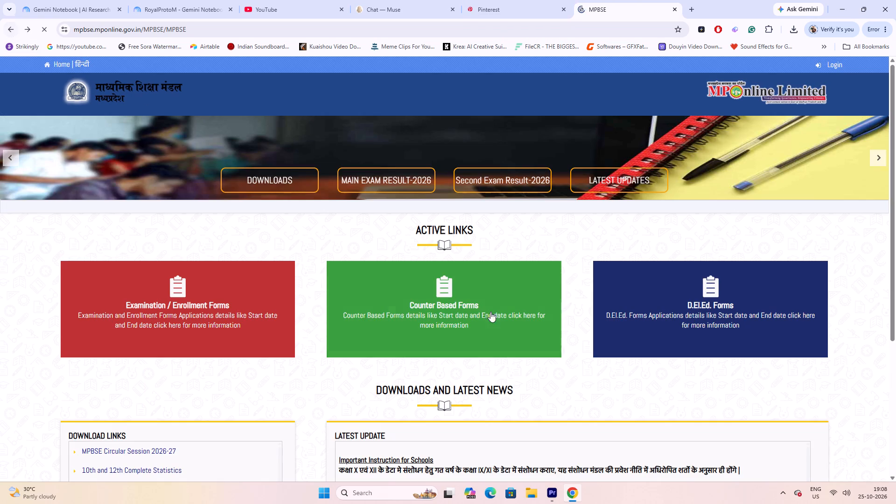
Browse the portal's Trending Services, open MPNRC counselling, and choose its Nursing Admission Counselling for the B.Sc Course.
scroll(489, 323, "down", 5)
scroll(483, 325, "up", 5)
scroll(378, 309, "down", 5)
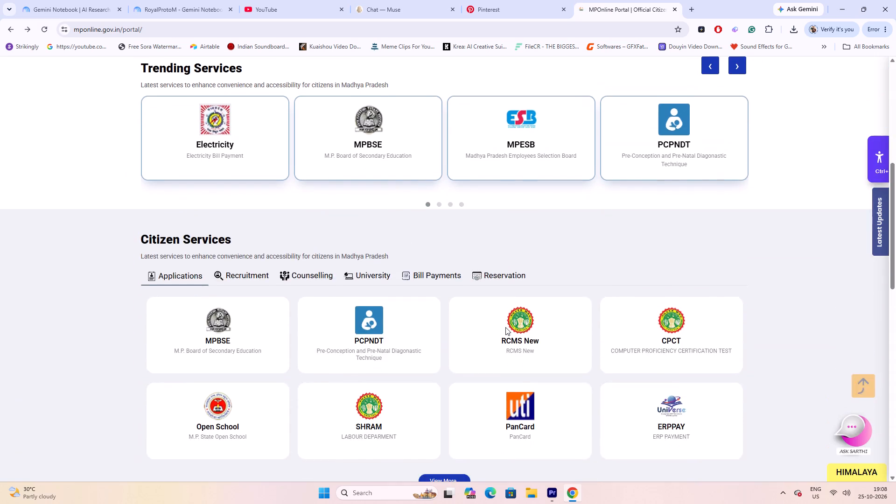
scroll(564, 314, "up", 3)
left_click_drag(563, 311, 214, 301)
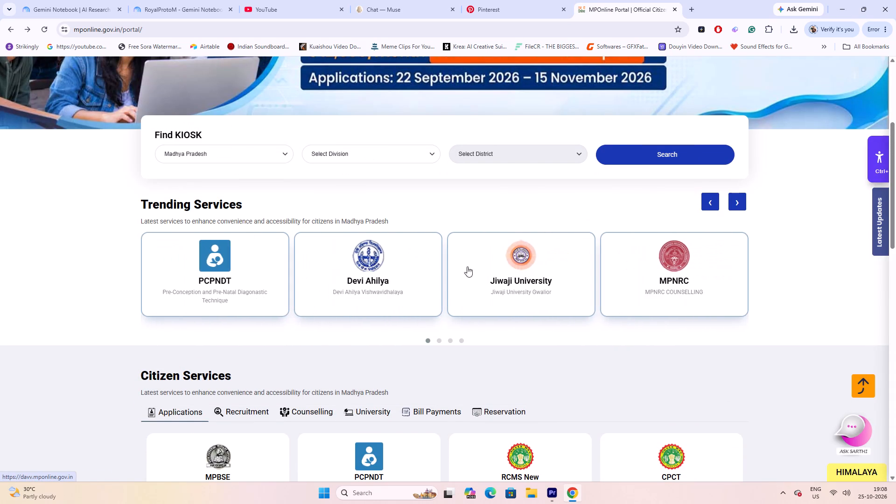
left_click_drag(504, 271, 295, 280)
left_click(377, 259)
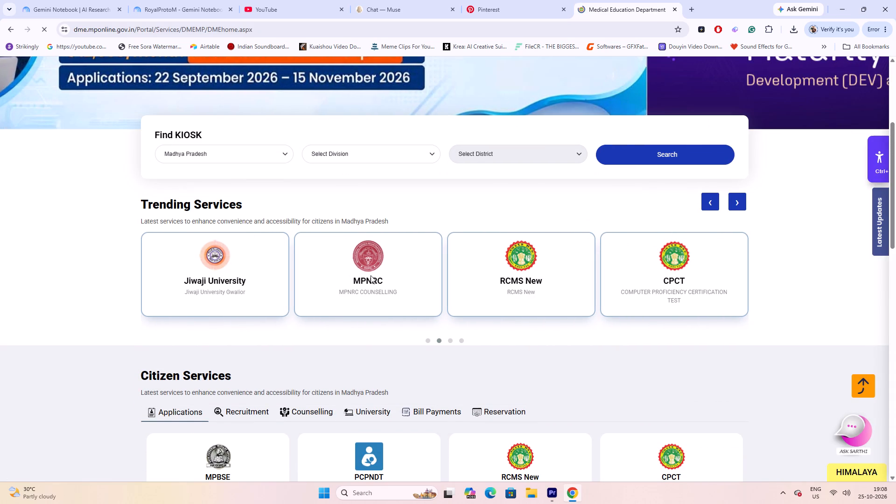
left_click(382, 255)
left_click(362, 259)
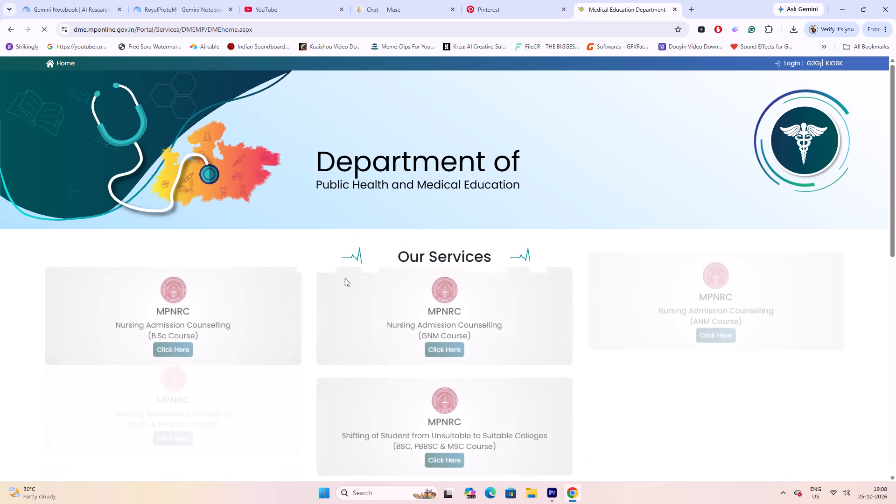
left_click(178, 366)
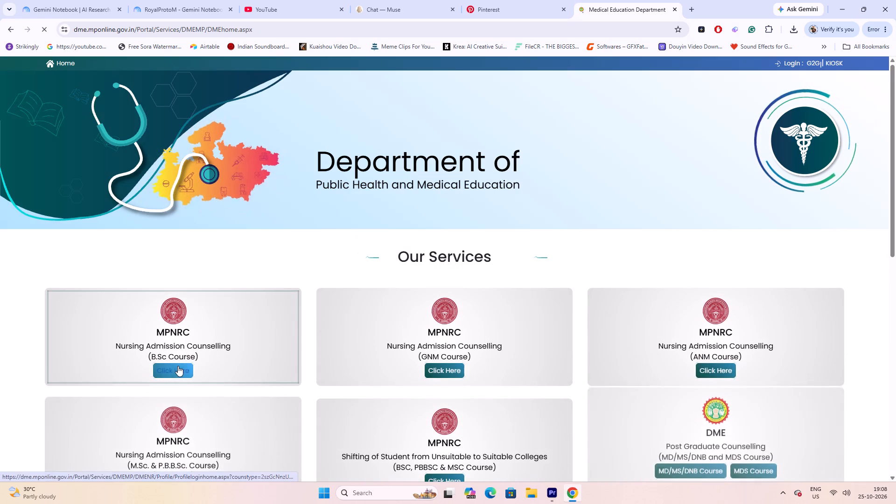